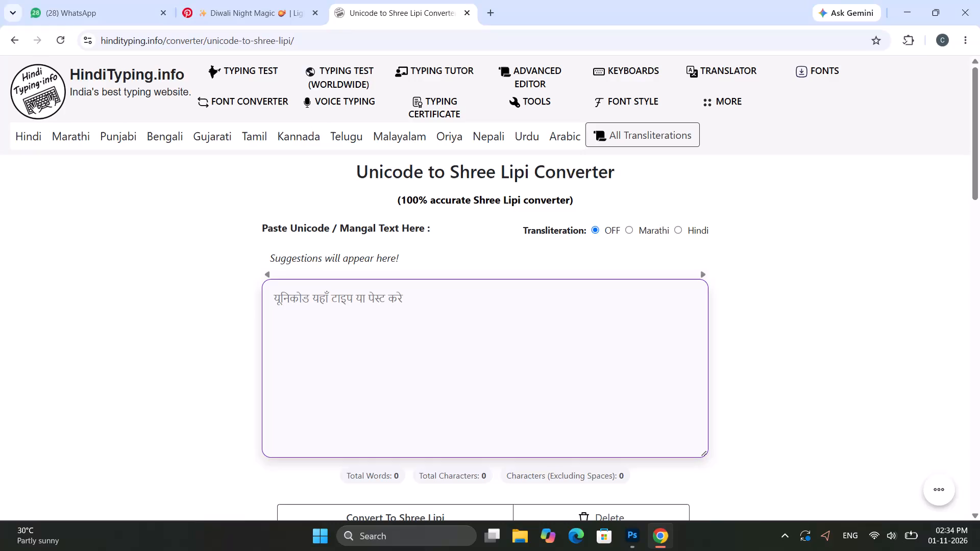
# With transliteration set to Marathi, write "द्या डिजिटल स्वरूपात" in the converter's text area and copy the phrase.
pyautogui.click(383, 395)
pyautogui.click(628, 229)
pyautogui.click(529, 321)
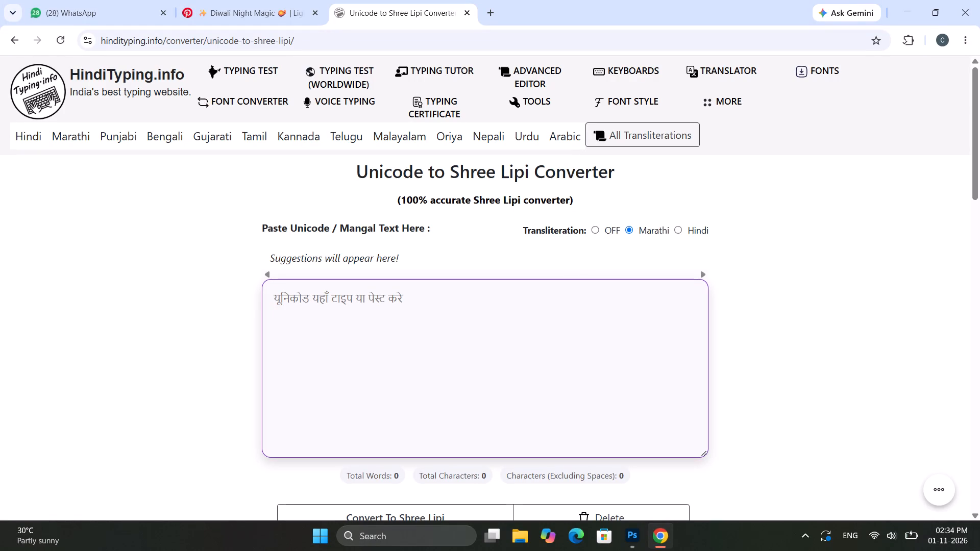
pyautogui.press('d')
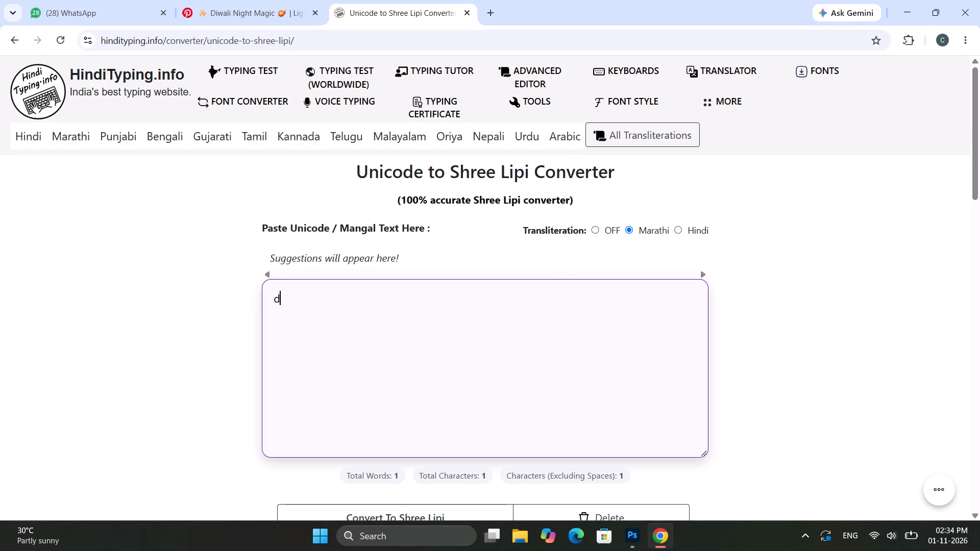
pyautogui.write('ya')
pyautogui.press('space')
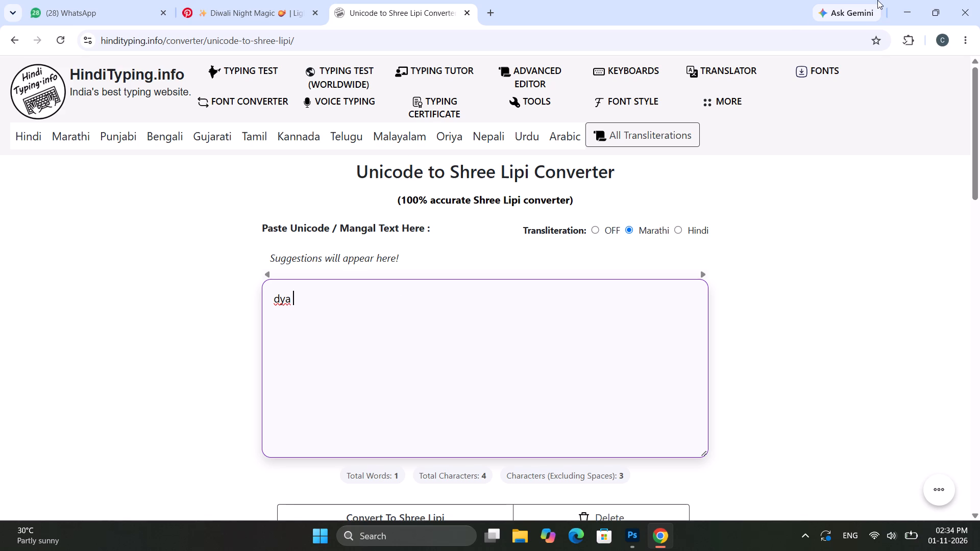
pyautogui.write('dijital')
pyautogui.press('space')
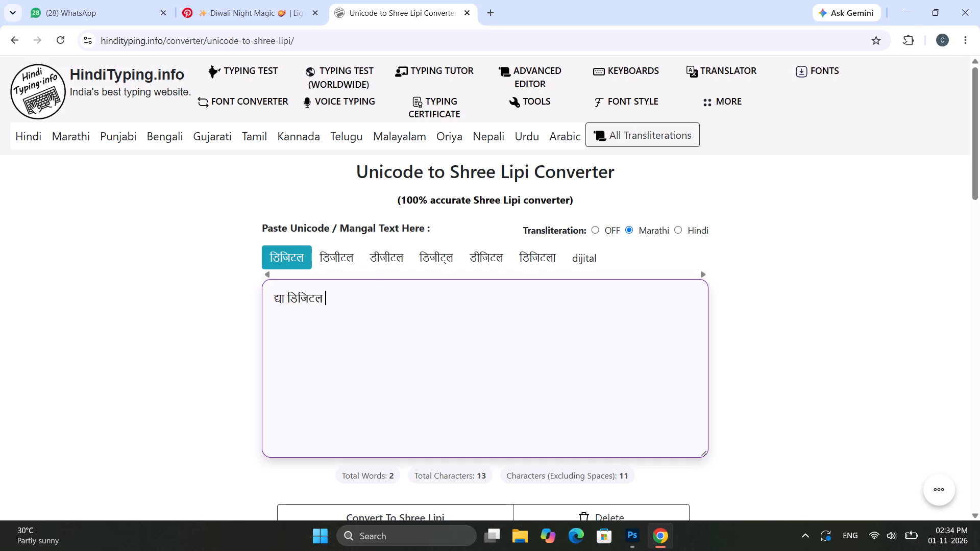
pyautogui.write('svrupat')
pyautogui.press('Return')
pyautogui.press('BackSpace')
pyautogui.press('space')
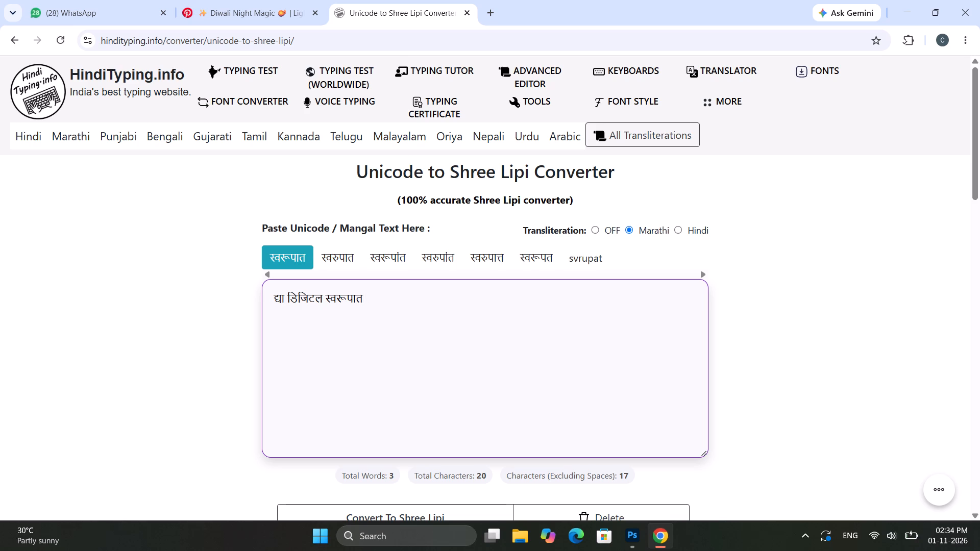
pyautogui.hotkey('ctrl', 'a')
pyautogui.hotkey('ctrl', 'c')
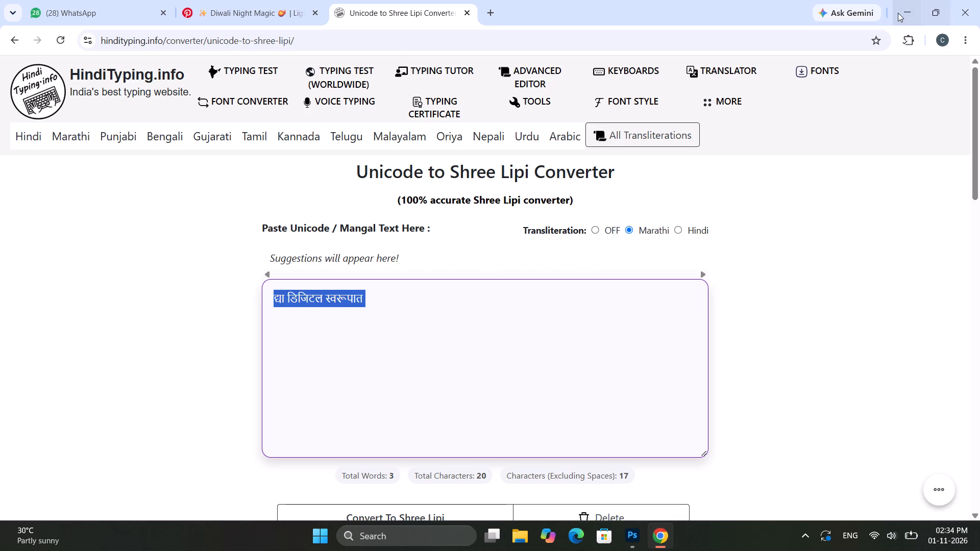
# In Photoshop, duplicate the blue शुभेच्छा text below itself and replace it with the copied phrase, breaking the line before स्वरूपात.
pyautogui.click(897, 13)
pyautogui.click(341, 263)
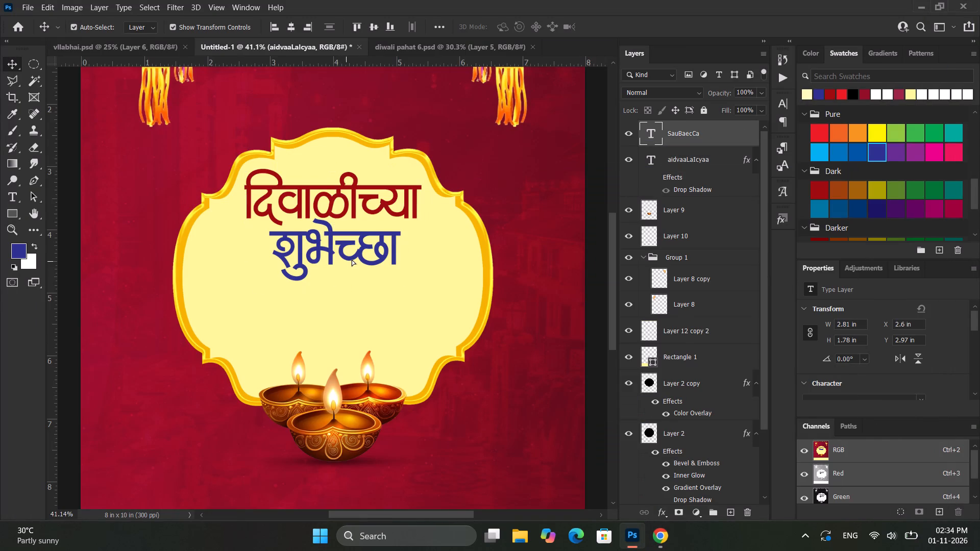
pyautogui.keyDown('alt'); pyautogui.keyDown('shift'); pyautogui.moveTo(357, 258); pyautogui.dragTo(354, 314); pyautogui.keyUp('shift'); pyautogui.keyUp('alt')
pyautogui.doubleClick(353, 314)
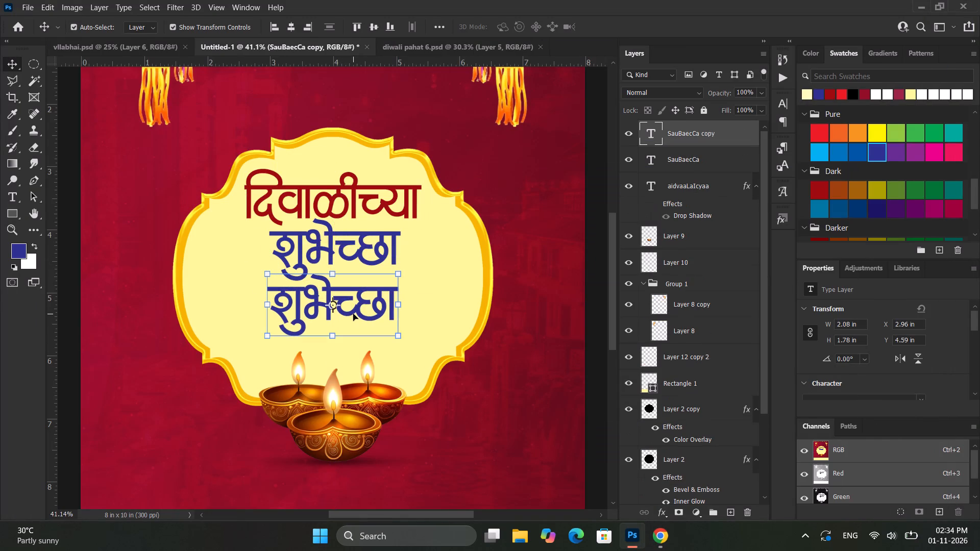
pyautogui.hotkey('ctrl', 'v')
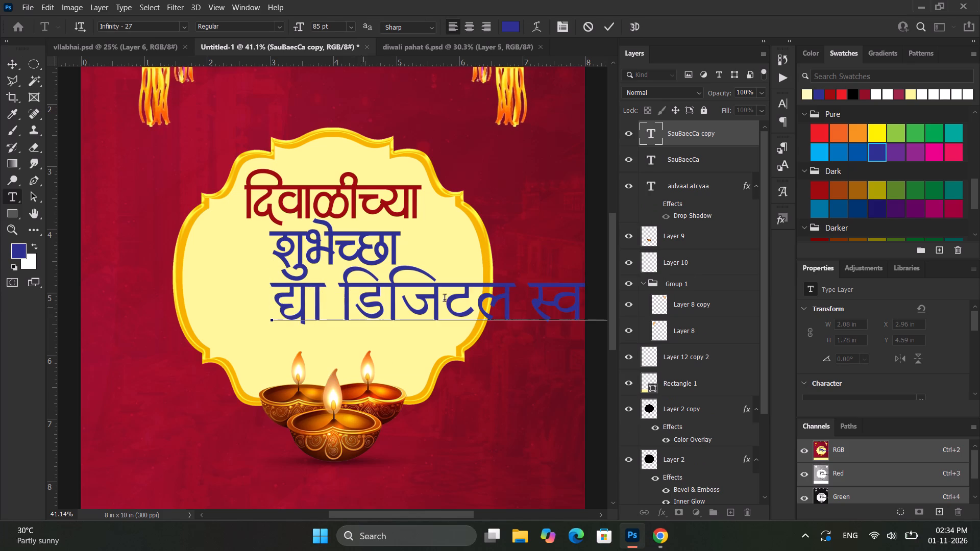
pyautogui.click(523, 301)
pyautogui.press('BackSpace')
pyautogui.press('Return')
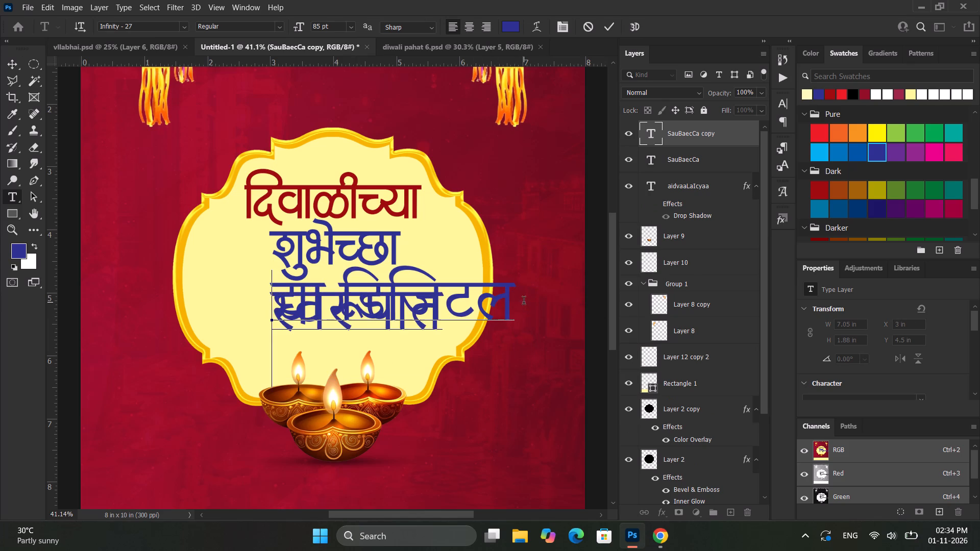
# Set the whole new text to Poppins Regular with tracking of -80.
pyautogui.hotkey('ctrl', 'a')
pyautogui.click(157, 31)
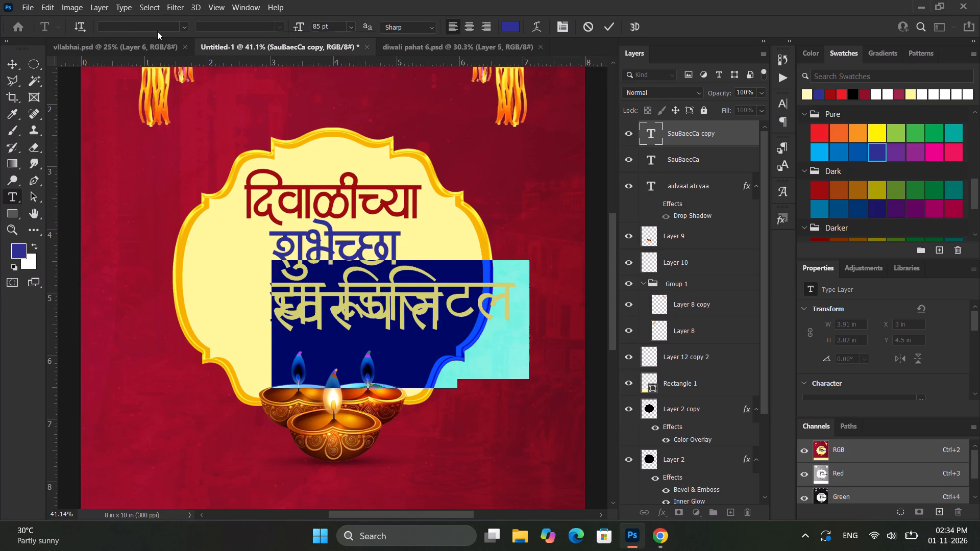
pyautogui.write('pop')
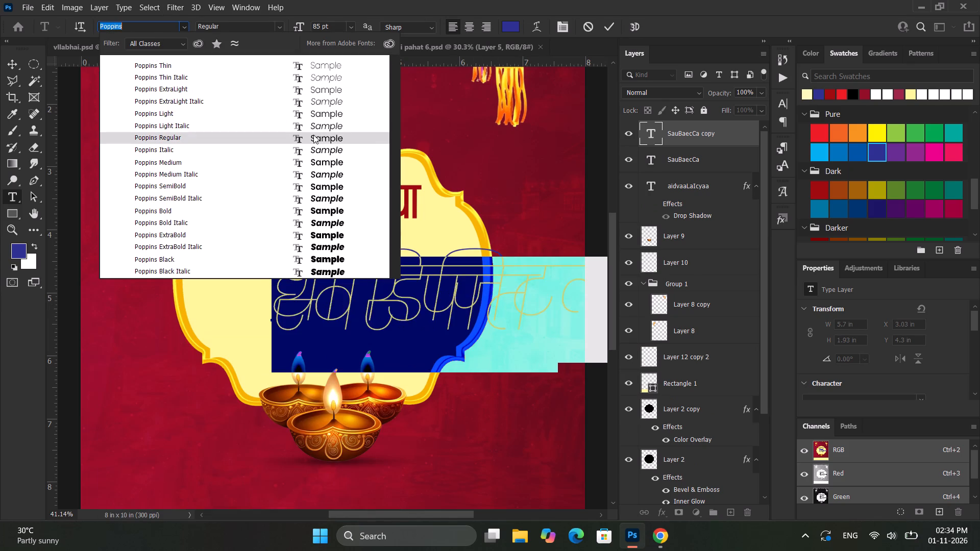
pyautogui.click(314, 135)
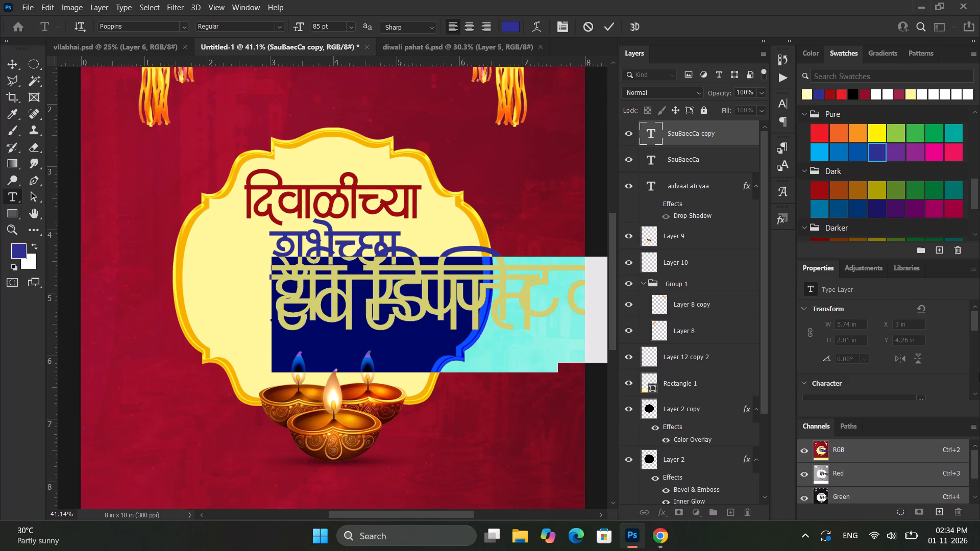
pyautogui.scroll(-7, 978, 375)
pyautogui.moveTo(900, 374); pyautogui.dragTo(875, 373)
pyautogui.press('-')
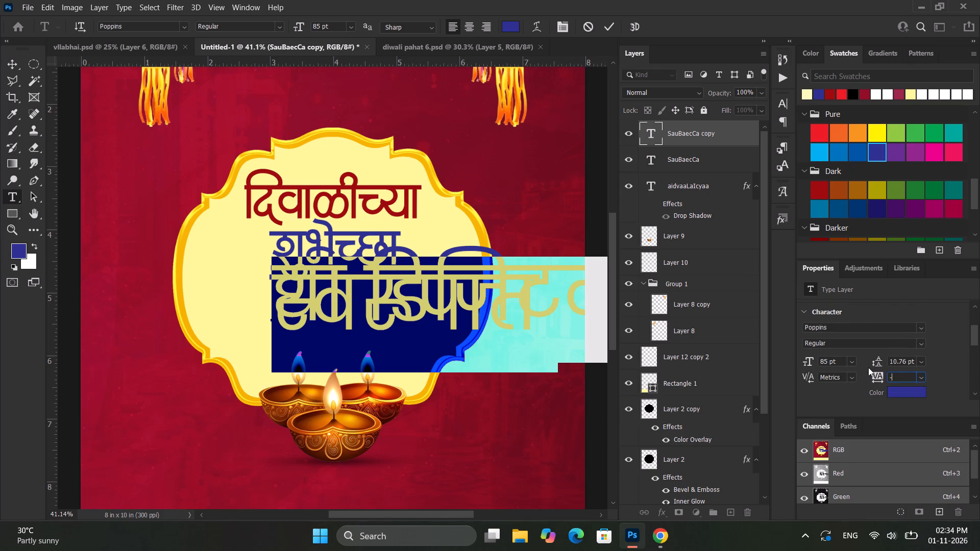
pyautogui.write('80')
pyautogui.press('Return')
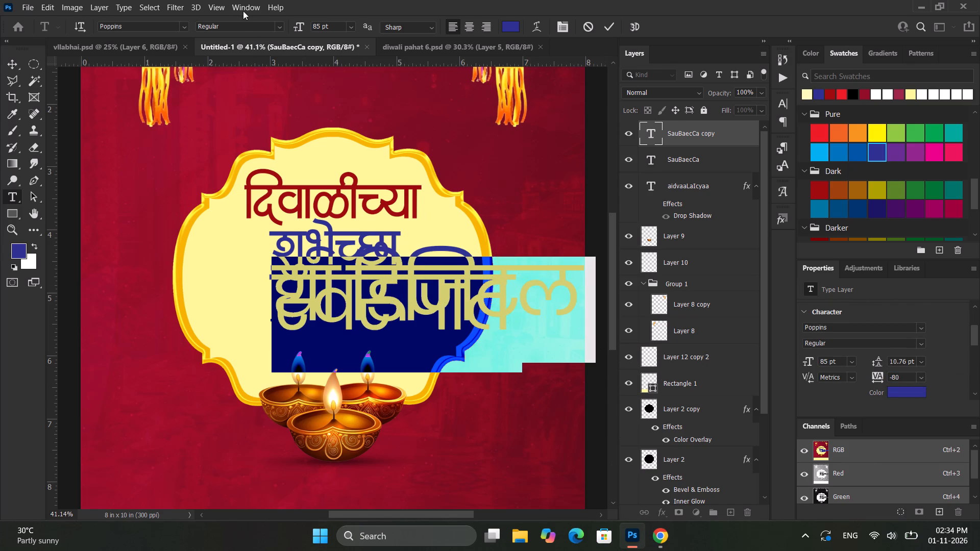
# Reduce the new text's size to 17 pt and set its leading to 17.76 pt.
pyautogui.moveTo(299, 23); pyautogui.dragTo(257, 33)
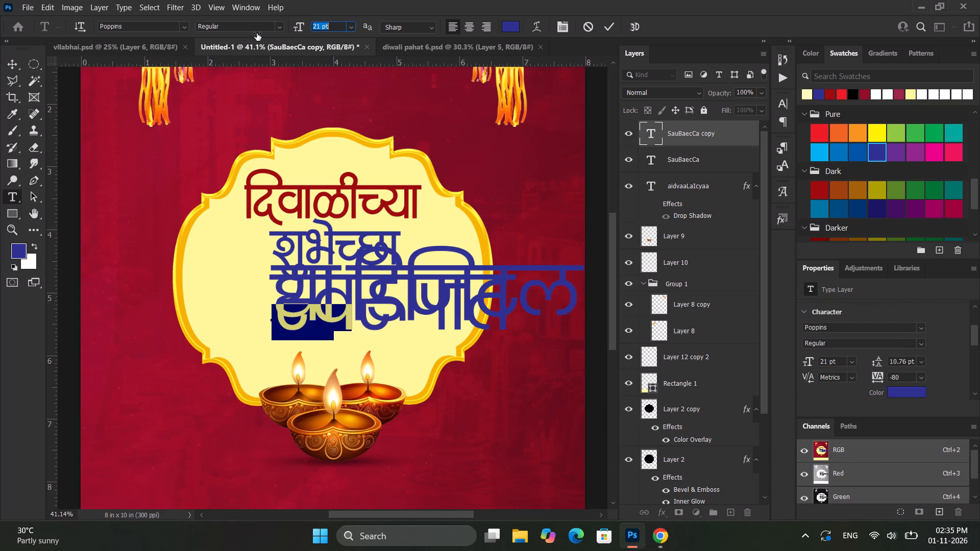
pyautogui.moveTo(257, 33); pyautogui.dragTo(255, 31)
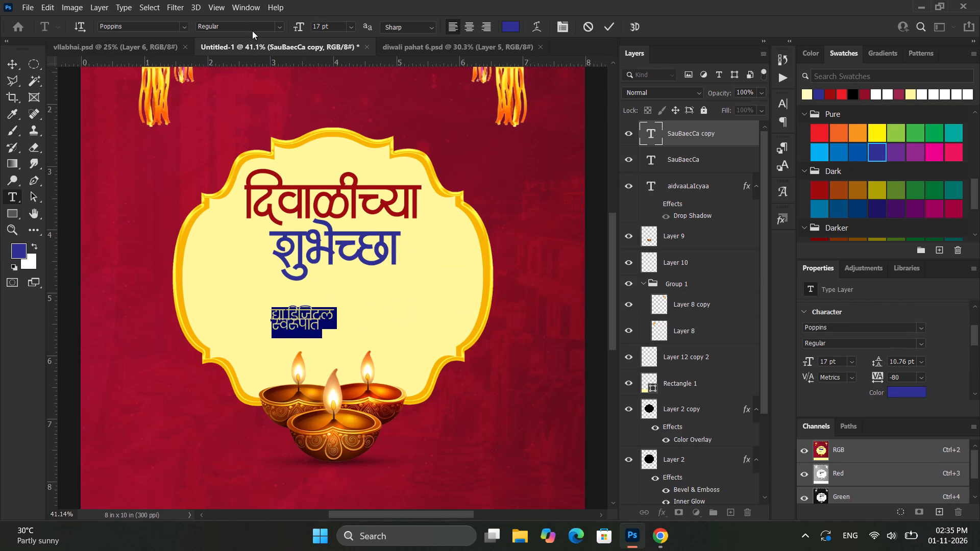
pyautogui.hotkey('alt', 'Down')
pyautogui.hotkey('alt', 'Down')
pyautogui.hotkey('alt', 'Down')
pyautogui.hotkey('alt', 'Down')
pyautogui.hotkey('alt', 'Down')
pyautogui.hotkey('alt', 'Down')
pyautogui.hotkey('alt', 'Down')
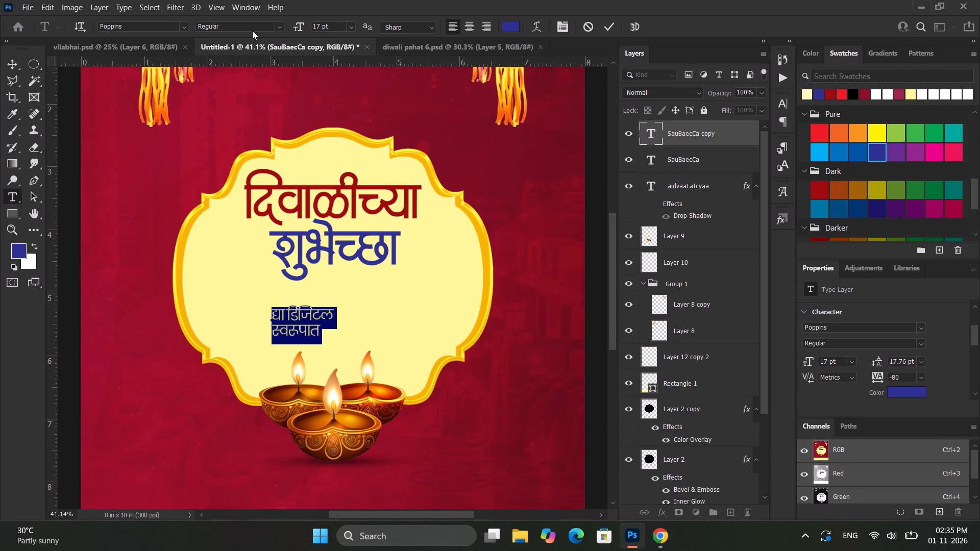
pyautogui.hotkey('ctrl', 'z')
pyautogui.click(15, 59)
# Move the two-line द्या डिजिटल स्वरूपात text up to just beneath the second half of शुभेच्छा.
pyautogui.moveTo(311, 313); pyautogui.dragTo(367, 283)
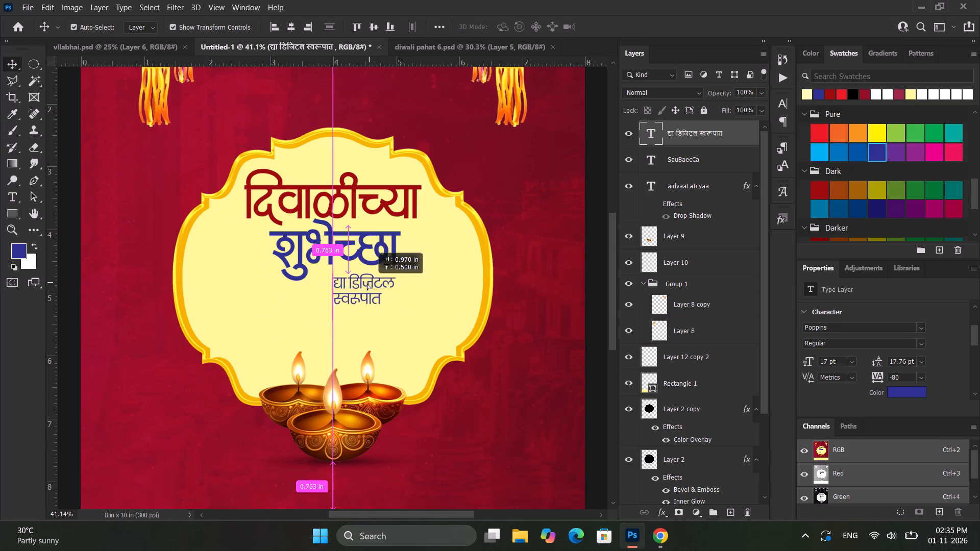
pyautogui.moveTo(367, 283); pyautogui.dragTo(365, 284)
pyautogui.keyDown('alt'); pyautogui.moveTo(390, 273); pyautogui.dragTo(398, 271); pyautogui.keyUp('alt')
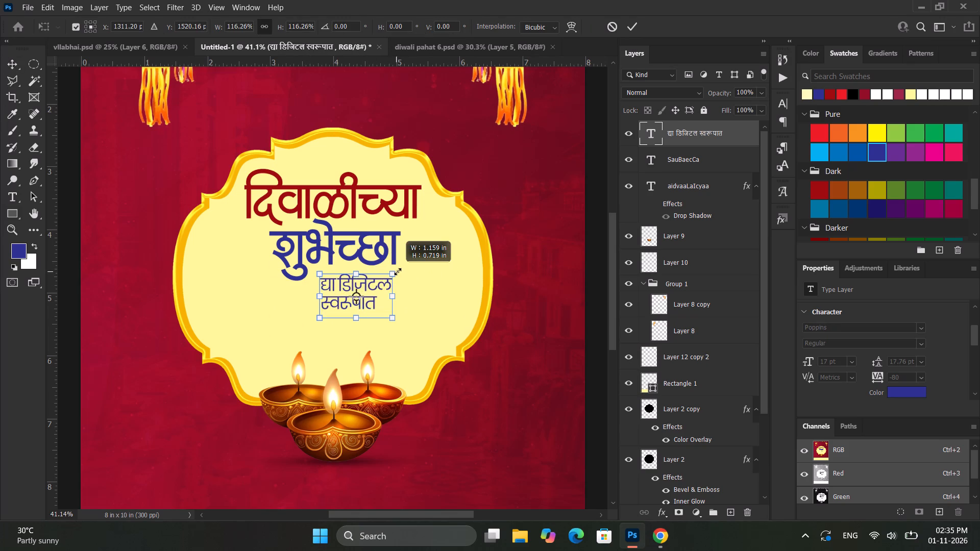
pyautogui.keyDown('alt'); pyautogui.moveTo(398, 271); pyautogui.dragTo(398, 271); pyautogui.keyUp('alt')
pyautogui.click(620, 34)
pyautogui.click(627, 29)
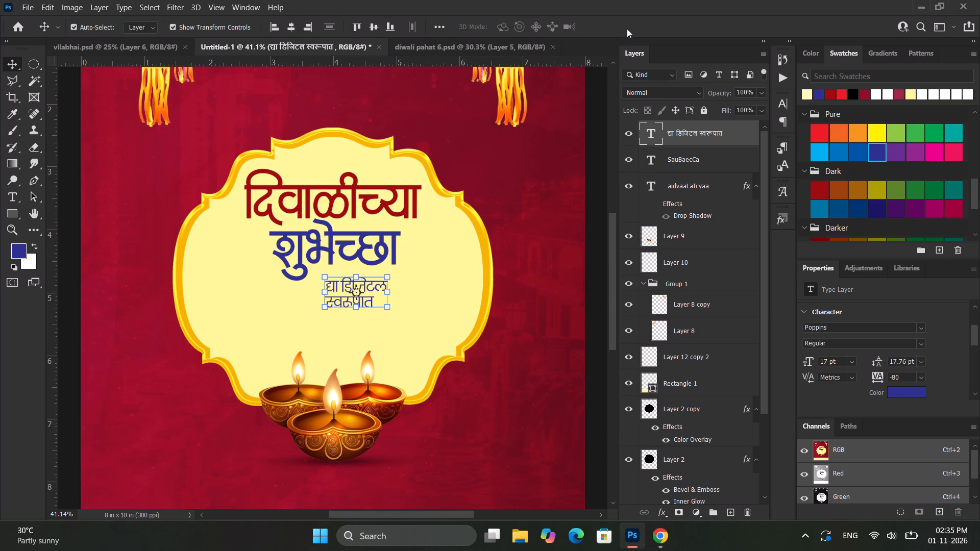
# Scale the two-line text up proportionally to about 118%, giving a size of about 20 pt.
pyautogui.keyDown('alt'); pyautogui.moveTo(385, 277); pyautogui.dragTo(389, 271); pyautogui.keyUp('alt')
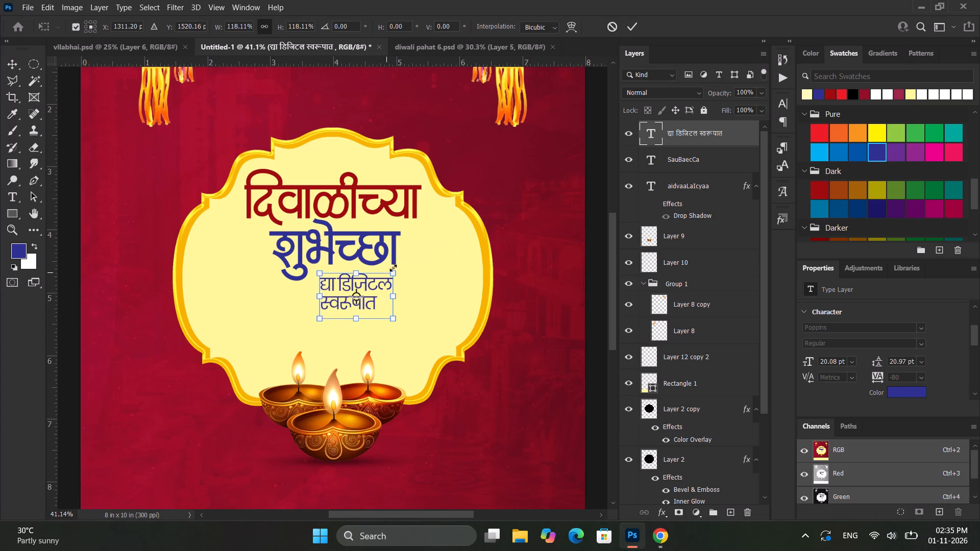
pyautogui.click(630, 26)
# Tighten the two-line text's leading to 17.43 pt and change its font weight to Medium.
pyautogui.keyDown('alt'); pyautogui.scroll(5, 329, 299); pyautogui.keyUp('alt')
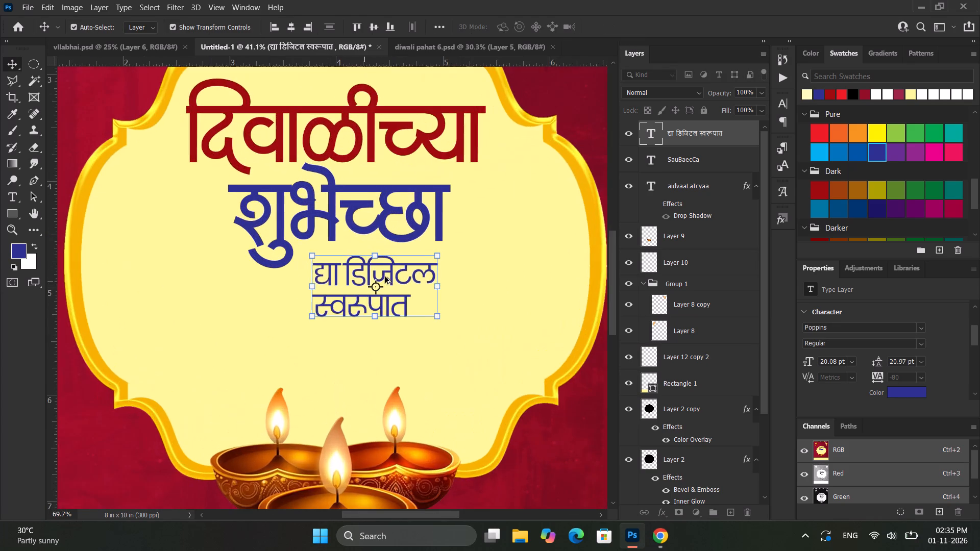
pyautogui.keyDown('alt'); pyautogui.scroll(3, 385, 276); pyautogui.keyUp('alt')
pyautogui.doubleClick(402, 270)
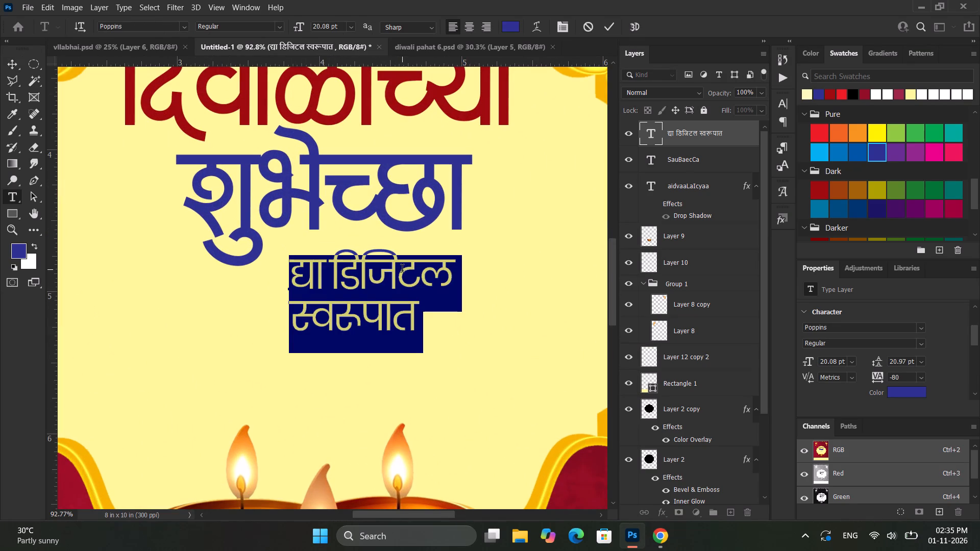
pyautogui.hotkey('alt', 'Up')
pyautogui.hotkey('alt', 'Up')
pyautogui.hotkey('alt', 'Up')
pyautogui.hotkey('ctrl', 'z')
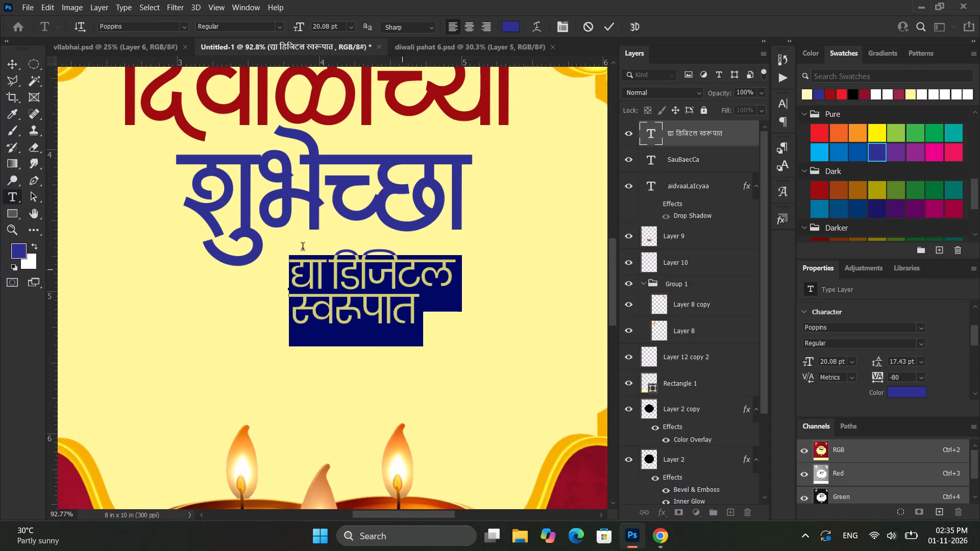
pyautogui.click(282, 25)
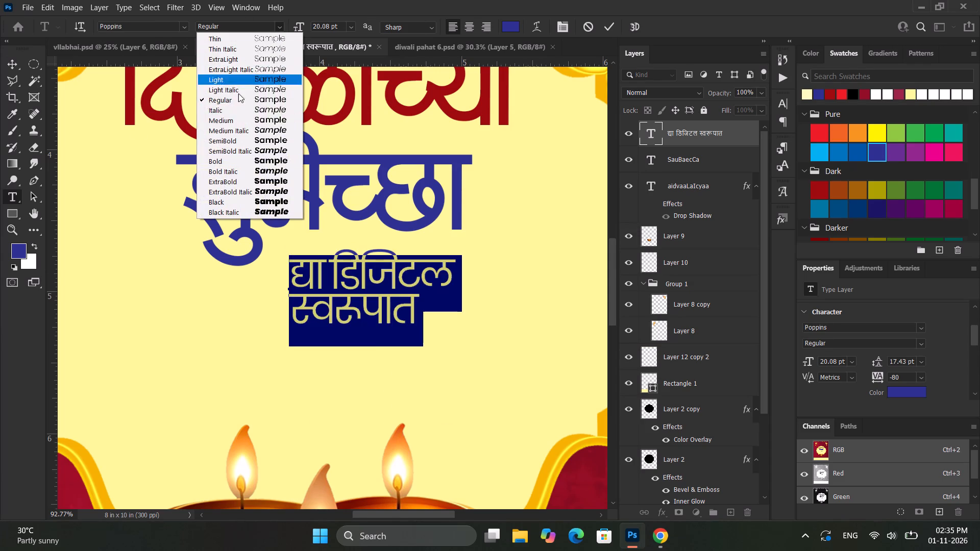
pyautogui.click(229, 120)
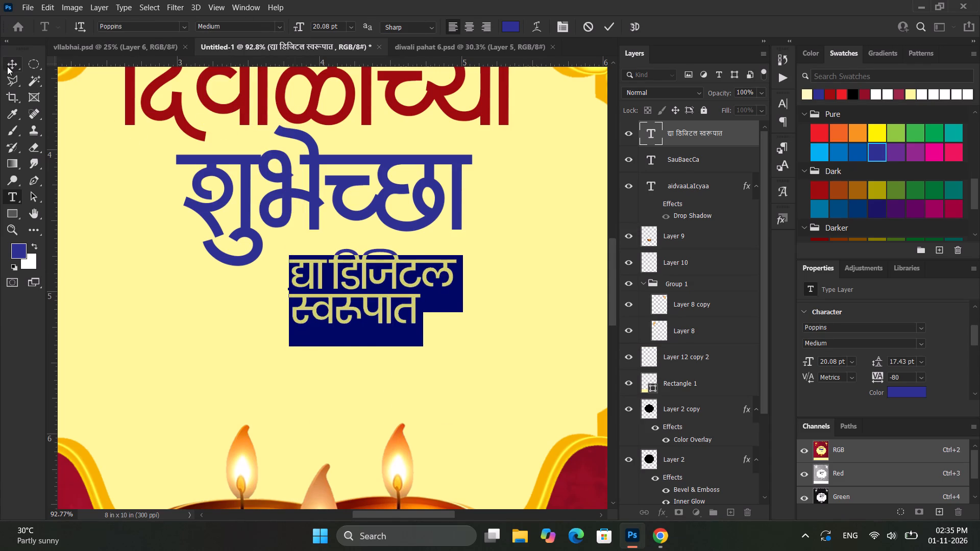
pyautogui.click(7, 66)
# Recolour the two-line text with the darkest brown at the end of the Pale swatches.
pyautogui.scroll(-4, 945, 215)
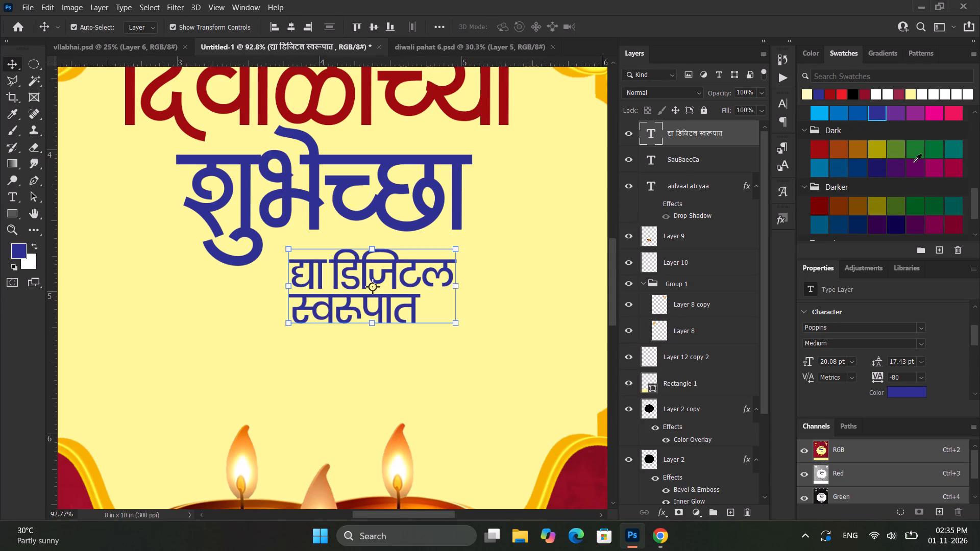
pyautogui.click(900, 110)
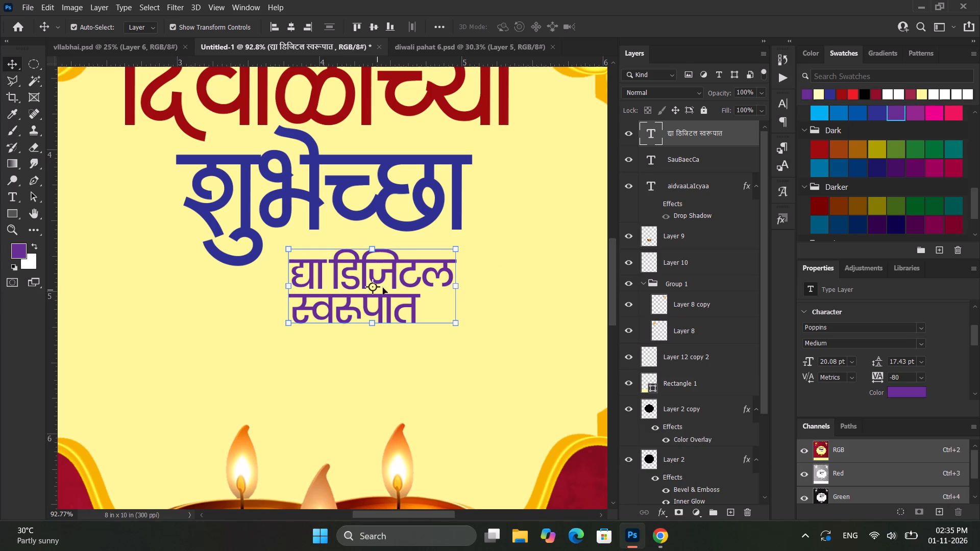
pyautogui.scroll(-6, 893, 202)
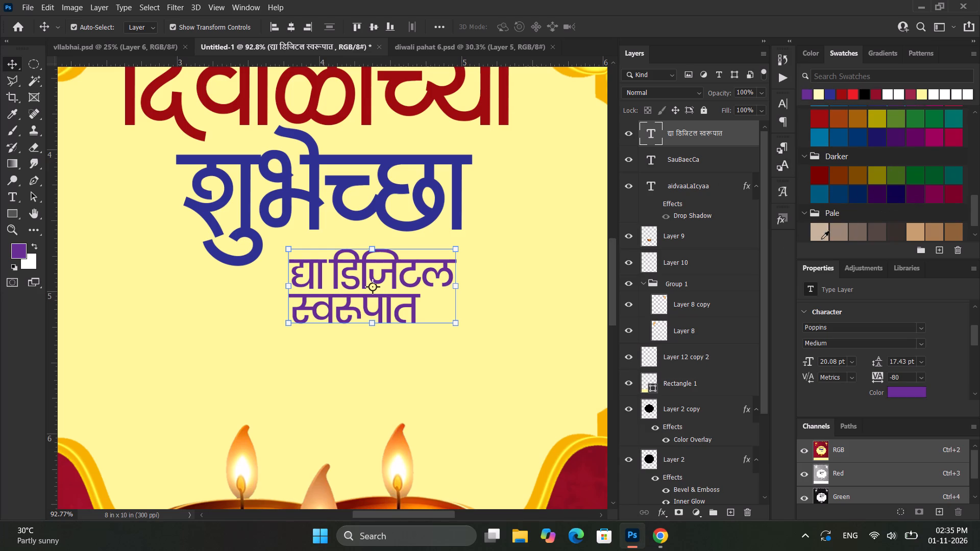
pyautogui.click(838, 230)
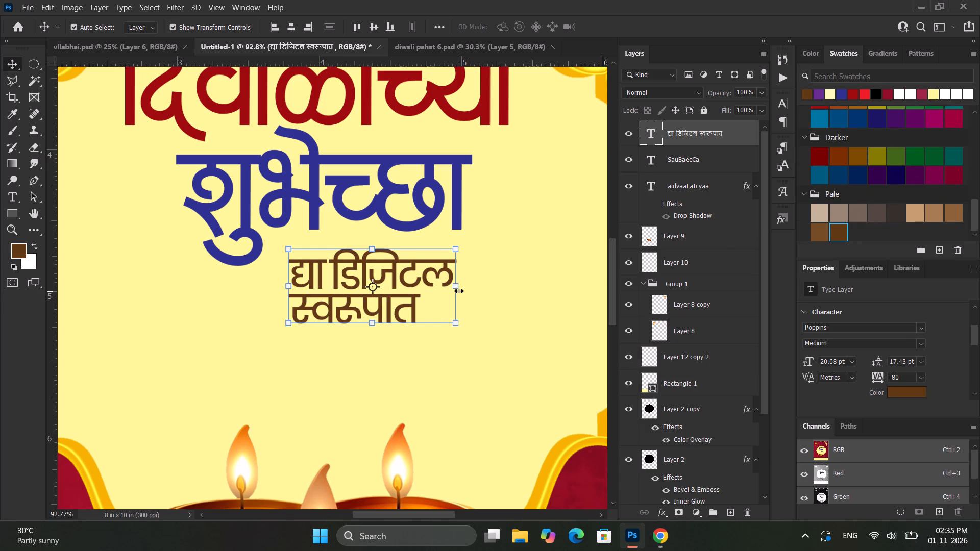
# Enlarge the brown text proportionally to about 118% and nudge it closer beneath शुभेच्छा, aligned near that word's end.
pyautogui.moveTo(459, 290); pyautogui.dragTo(494, 299)
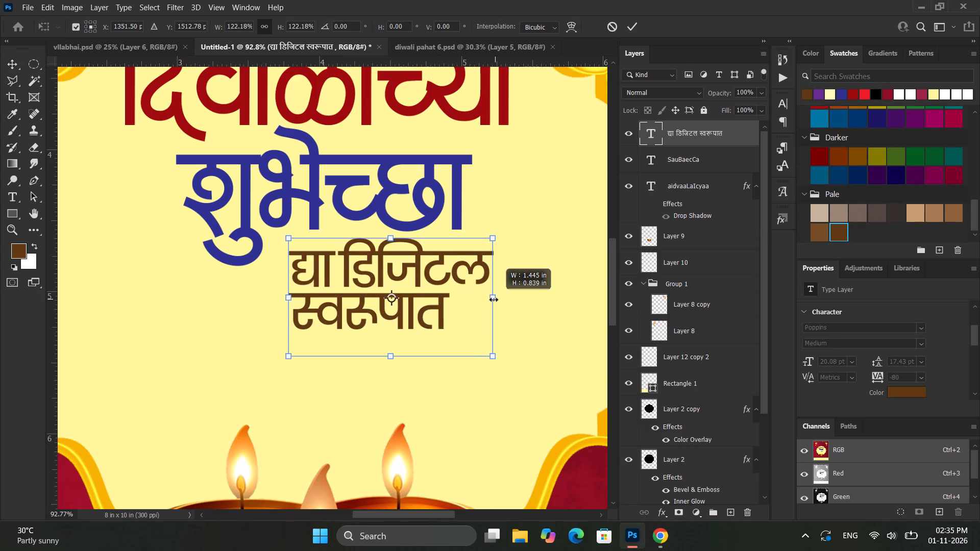
pyautogui.moveTo(494, 299); pyautogui.dragTo(489, 300)
pyautogui.click(633, 21)
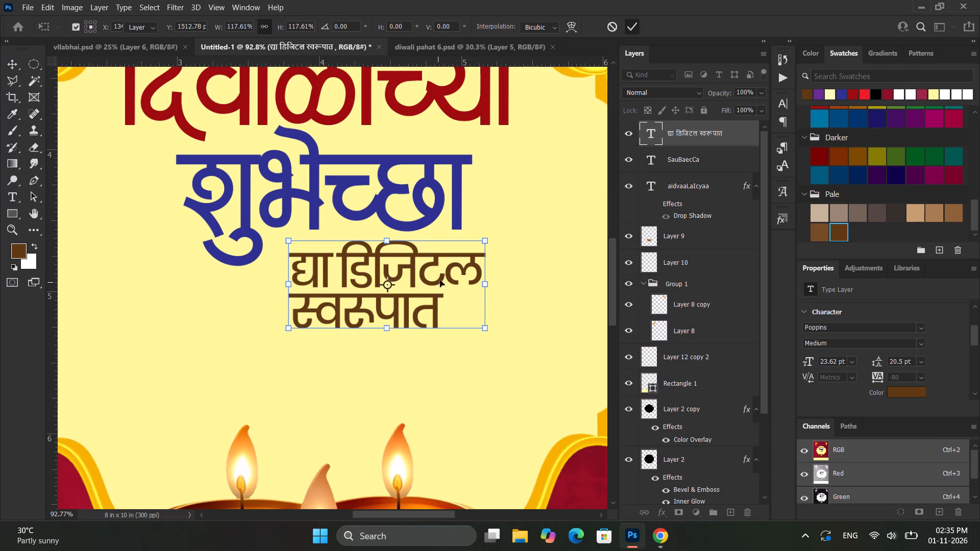
pyautogui.moveTo(440, 277); pyautogui.dragTo(429, 274)
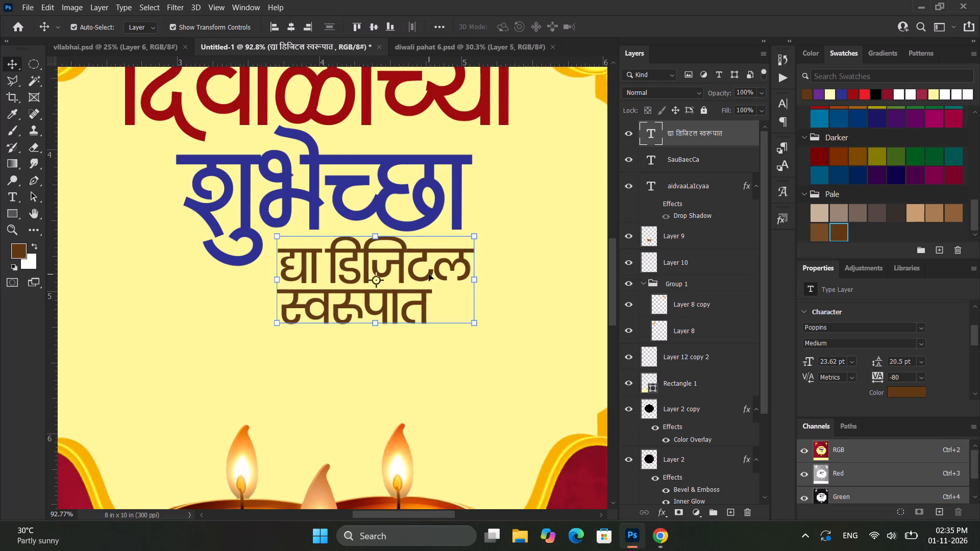
# Recolour the brown two-line text द्या डिजिटल स्वरूपात with the magenta swatch from the Pure group.
pyautogui.keyDown('alt'); pyautogui.scroll(-15, 429, 274); pyautogui.keyUp('alt')
pyautogui.click(528, 276)
pyautogui.keyDown('alt'); pyautogui.scroll(5, 381, 312); pyautogui.keyUp('alt')
pyautogui.keyDown('ctrl'); pyautogui.keyDown('alt'); pyautogui.scroll(4, 369, 308); pyautogui.keyUp('alt'); pyautogui.keyUp('ctrl')
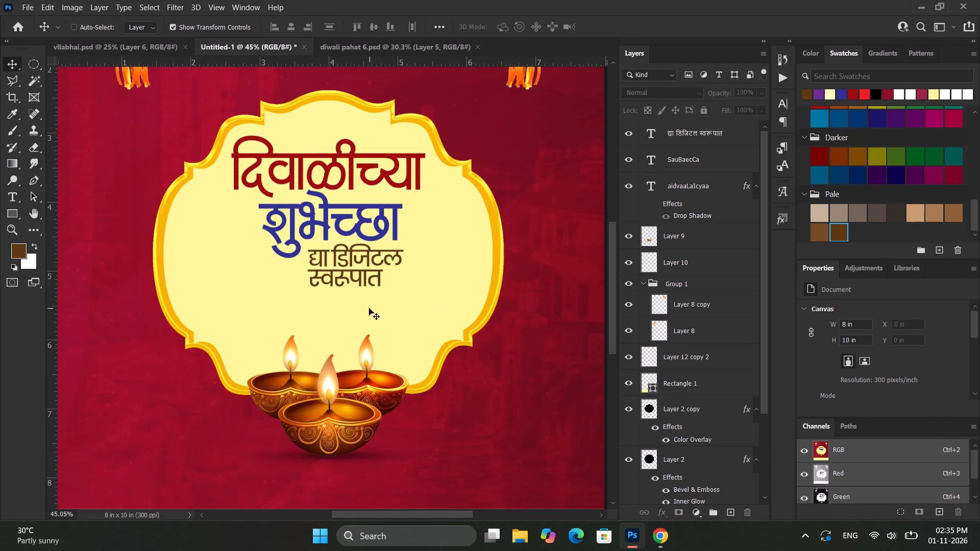
pyautogui.keyDown('ctrl'); pyautogui.keyDown('alt'); pyautogui.scroll(5, 369, 308); pyautogui.keyUp('alt'); pyautogui.keyUp('ctrl')
pyautogui.keyDown('alt'); pyautogui.scroll(1, 369, 308); pyautogui.keyUp('alt')
pyautogui.keyDown('alt'); pyautogui.scroll(-5, 369, 308); pyautogui.keyUp('alt')
pyautogui.keyDown('alt'); pyautogui.scroll(11, 380, 286); pyautogui.keyUp('alt')
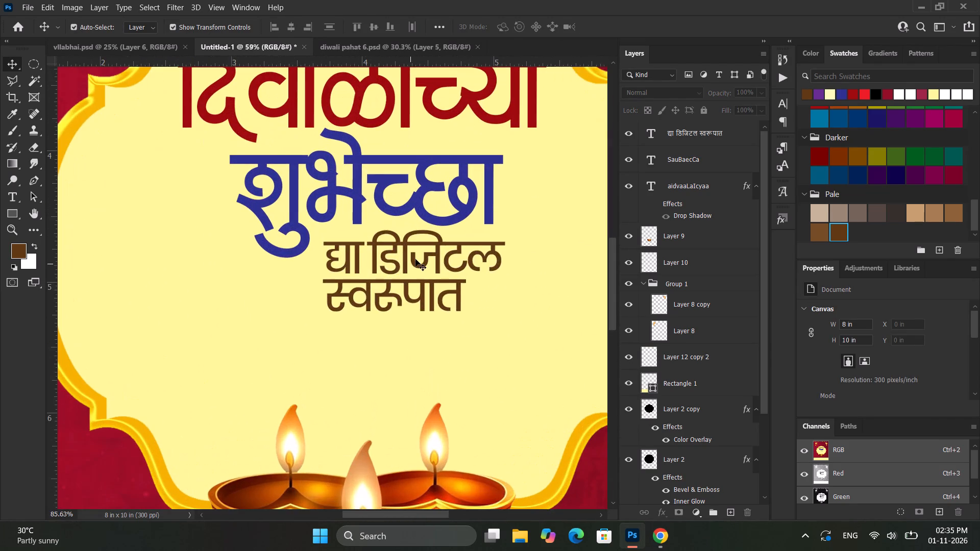
pyautogui.click(416, 259)
pyautogui.scroll(4, 496, 245)
pyautogui.keyDown('alt'); pyautogui.scroll(-11, 491, 256); pyautogui.keyUp('alt')
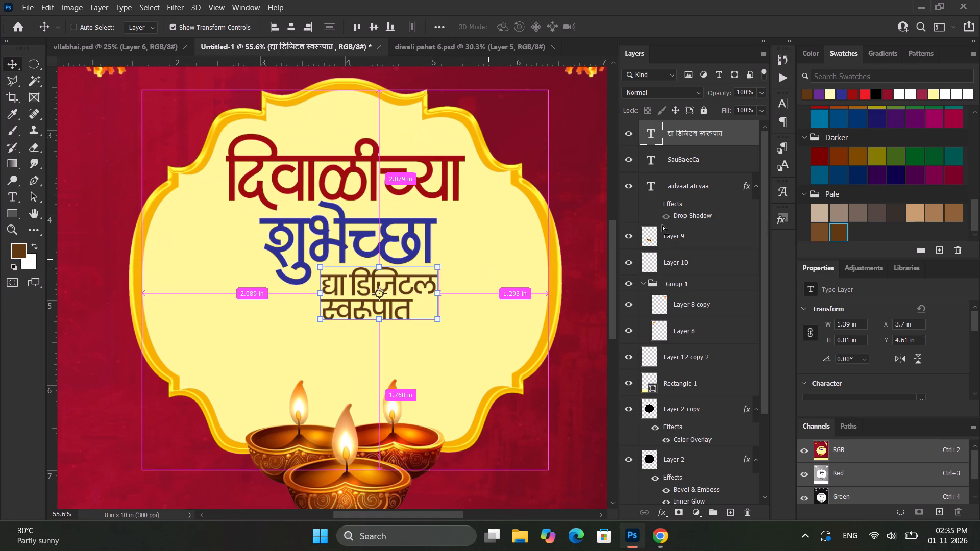
pyautogui.scroll(7, 836, 168)
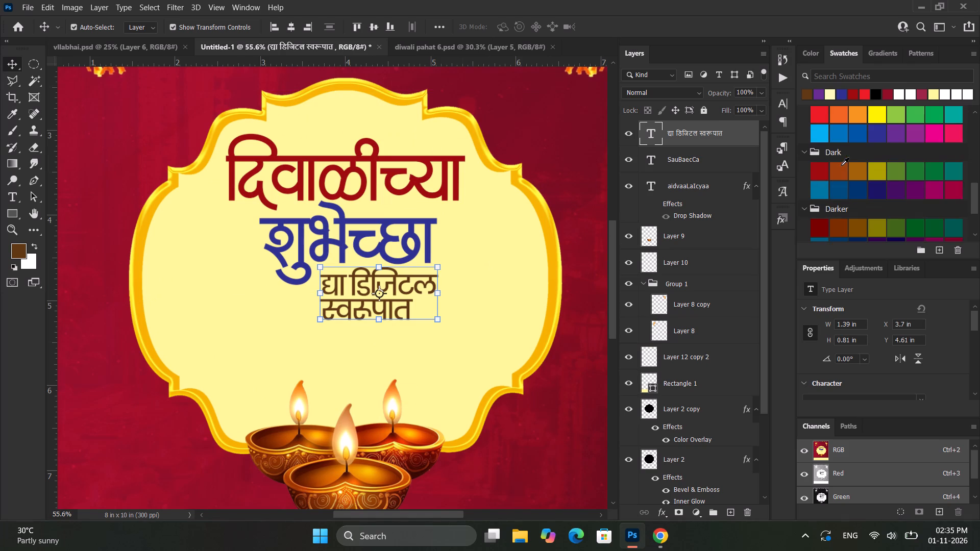
pyautogui.scroll(9, 832, 187)
pyautogui.scroll(-3, 885, 194)
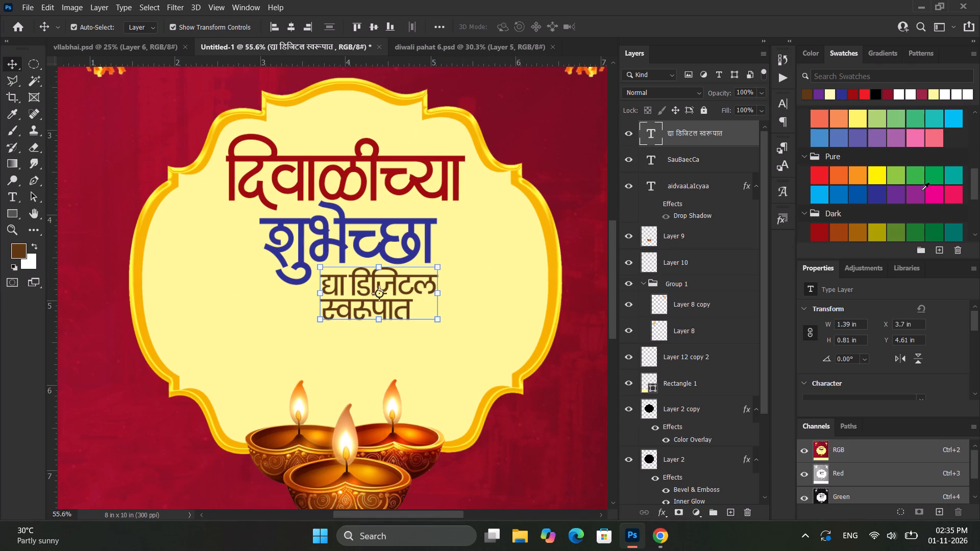
pyautogui.click(941, 194)
# Try the Dark magenta on the two-line text, lower it by about 0.08 in and reapply the Pure magenta.
pyautogui.scroll(-2, 920, 184)
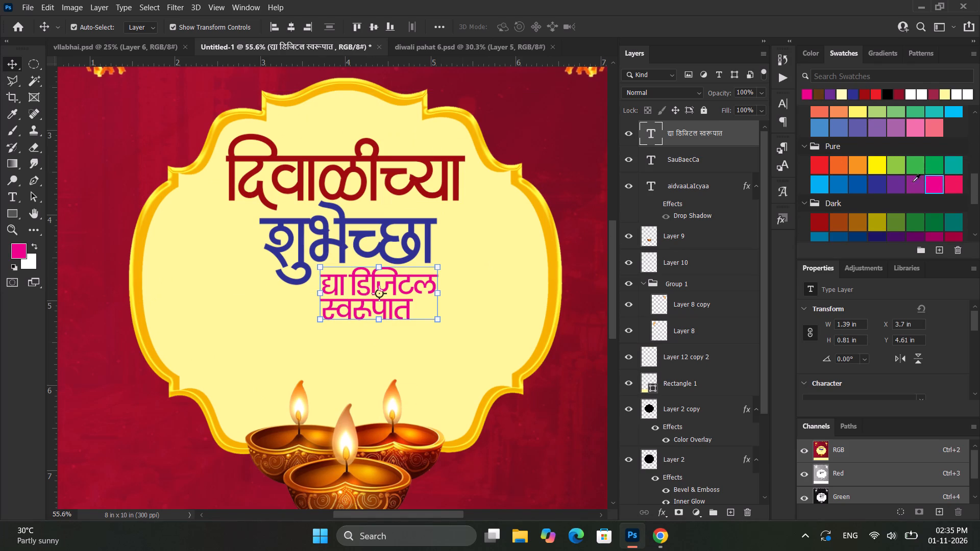
pyautogui.scroll(-1, 952, 211)
pyautogui.click(936, 216)
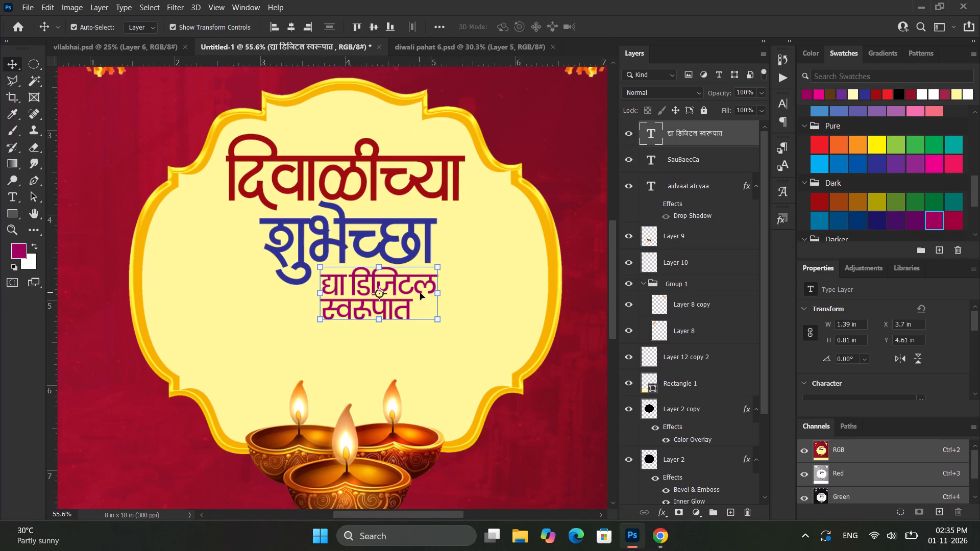
pyautogui.keyDown('shift'); pyautogui.moveTo(420, 293); pyautogui.dragTo(422, 299); pyautogui.keyUp('shift')
pyautogui.click(939, 166)
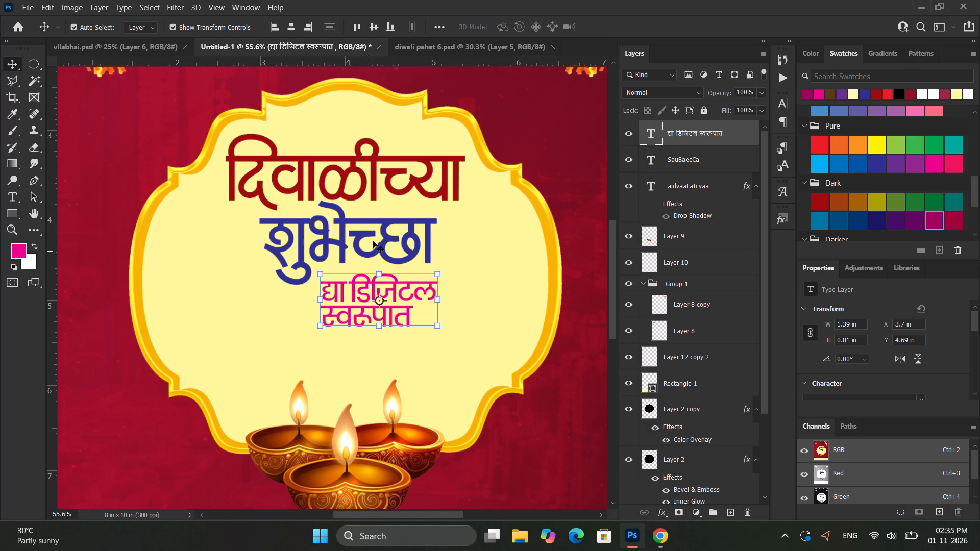
# Apply the Pure group's blue-violet swatch to the word शुभेच्छा.
pyautogui.click(374, 240)
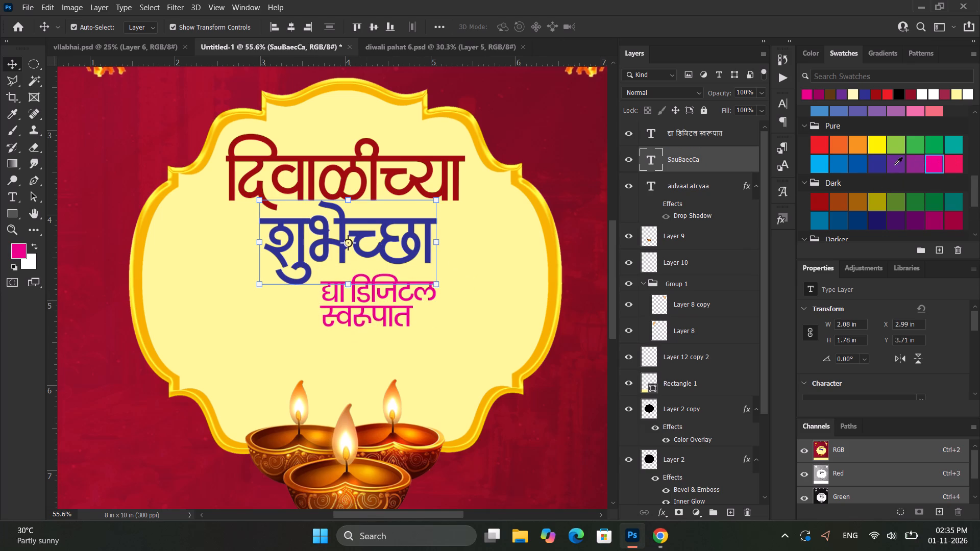
pyautogui.click(881, 165)
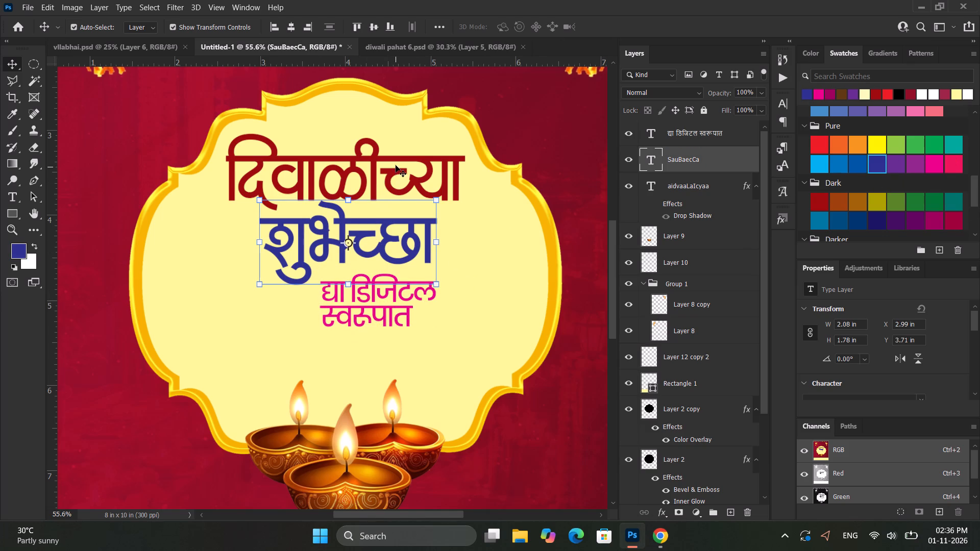
# Recolour the heading word दिवाळीच्या with the bright red swatch from the Pure group.
pyautogui.click(396, 165)
pyautogui.click(816, 139)
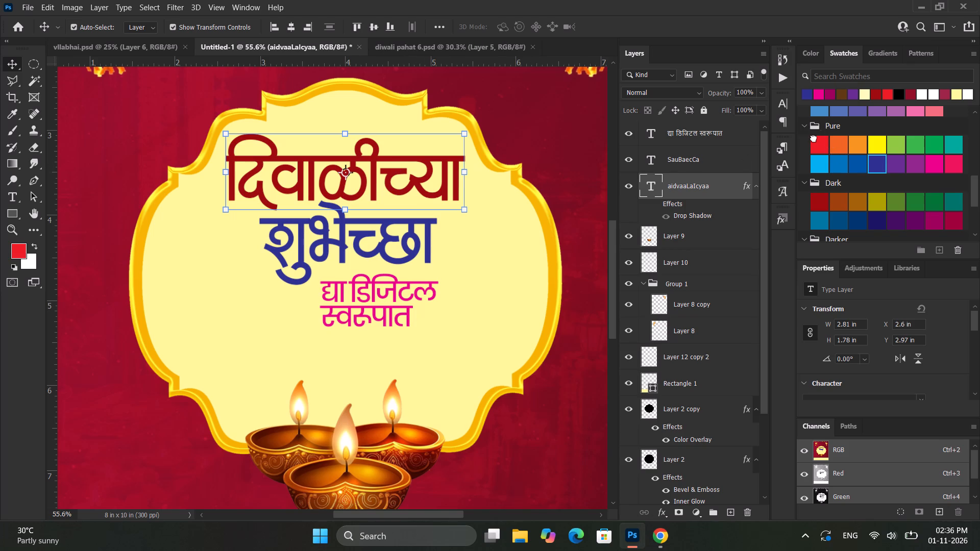
pyautogui.keyDown('alt'); pyautogui.scroll(-13, 584, 220); pyautogui.keyUp('alt')
pyautogui.click(575, 224)
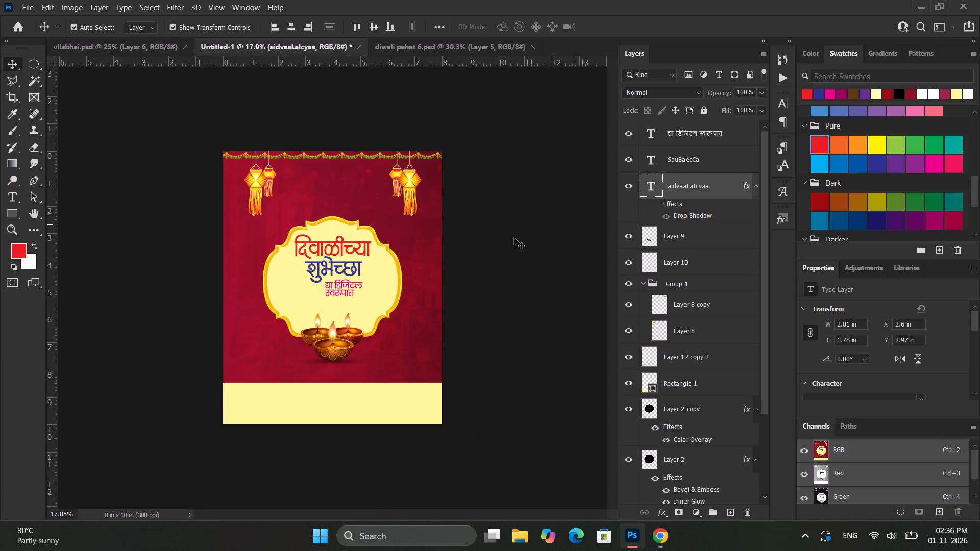
# Nudge the magenta two-line text about 0.02 in up and 0.02 in to the right beneath शुभेच्छा.
pyautogui.keyDown('alt'); pyautogui.scroll(20, 312, 275); pyautogui.keyUp('alt')
pyautogui.click(430, 294)
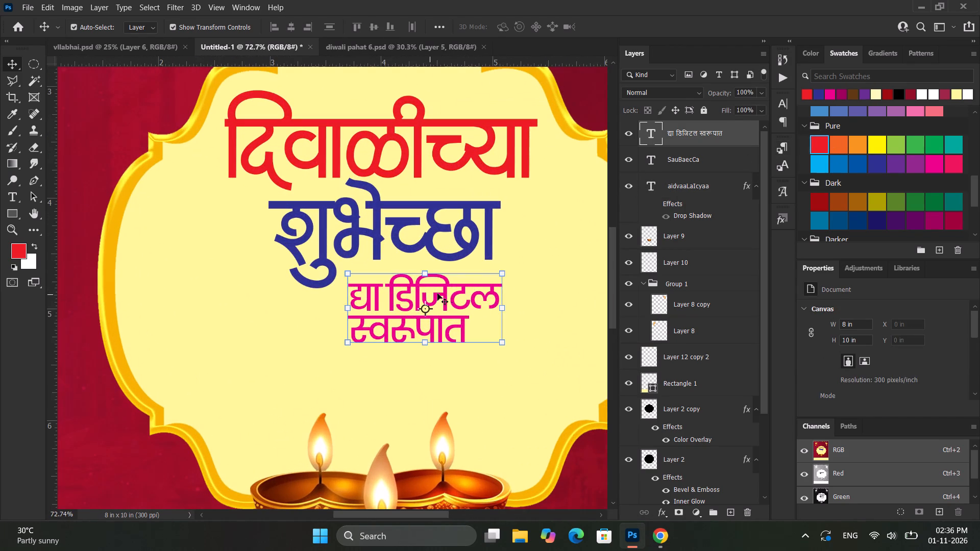
pyautogui.click(446, 291)
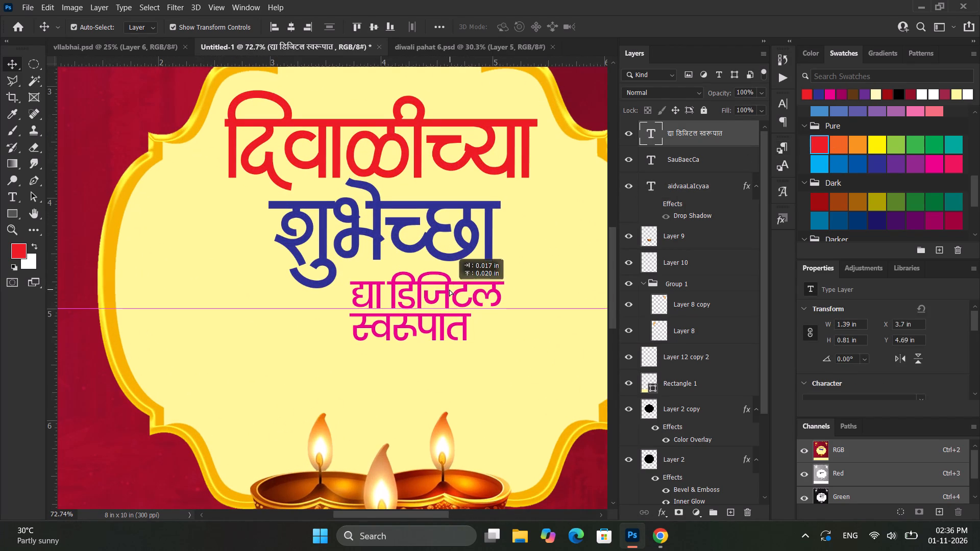
pyautogui.keyDown('alt'); pyautogui.scroll(-12, 449, 289); pyautogui.keyUp('alt')
pyautogui.click(522, 288)
pyautogui.keyDown('alt'); pyautogui.scroll(1, 404, 289); pyautogui.keyUp('alt')
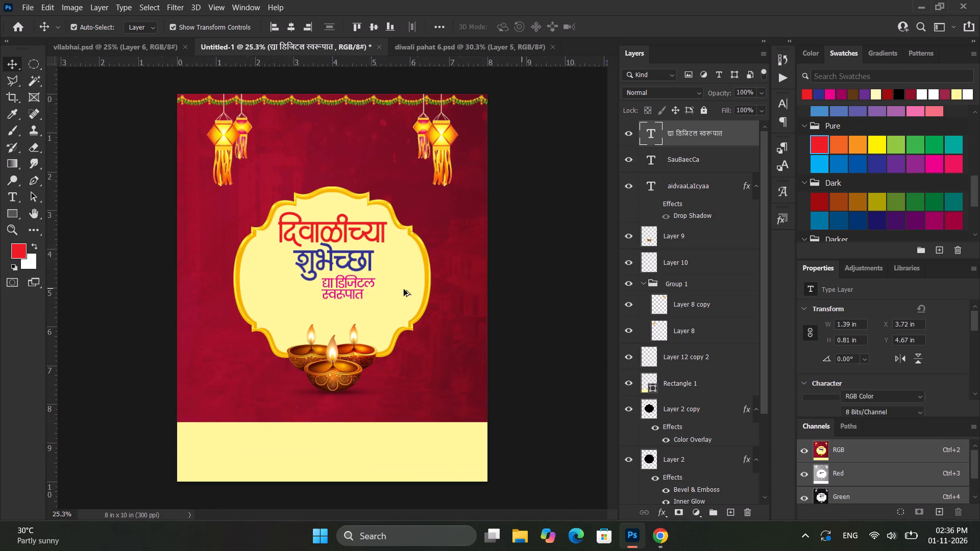
pyautogui.keyDown('alt'); pyautogui.scroll(1, 404, 289); pyautogui.keyUp('alt')
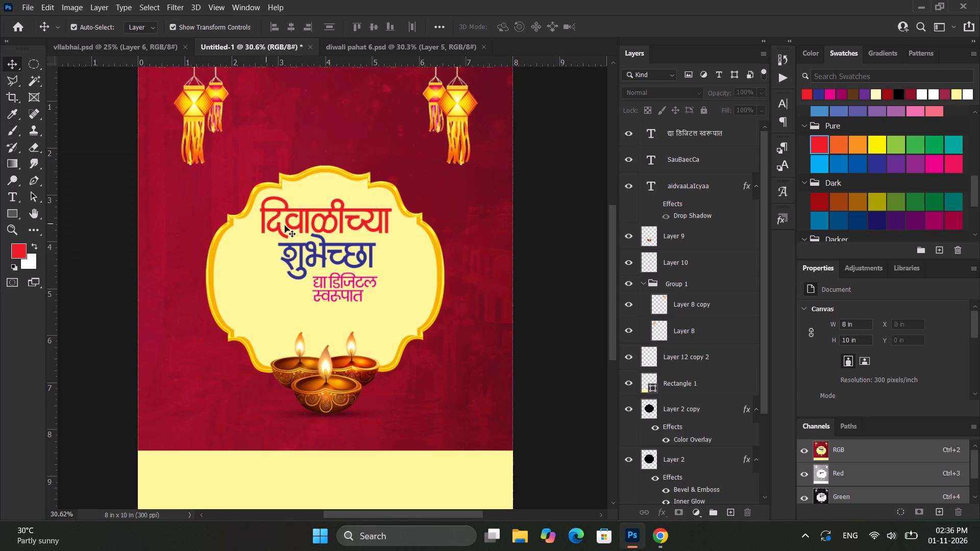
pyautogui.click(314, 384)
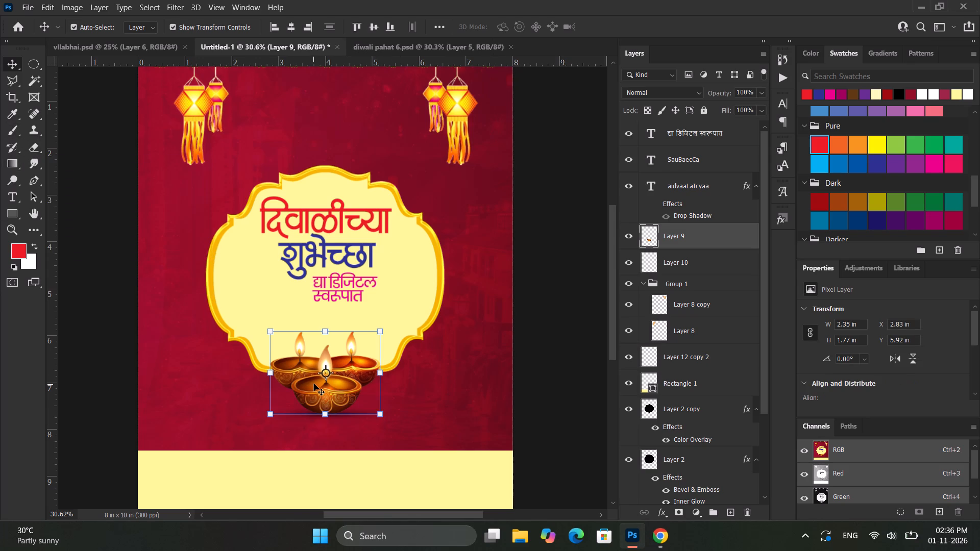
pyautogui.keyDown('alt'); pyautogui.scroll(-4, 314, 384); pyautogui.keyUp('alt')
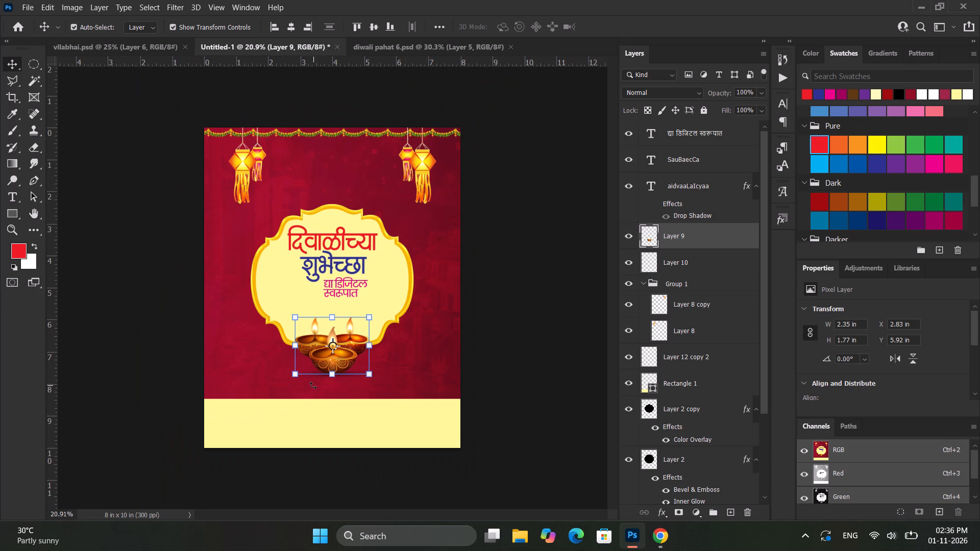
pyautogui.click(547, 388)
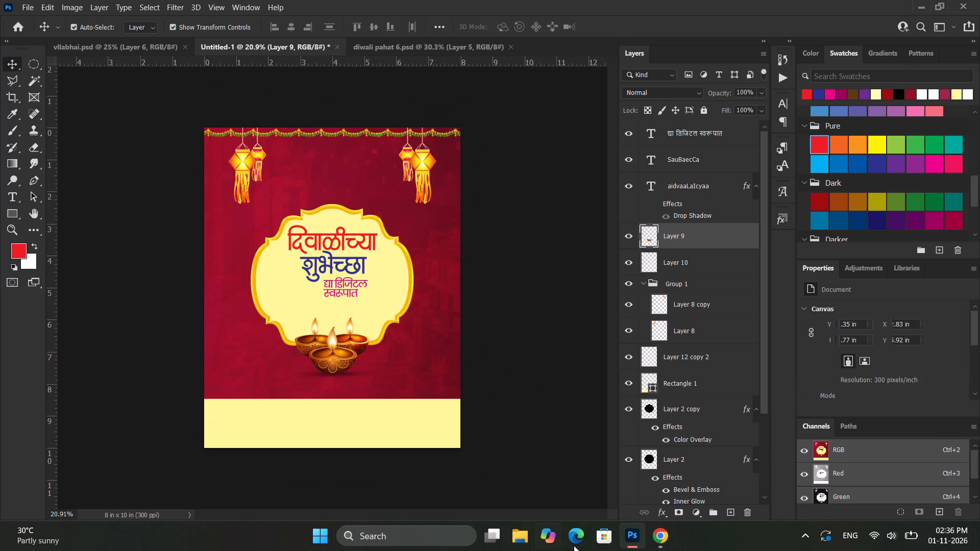
# Switch to the Pinterest page in Chrome and search for "banana leaf".
pyautogui.click(659, 546)
pyautogui.click(271, 20)
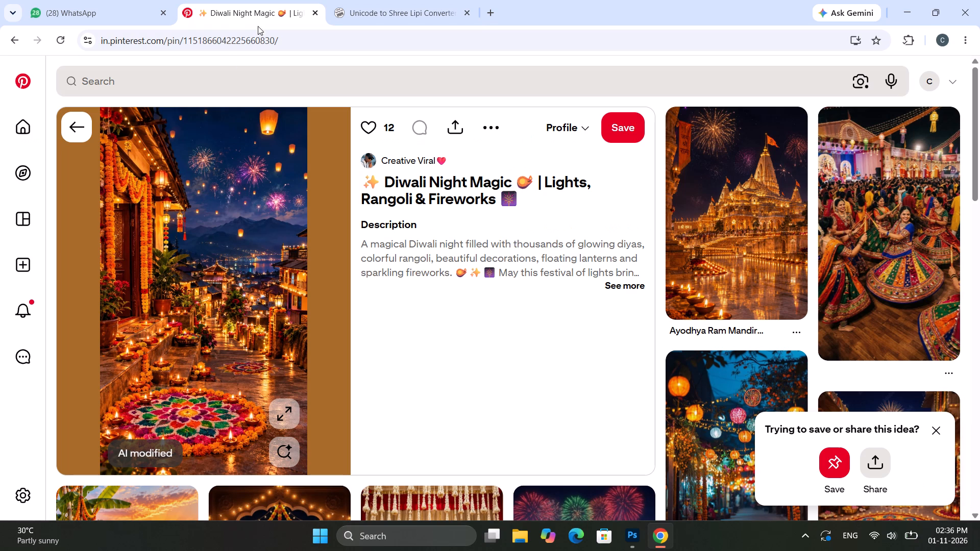
pyautogui.click(173, 71)
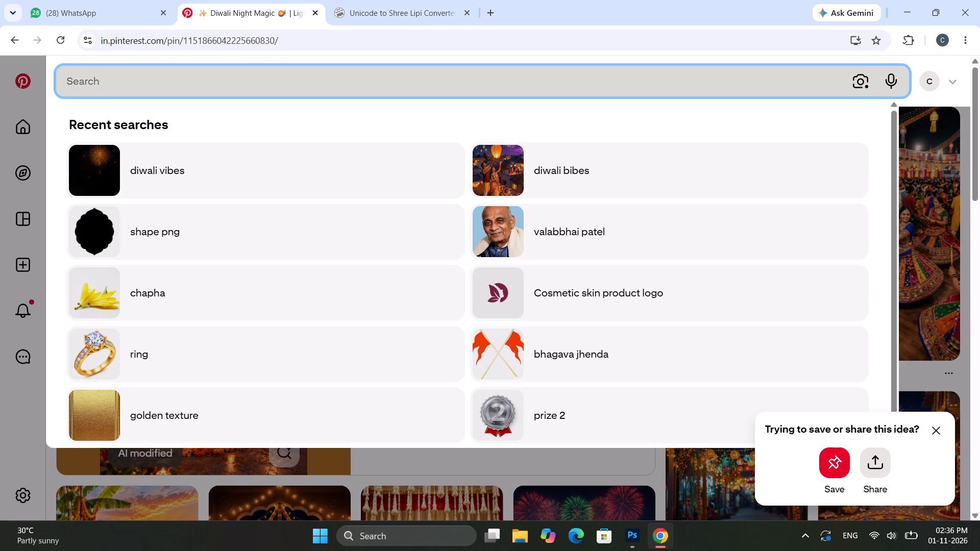
pyautogui.write('banana lead')
pyautogui.press('BackSpace')
pyautogui.press('f')
pyautogui.press('Return')
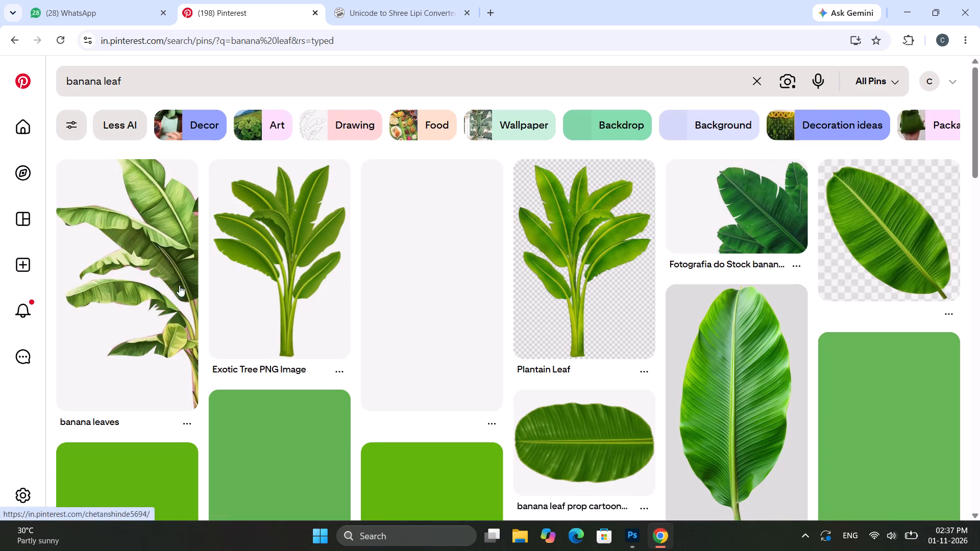
# Copy the banana plant picture from the Exotic Tree PNG Image pin and paste it into the Photoshop poster.
pyautogui.click(249, 260)
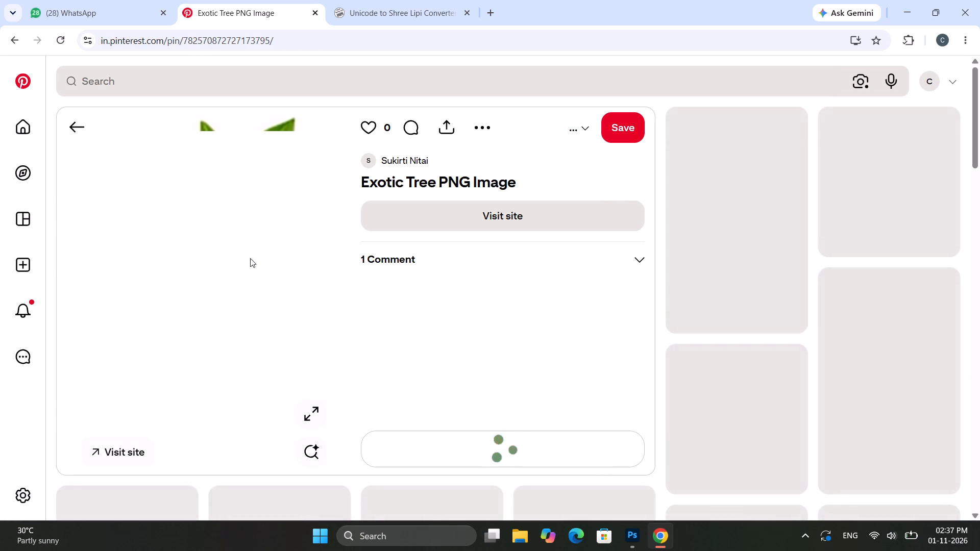
pyautogui.rightClick(232, 219)
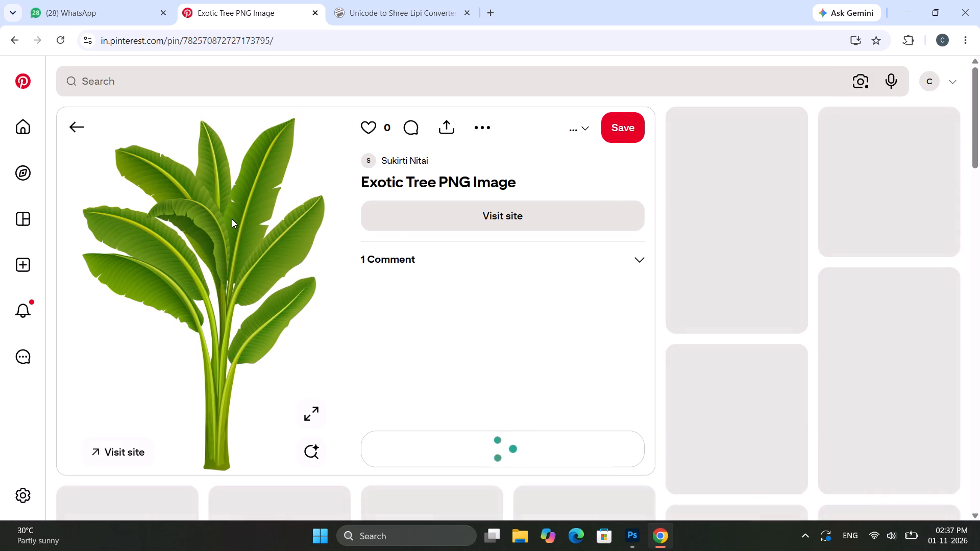
pyautogui.click(310, 273)
pyautogui.click(899, 21)
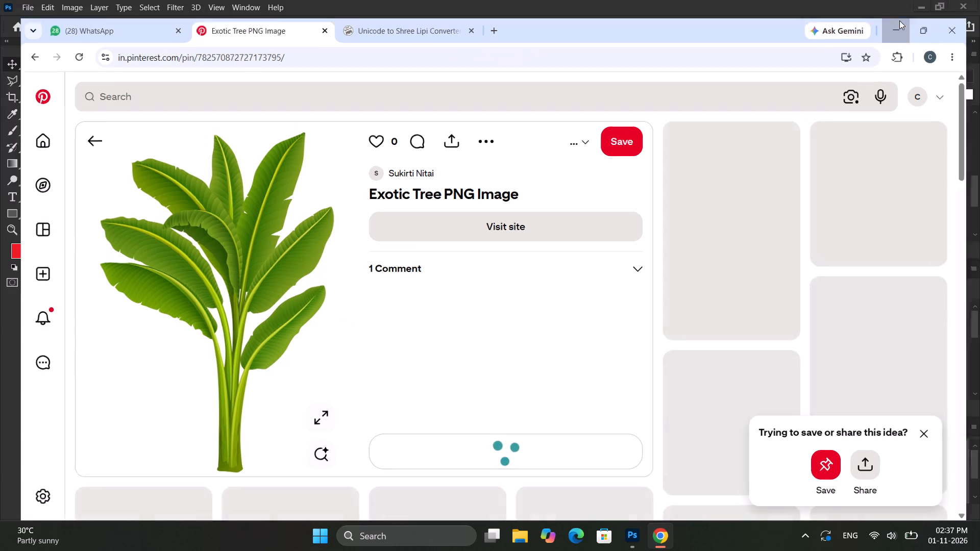
pyautogui.hotkey('ctrl', 'v')
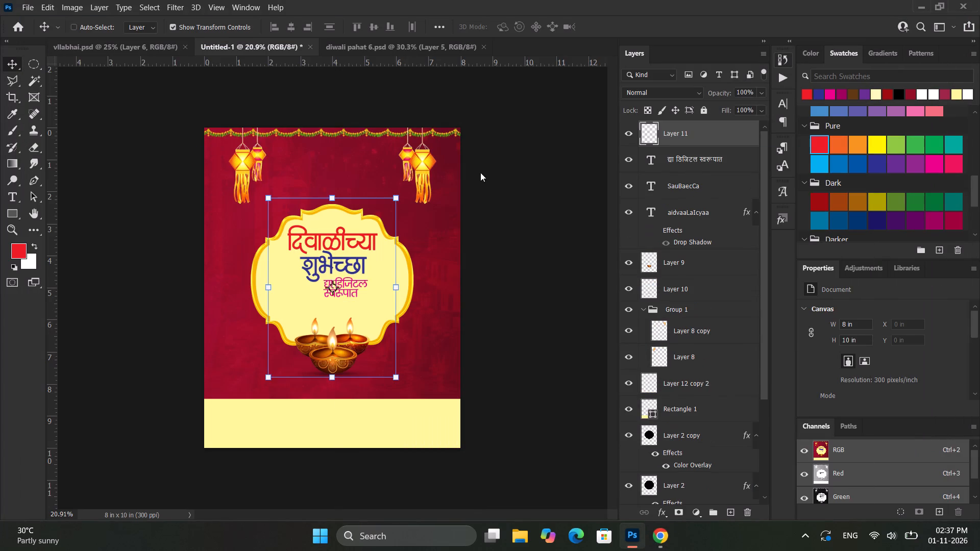
# Erase the white background surrounding the pasted banana plant with the Magic Eraser.
pyautogui.click(37, 141)
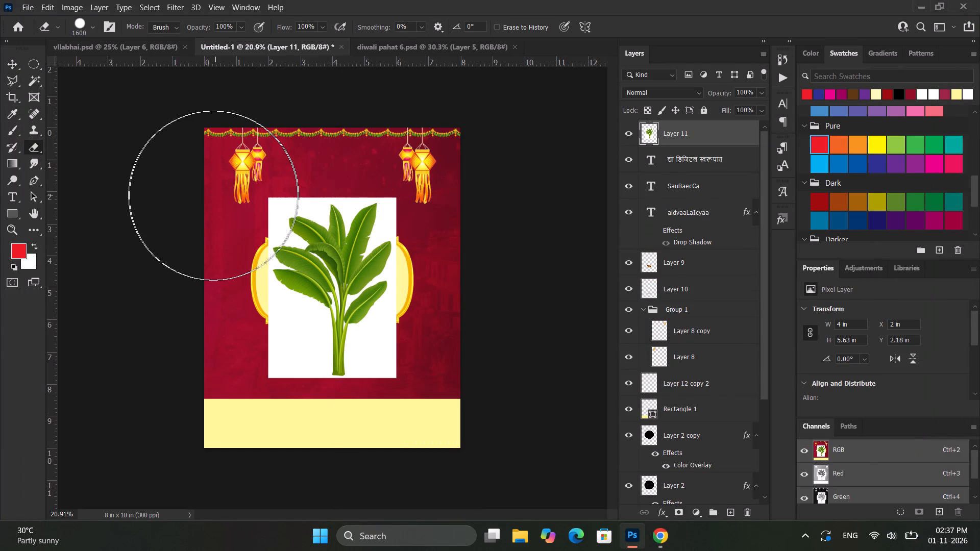
pyautogui.rightClick(39, 140)
pyautogui.click(84, 172)
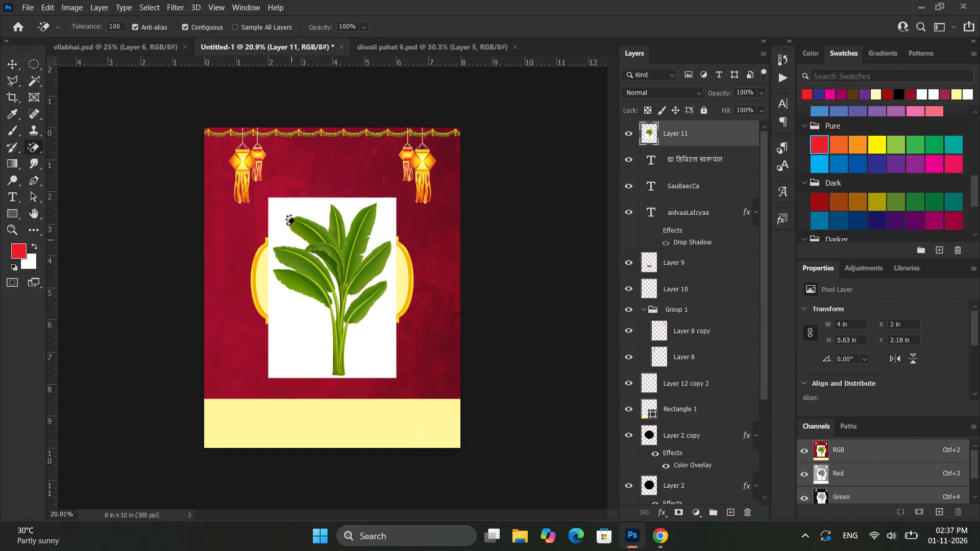
pyautogui.click(286, 224)
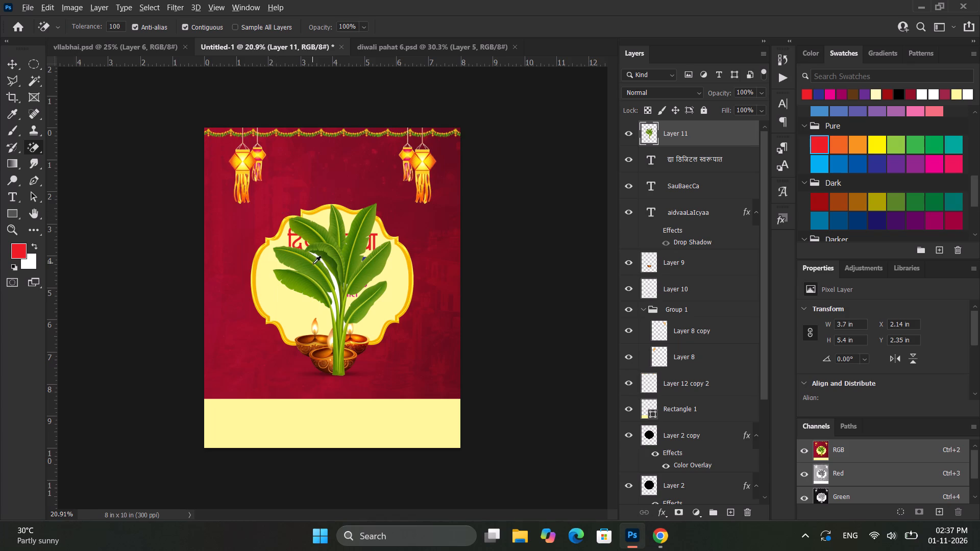
# Erase the remaining enclosed white gaps between the banana plant's stems and leaves with the Magic Eraser.
pyautogui.keyDown('alt'); pyautogui.scroll(11, 313, 264); pyautogui.keyUp('alt')
pyautogui.click(351, 289)
pyautogui.keyDown('alt'); pyautogui.scroll(5, 332, 311); pyautogui.keyUp('alt')
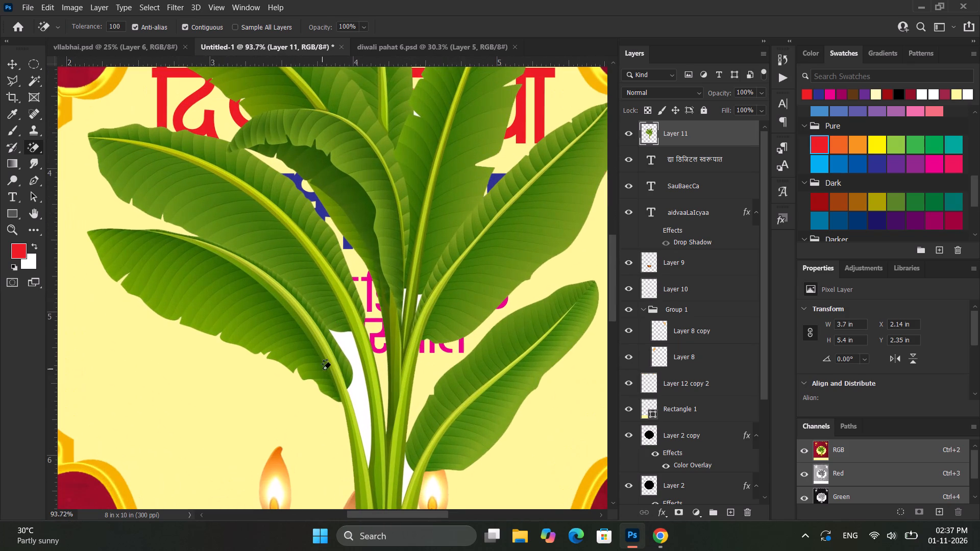
pyautogui.click(348, 347)
pyautogui.scroll(-10, 348, 347)
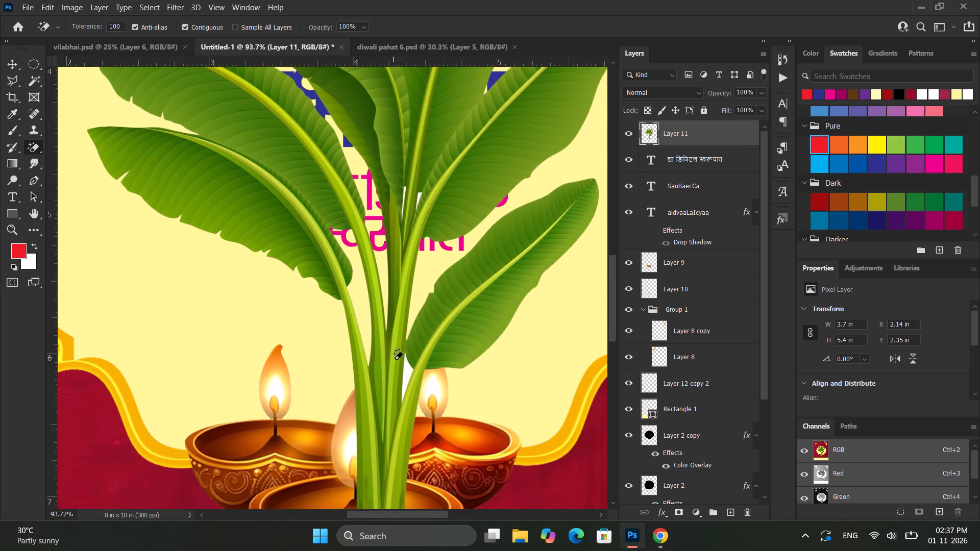
pyautogui.click(407, 368)
pyautogui.scroll(14, 409, 197)
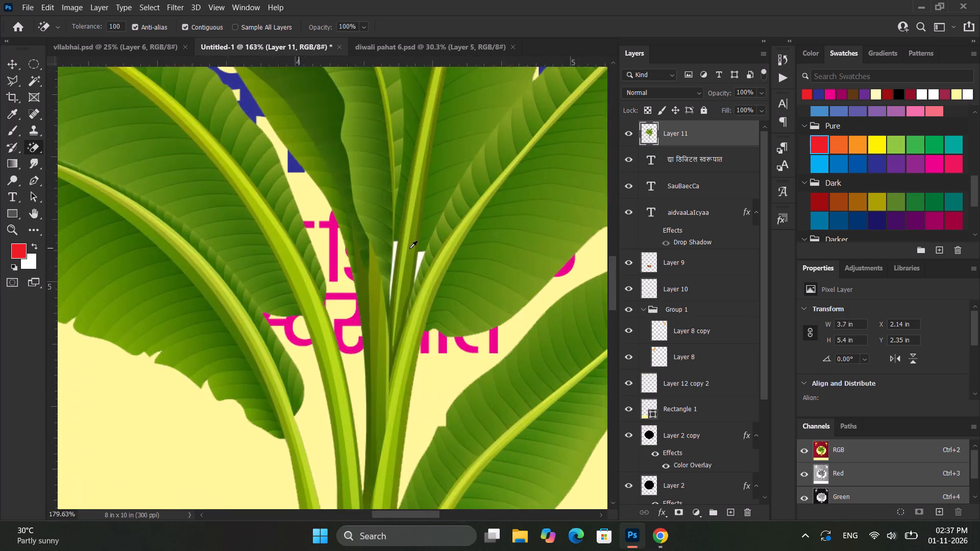
pyautogui.scroll(7, 409, 248)
pyautogui.click(433, 261)
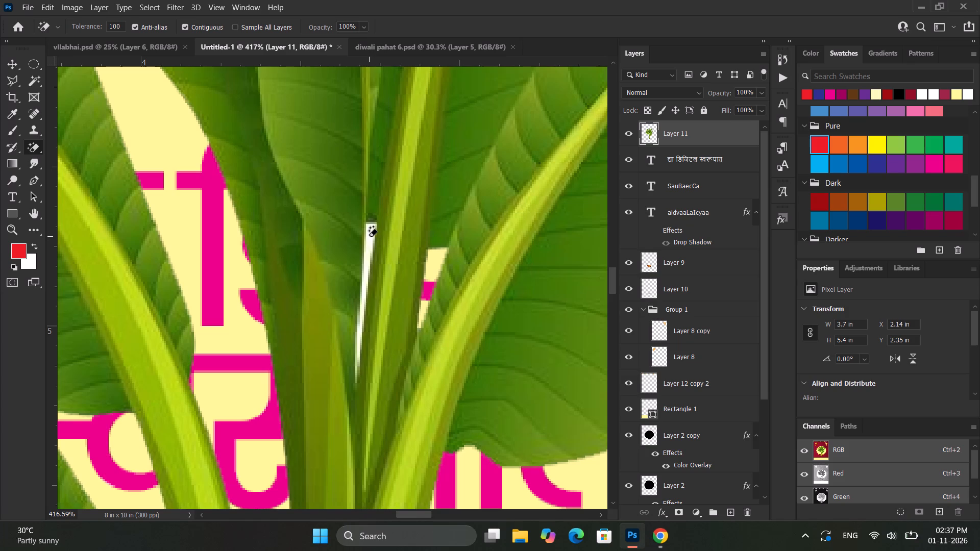
pyautogui.click(369, 236)
# Convert the banana plant layer to a smart object.
pyautogui.rightClick(727, 138)
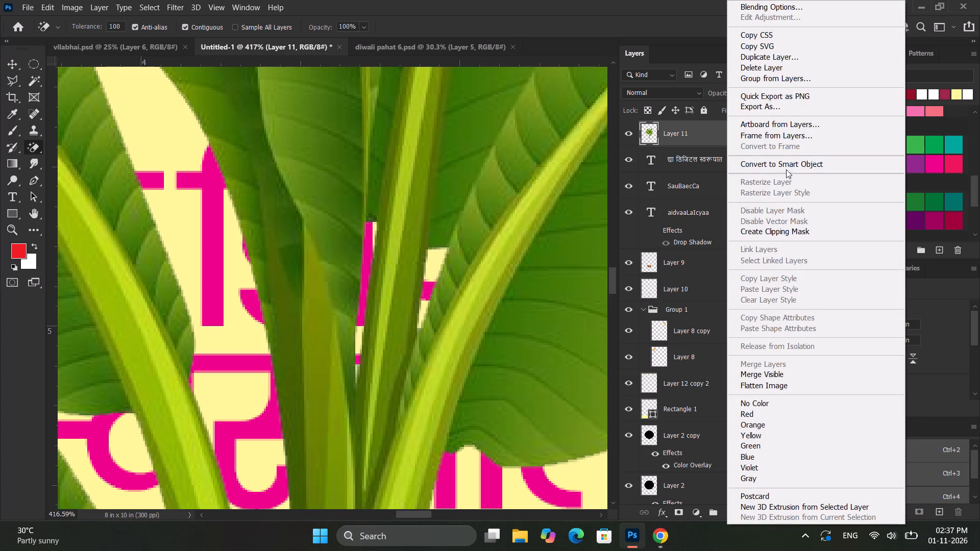
pyautogui.click(787, 167)
pyautogui.keyDown('alt'); pyautogui.scroll(-19, 367, 234); pyautogui.keyUp('alt')
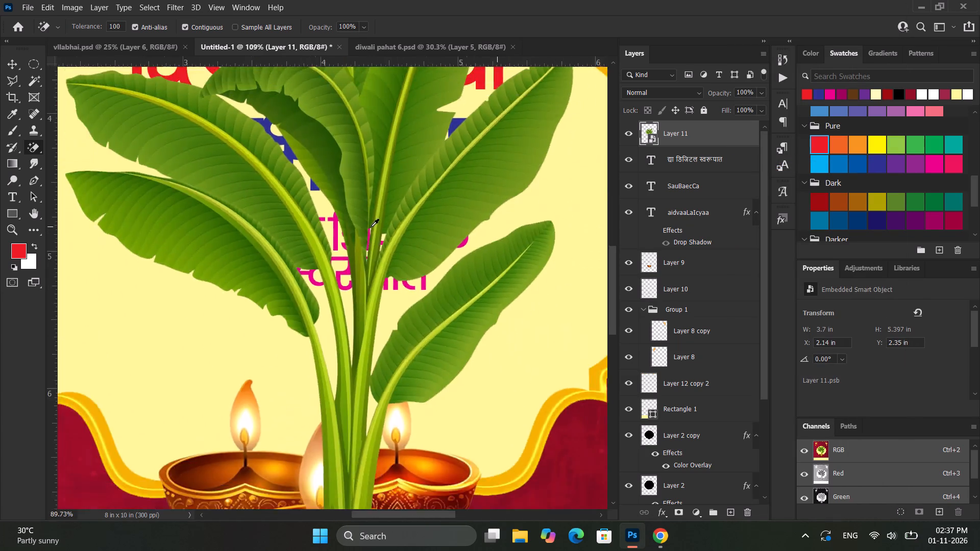
pyautogui.keyDown('alt'); pyautogui.scroll(-9, 371, 227); pyautogui.keyUp('alt')
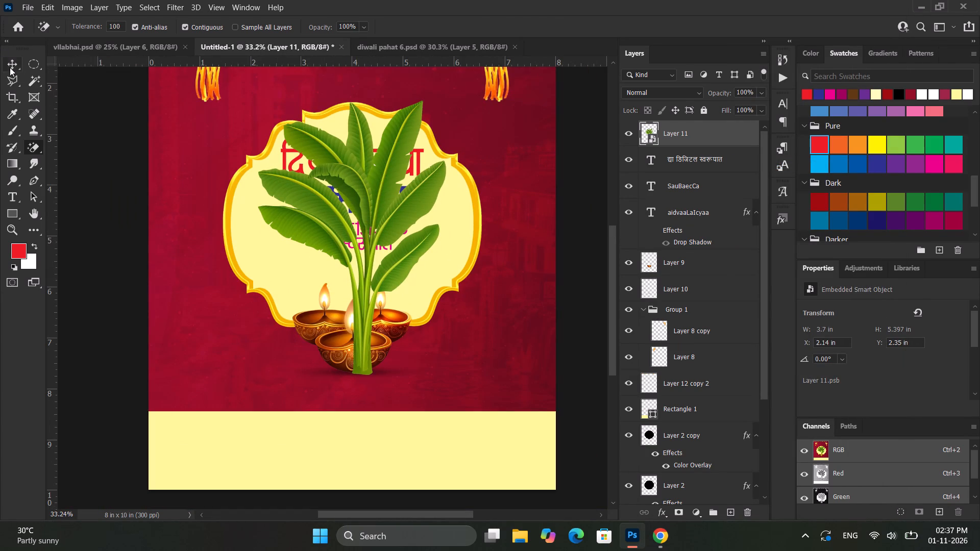
pyautogui.click(10, 67)
pyautogui.keyDown('alt'); pyautogui.moveTo(450, 97); pyautogui.dragTo(431, 112); pyautogui.keyUp('alt')
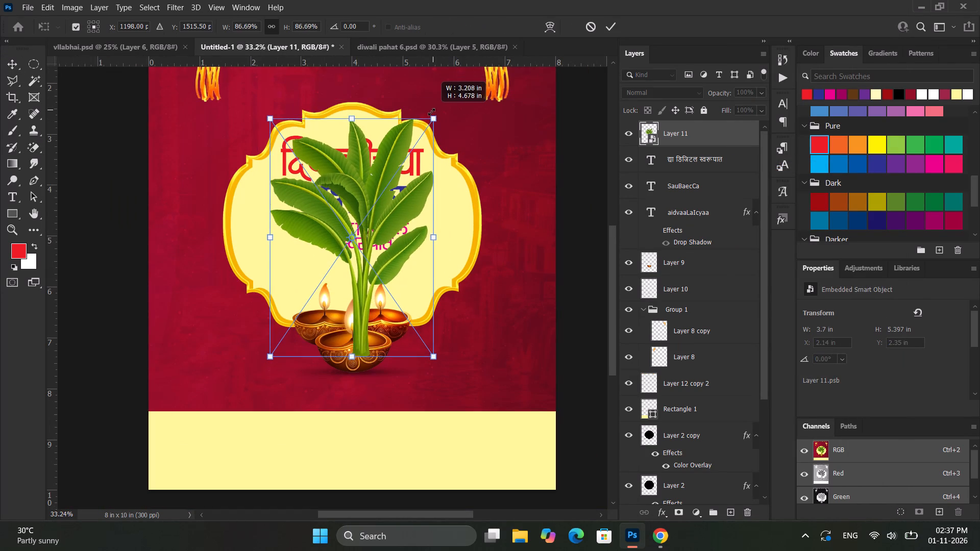
pyautogui.keyDown('alt'); pyautogui.moveTo(431, 112); pyautogui.dragTo(426, 117); pyautogui.keyUp('alt')
pyautogui.moveTo(392, 151); pyautogui.dragTo(172, 213)
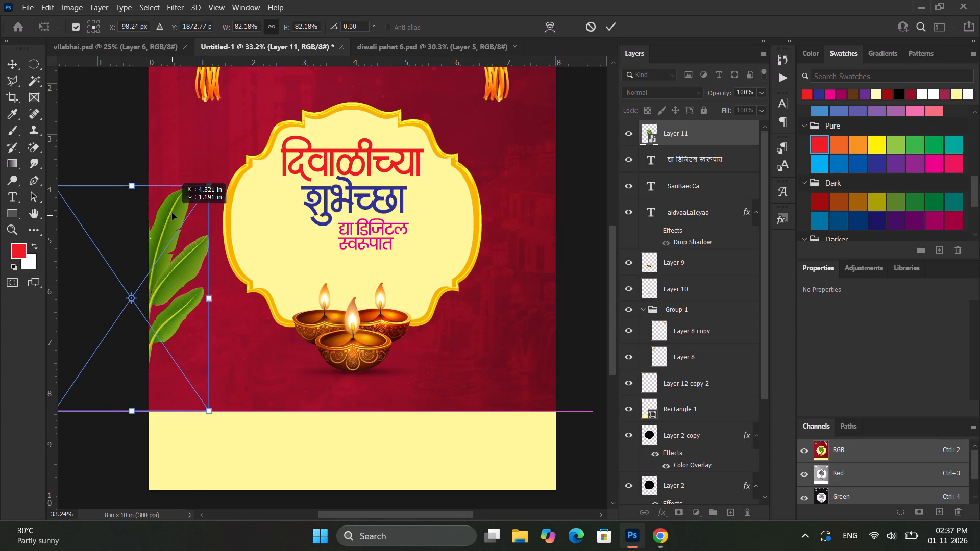
pyautogui.moveTo(172, 213); pyautogui.dragTo(173, 214)
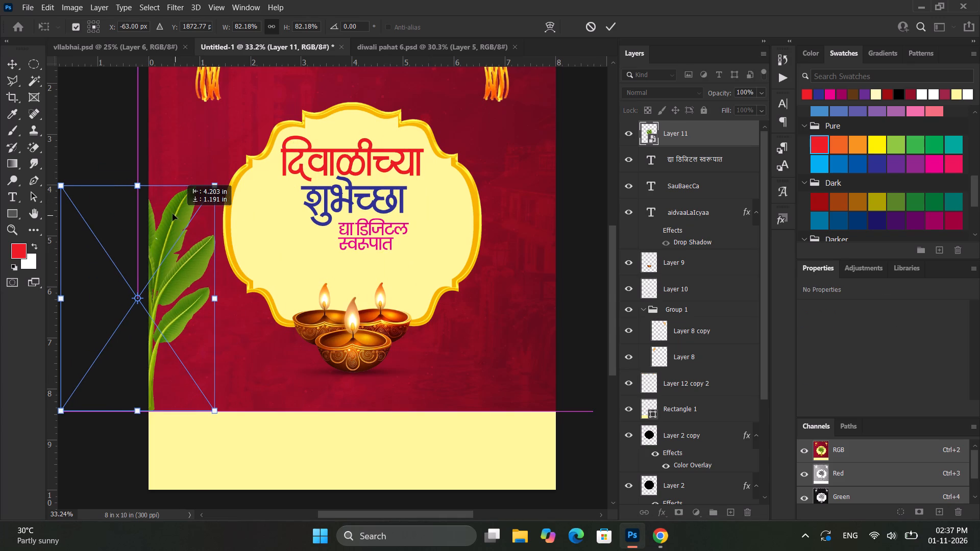
pyautogui.moveTo(173, 214); pyautogui.dragTo(173, 212)
pyautogui.hotkey('shift', 'Left')
pyautogui.hotkey('shift', 'Left')
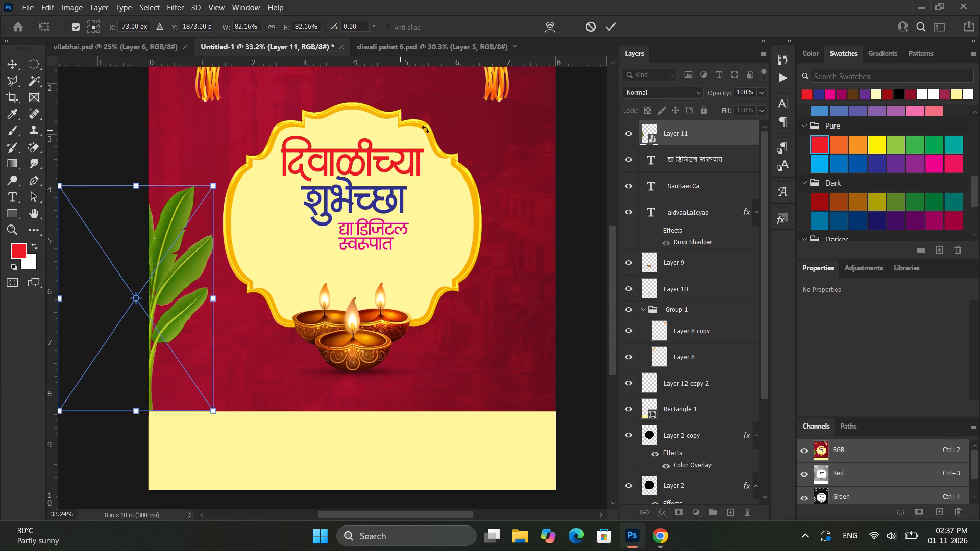
pyautogui.click(615, 27)
pyautogui.click(571, 154)
# Apply the Camera Raw Filter to the banana plant with Exposure +0.45, Contrast +9, Highlights +13, Shadows +18 and Texture +29.
pyautogui.keyDown('alt'); pyautogui.scroll(-6, 314, 234); pyautogui.keyUp('alt')
pyautogui.click(227, 288)
pyautogui.hotkey('ctrl', 'shift', 'a')
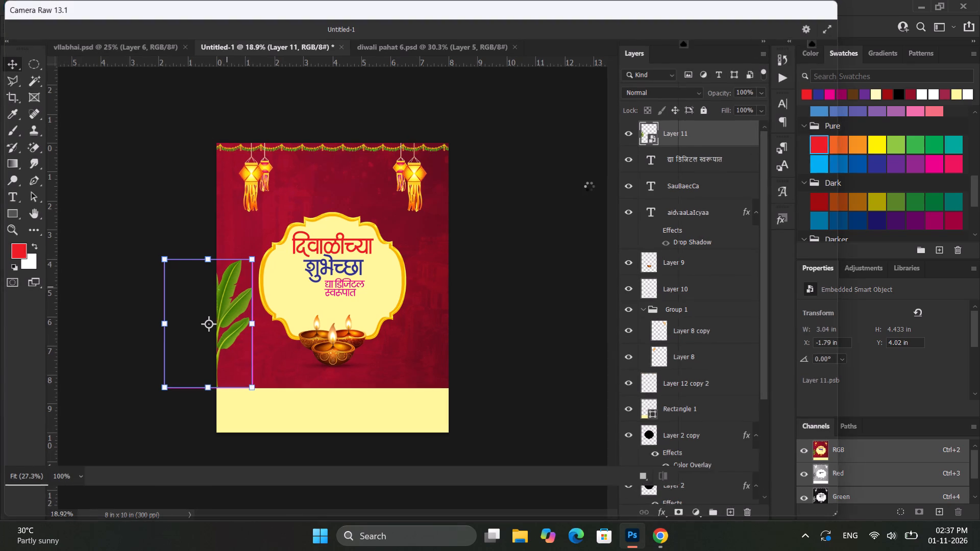
pyautogui.moveTo(745, 242); pyautogui.dragTo(749, 241)
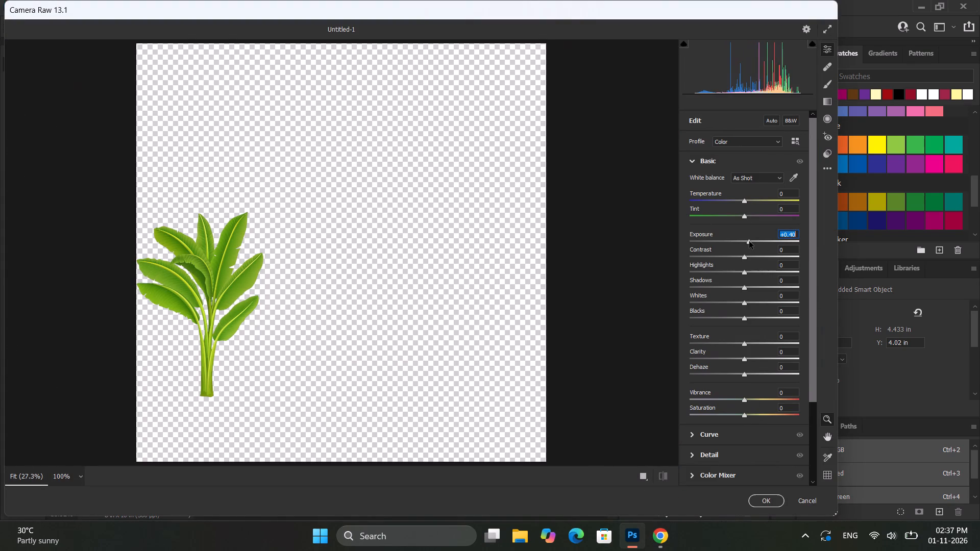
pyautogui.moveTo(749, 241); pyautogui.dragTo(750, 241)
pyautogui.moveTo(745, 259); pyautogui.dragTo(750, 259)
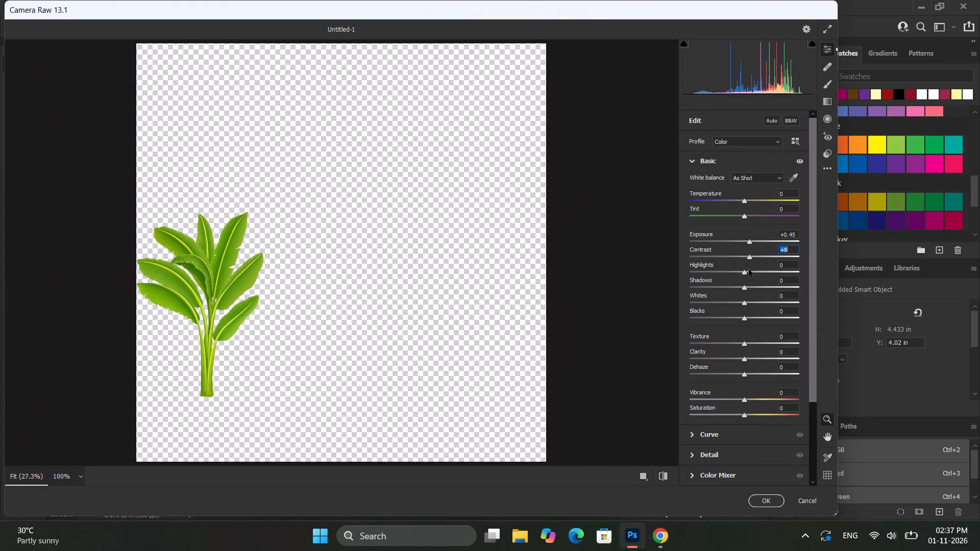
pyautogui.moveTo(746, 287); pyautogui.dragTo(756, 289)
pyautogui.click(748, 274)
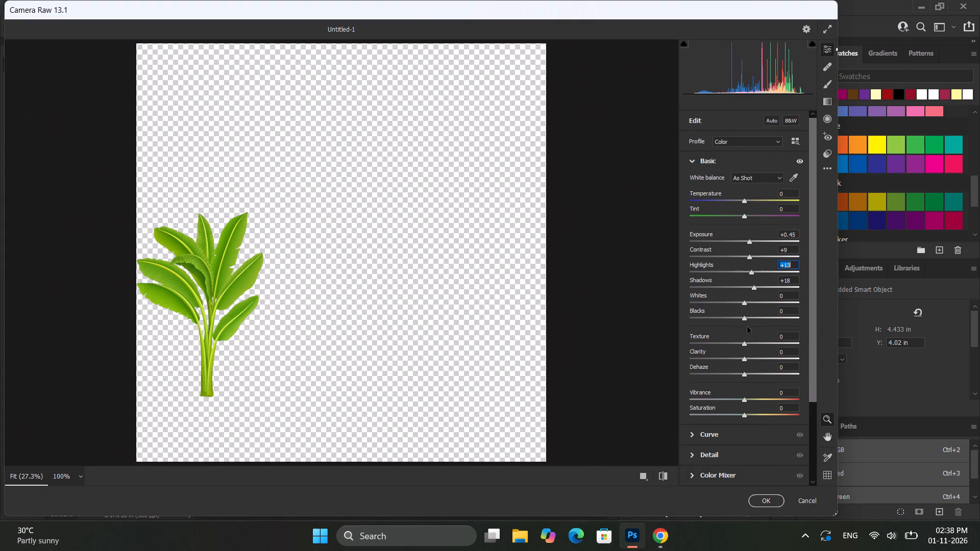
pyautogui.moveTo(749, 340); pyautogui.dragTo(760, 346)
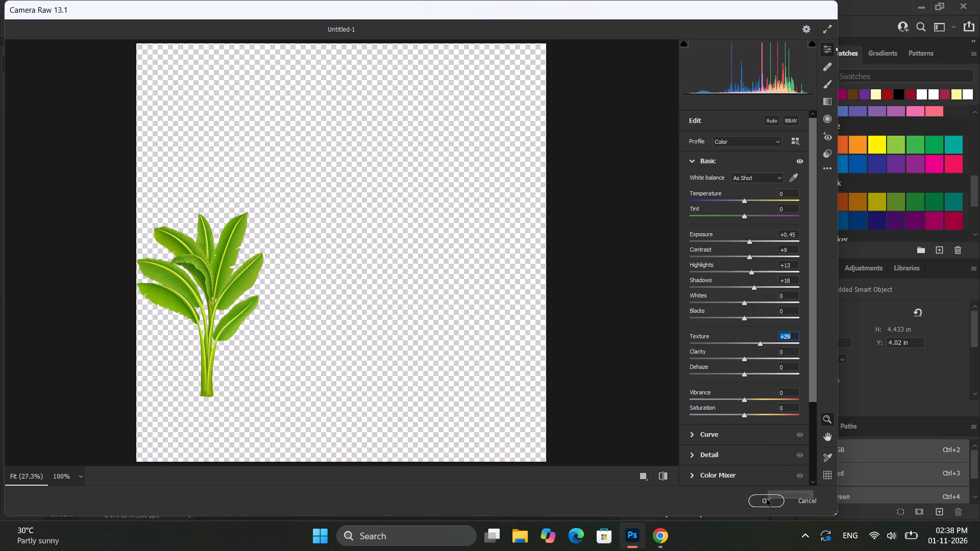
pyautogui.click(767, 499)
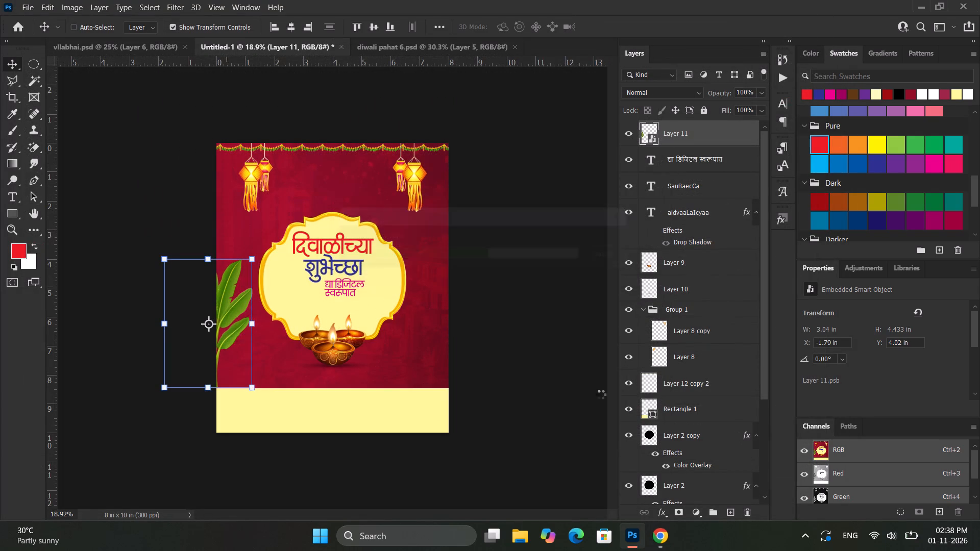
pyautogui.click(474, 246)
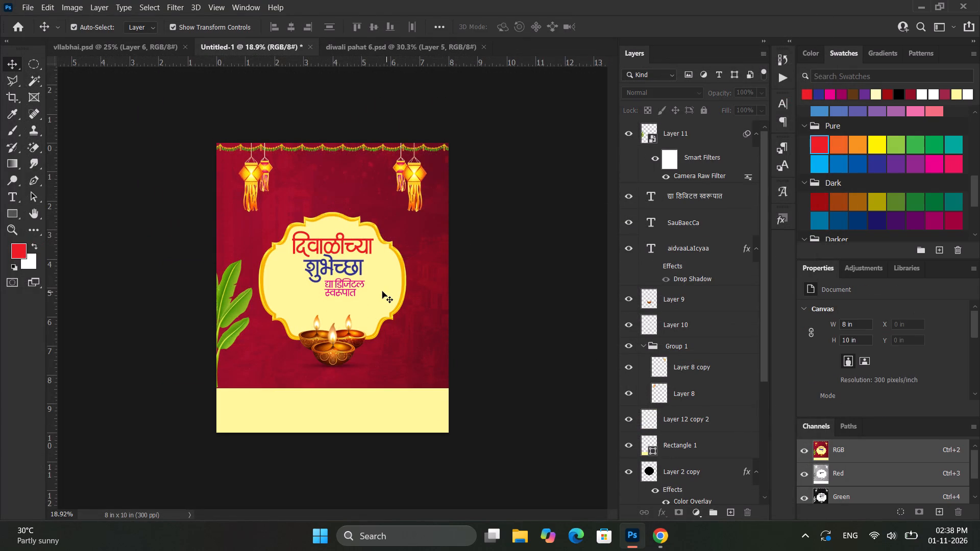
# Draw a thin horizontal rectangle about 2.72 in wide and 0.06 in high between the red and blue heading lines.
pyautogui.keyDown('alt'); pyautogui.scroll(11, 382, 291); pyautogui.keyUp('alt')
pyautogui.scroll(-4, 356, 279)
pyautogui.keyDown('alt'); pyautogui.scroll(4, 356, 279); pyautogui.keyUp('alt')
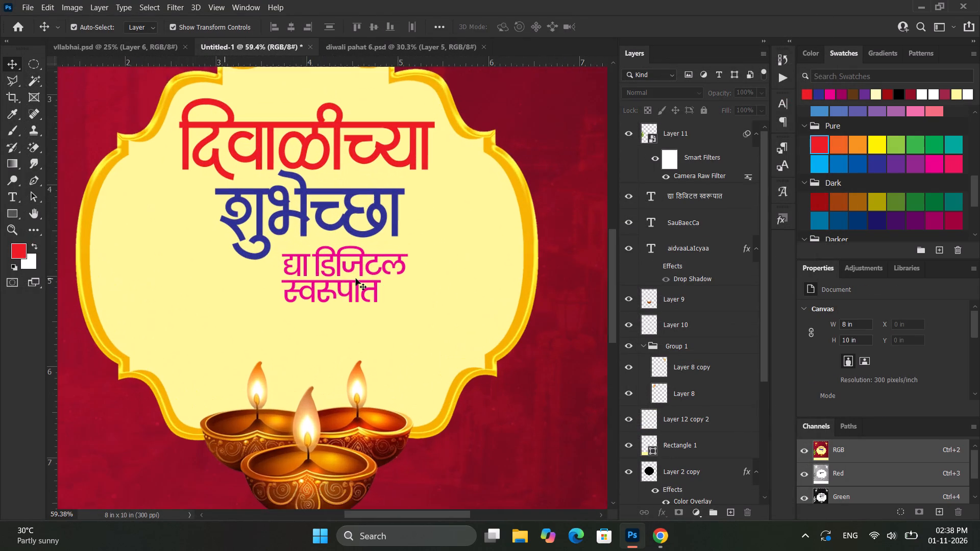
pyautogui.scroll(-3, 340, 283)
pyautogui.scroll(6, 340, 283)
pyautogui.click(3, 221)
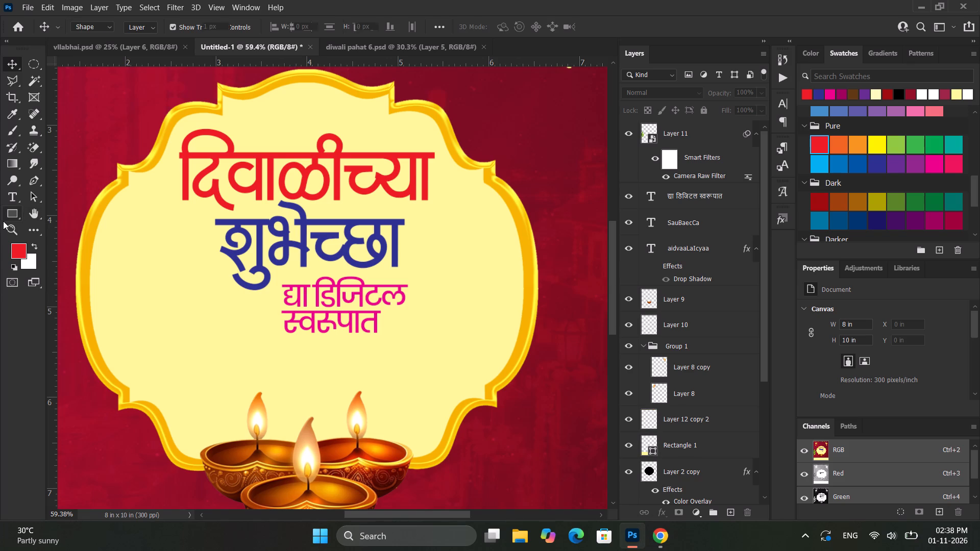
pyautogui.keyDown('alt'); pyautogui.scroll(6, 276, 204); pyautogui.keyUp('alt')
pyautogui.moveTo(112, 206); pyautogui.dragTo(169, 211)
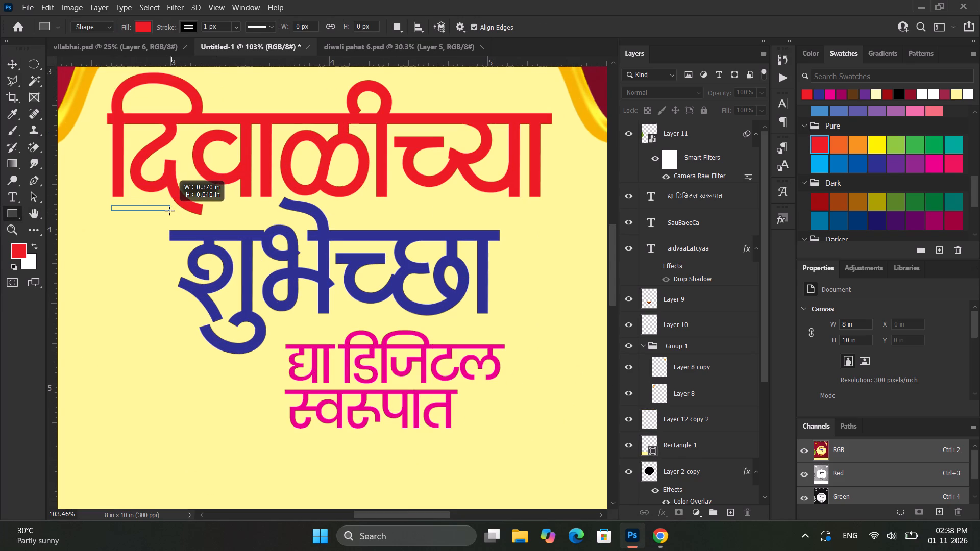
pyautogui.moveTo(169, 211); pyautogui.dragTo(542, 218)
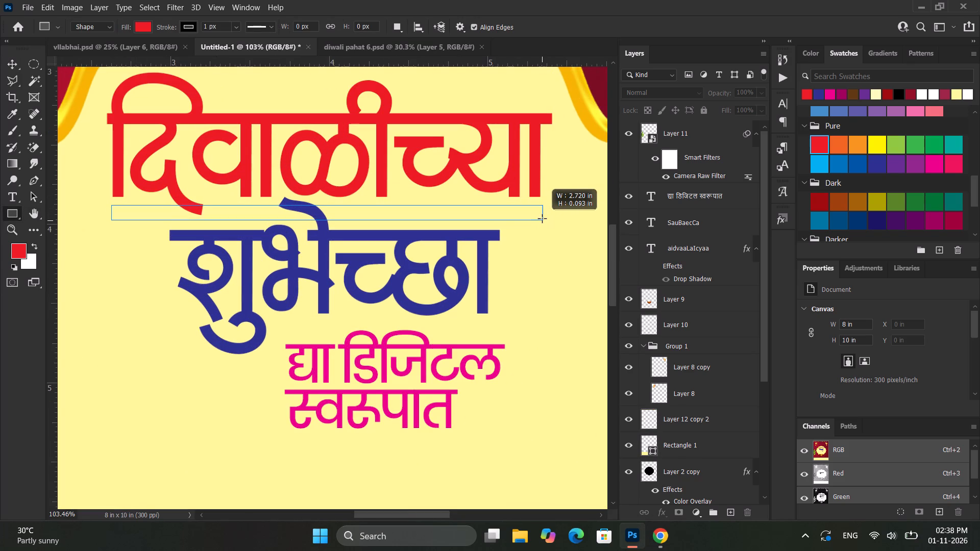
pyautogui.moveTo(542, 218); pyautogui.dragTo(542, 214)
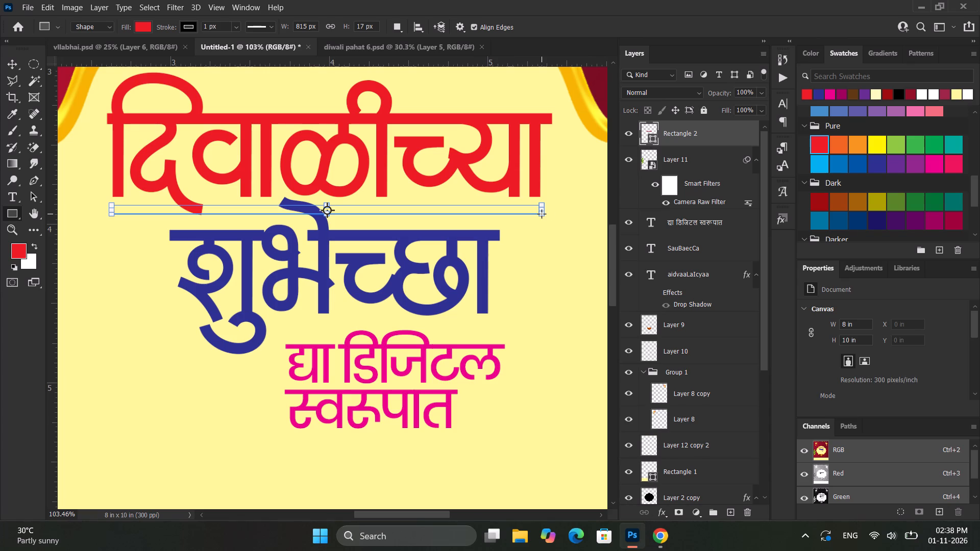
# Fill the thin rectangle with pure yellow and remove its stroke.
pyautogui.click(875, 147)
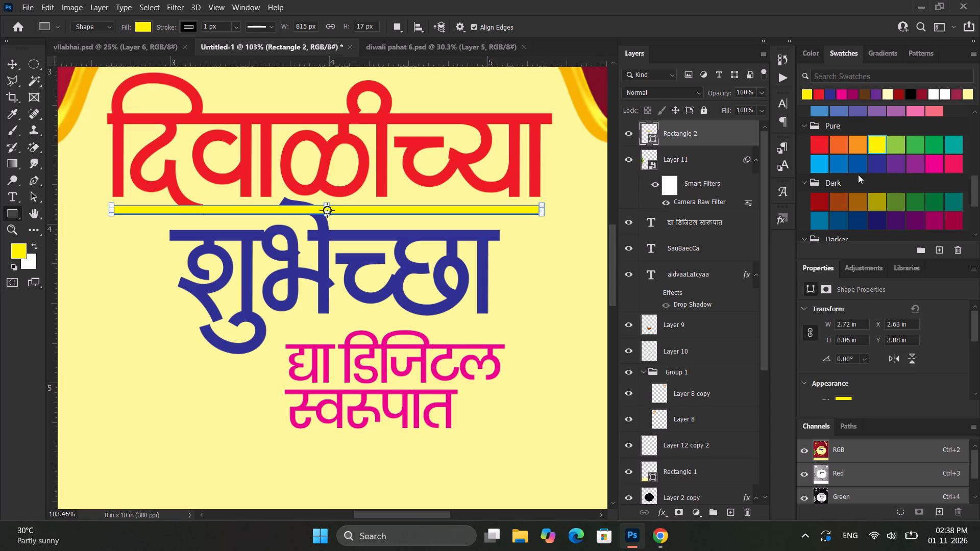
pyautogui.scroll(-7, 919, 348)
pyautogui.click(848, 345)
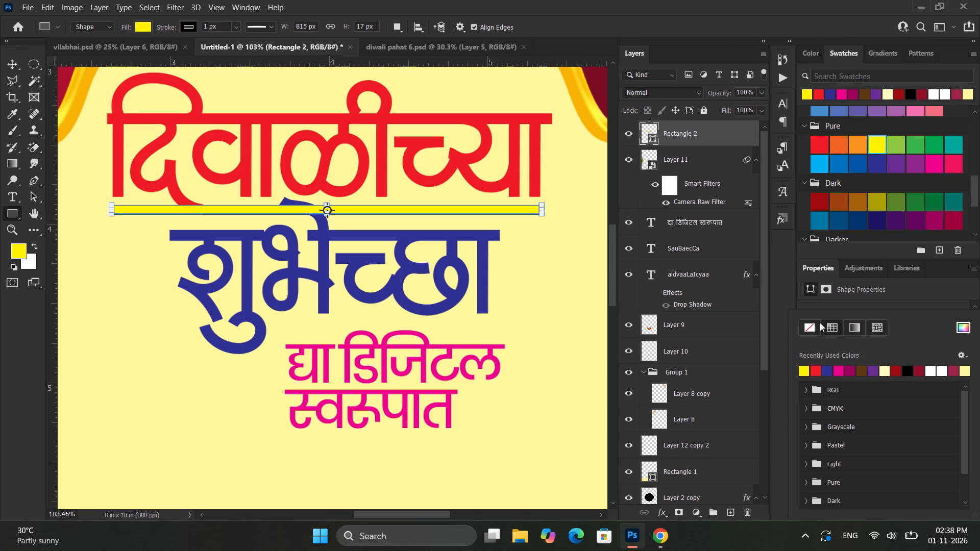
pyautogui.click(817, 322)
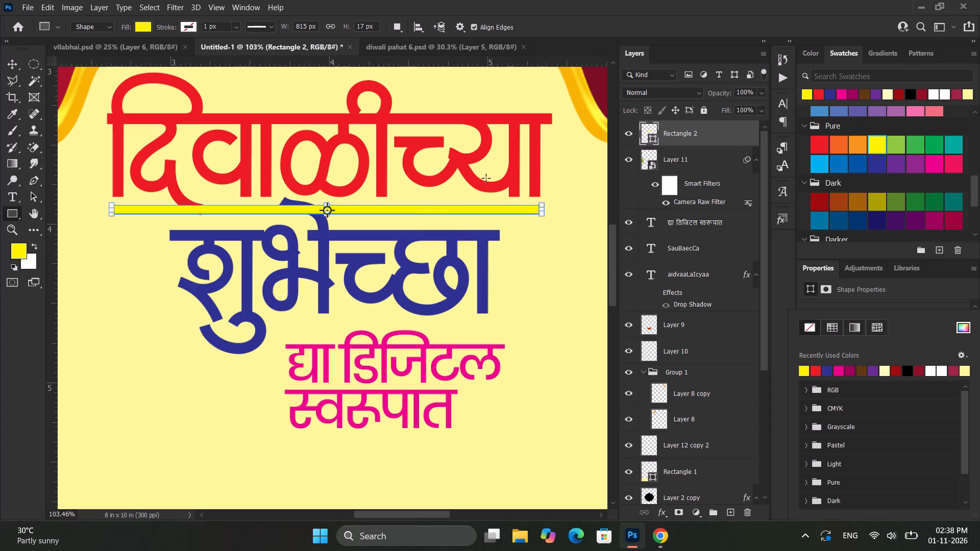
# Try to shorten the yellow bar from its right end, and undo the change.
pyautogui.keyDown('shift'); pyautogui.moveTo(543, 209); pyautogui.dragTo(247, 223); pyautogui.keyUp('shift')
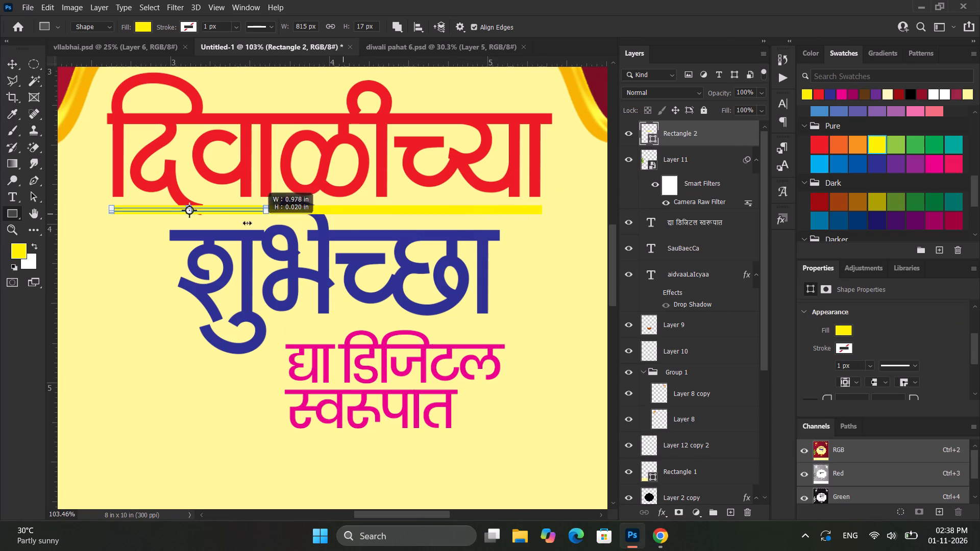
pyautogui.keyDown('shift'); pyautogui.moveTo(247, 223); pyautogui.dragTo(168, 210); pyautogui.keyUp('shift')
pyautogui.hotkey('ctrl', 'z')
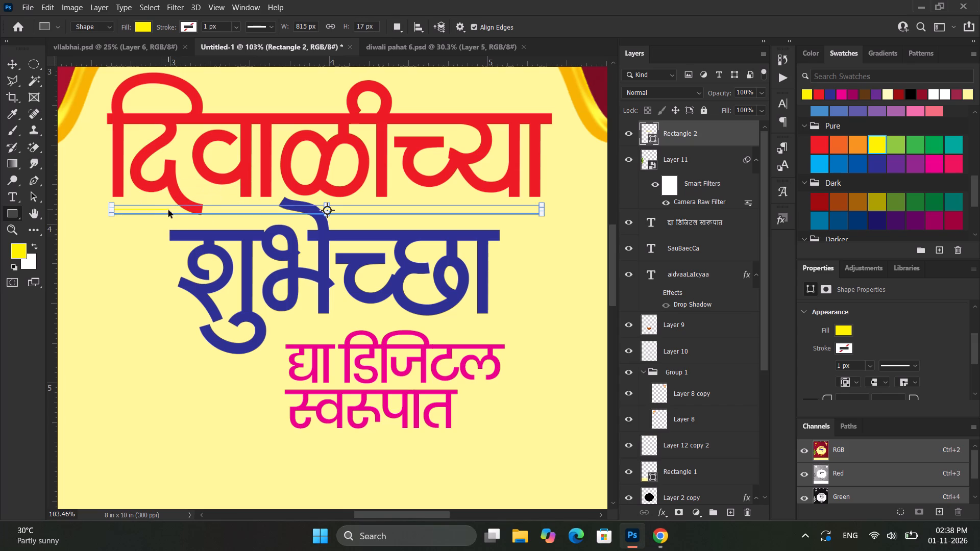
# Shorten the yellow bar from its left end to about 48% width, so it starts just right of the blue heading's top stroke.
pyautogui.click(9, 66)
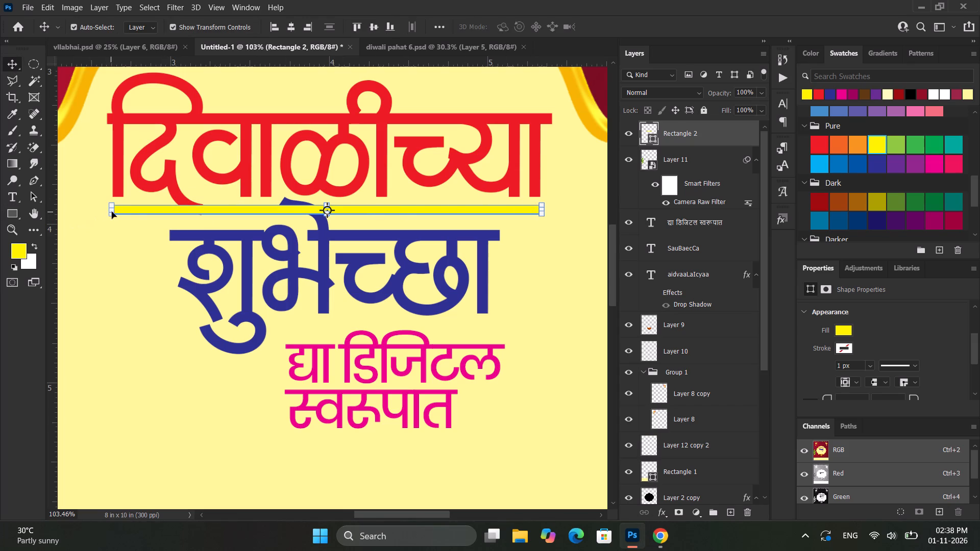
pyautogui.keyDown('shift'); pyautogui.moveTo(111, 211); pyautogui.dragTo(330, 216); pyautogui.keyUp('shift')
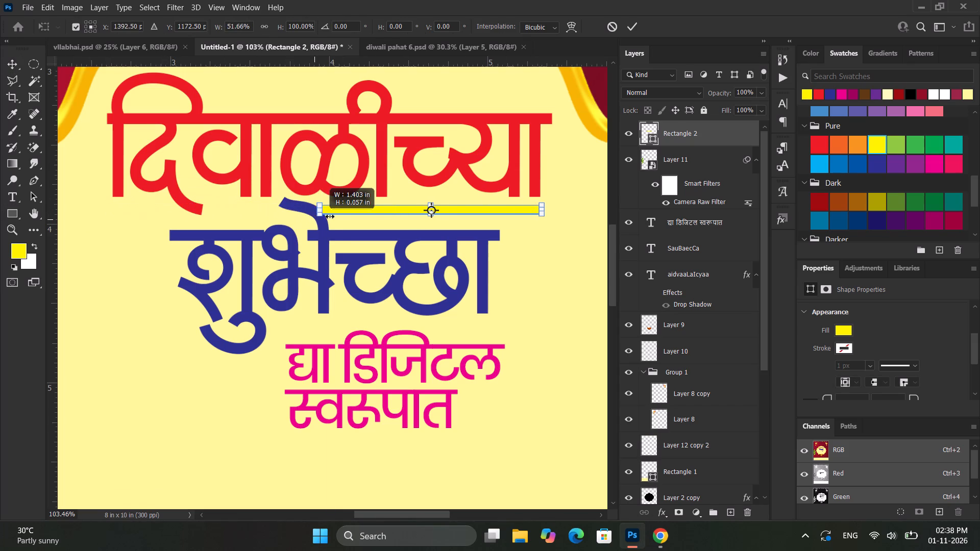
pyautogui.keyDown('shift'); pyautogui.moveTo(330, 216); pyautogui.dragTo(335, 215); pyautogui.keyUp('shift')
pyautogui.hotkey('ctrl', 'j')
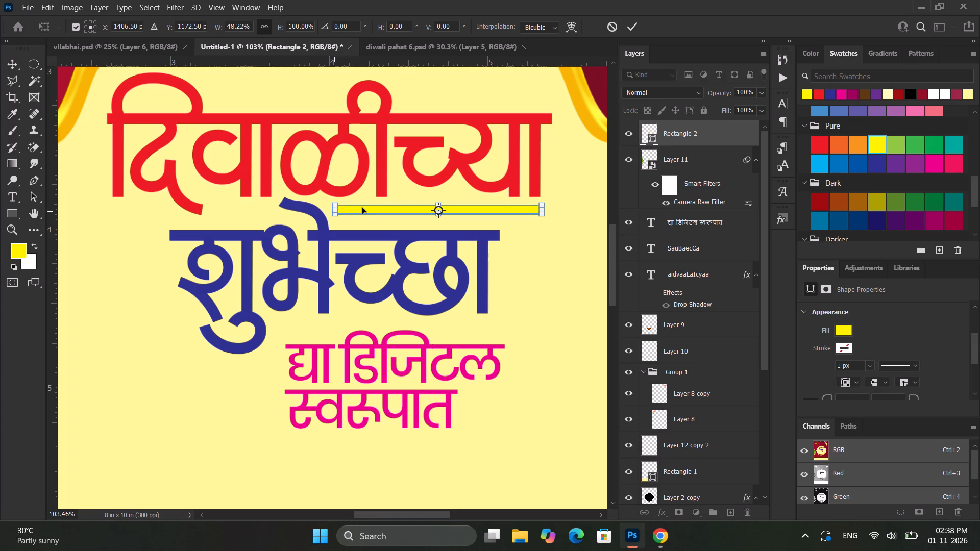
pyautogui.press('Return')
# Duplicate the yellow bar and fit the copy, about 0.41 in wide, between the red letter's tail and the blue top stroke.
pyautogui.hotkey('ctrl', 'j')
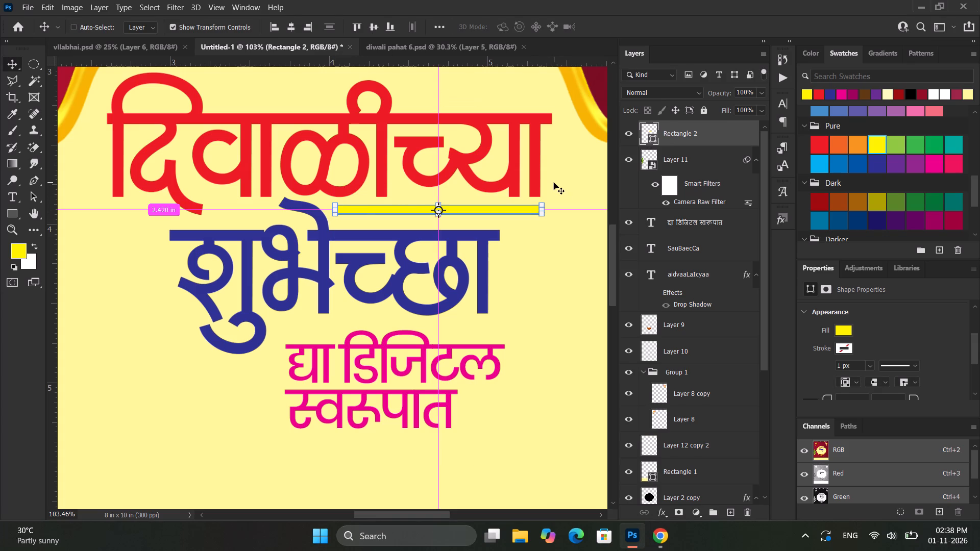
pyautogui.hotkey('ctrl', 't')
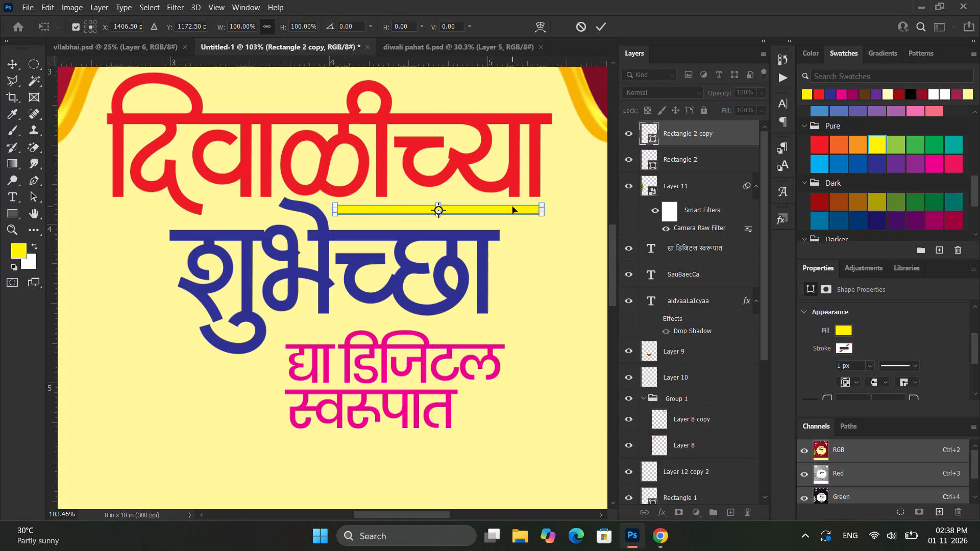
pyautogui.keyDown('shift'); pyautogui.moveTo(509, 207); pyautogui.dragTo(152, 210); pyautogui.keyUp('shift')
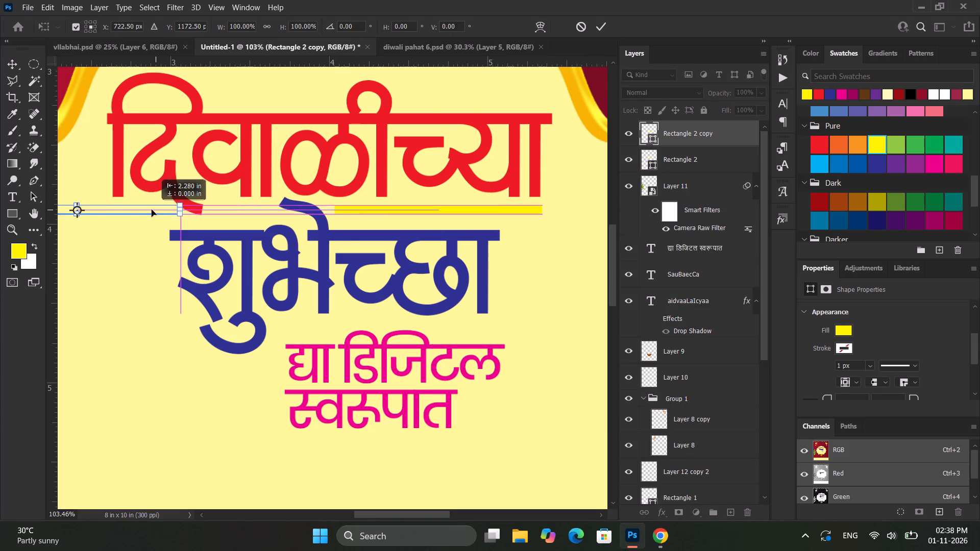
pyautogui.keyDown('shift'); pyautogui.moveTo(152, 210); pyautogui.dragTo(383, 220); pyautogui.keyUp('shift')
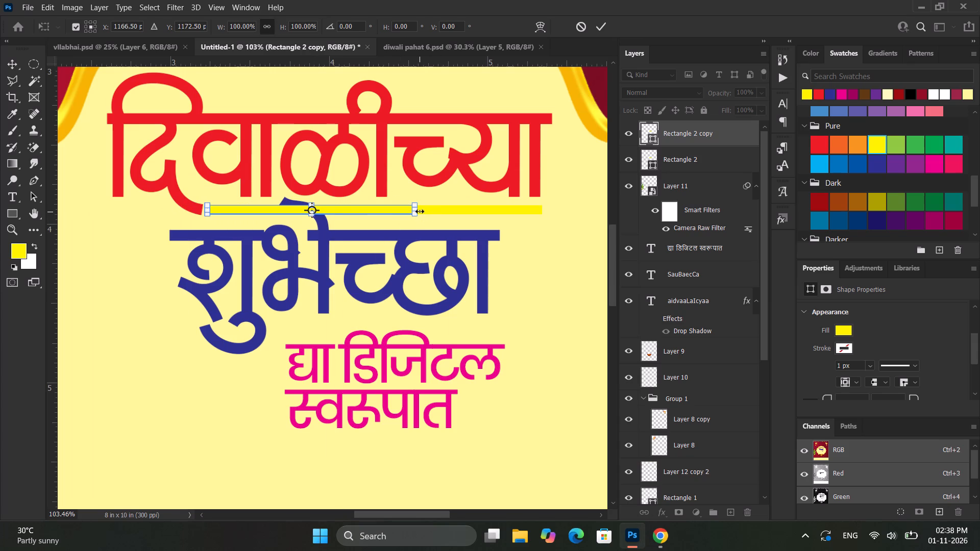
pyautogui.keyDown('shift'); pyautogui.moveTo(420, 211); pyautogui.dragTo(273, 205); pyautogui.keyUp('shift')
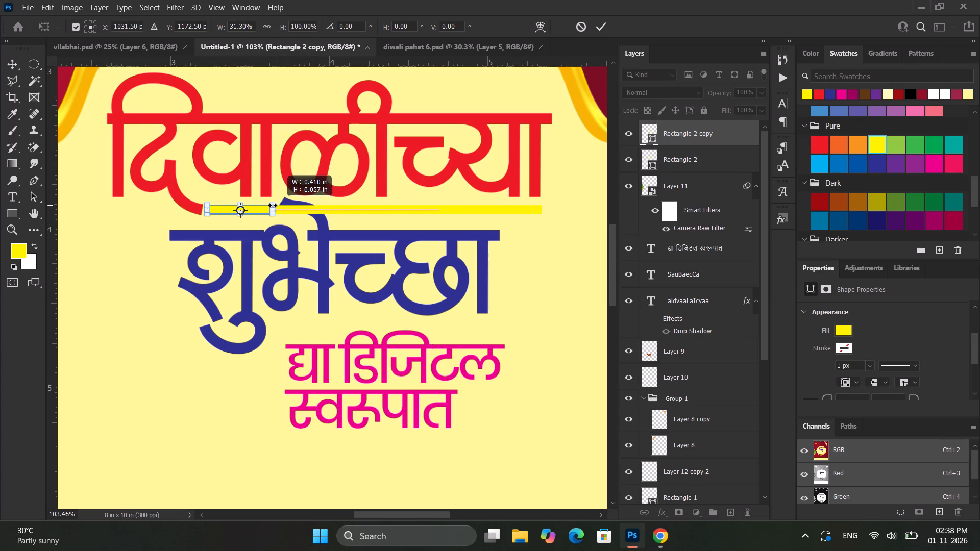
pyautogui.keyDown('shift'); pyautogui.moveTo(273, 205); pyautogui.dragTo(277, 205); pyautogui.keyUp('shift')
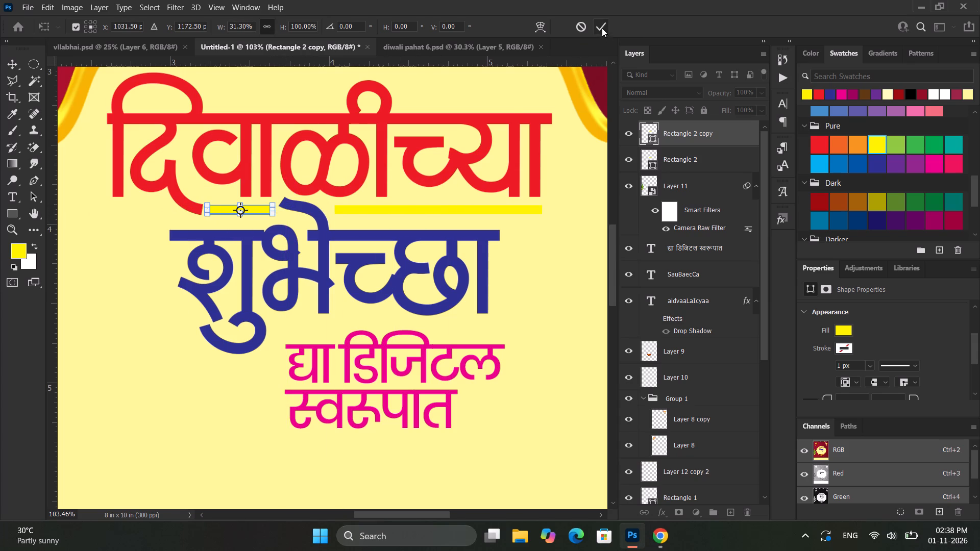
pyautogui.click(602, 28)
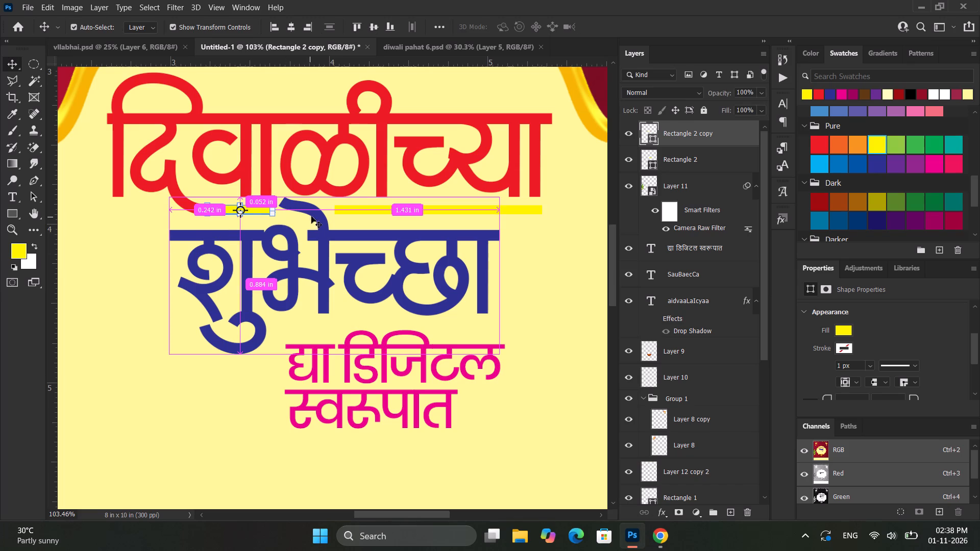
# Duplicate the short yellow bar and place the copy left of the red letter's tail, under the heading's first letter.
pyautogui.hotkey('ctrl', 'j')
pyautogui.hotkey('ctrl', 't')
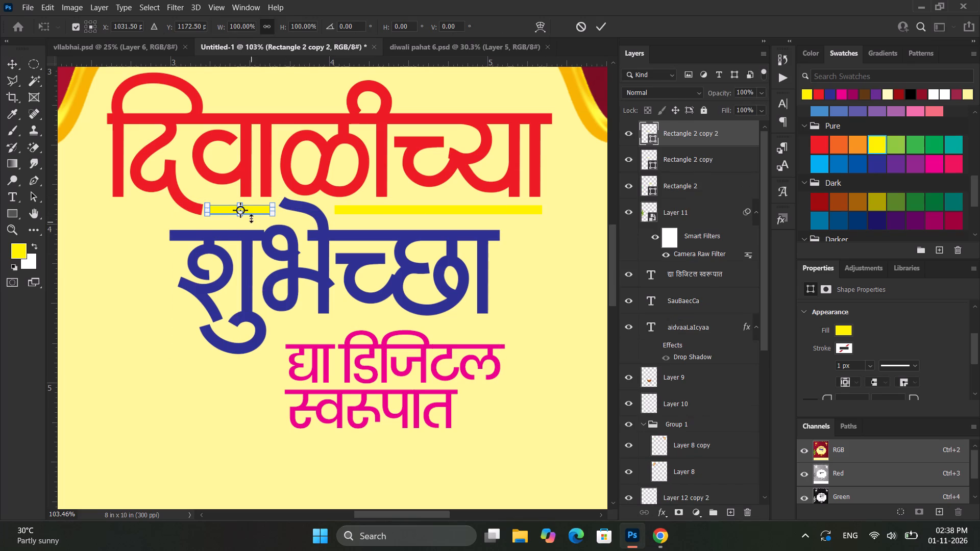
pyautogui.keyDown('shift'); pyautogui.moveTo(258, 206); pyautogui.dragTo(165, 227); pyautogui.keyUp('shift')
pyautogui.keyDown('shift'); pyautogui.click(182, 207); pyautogui.keyUp('shift')
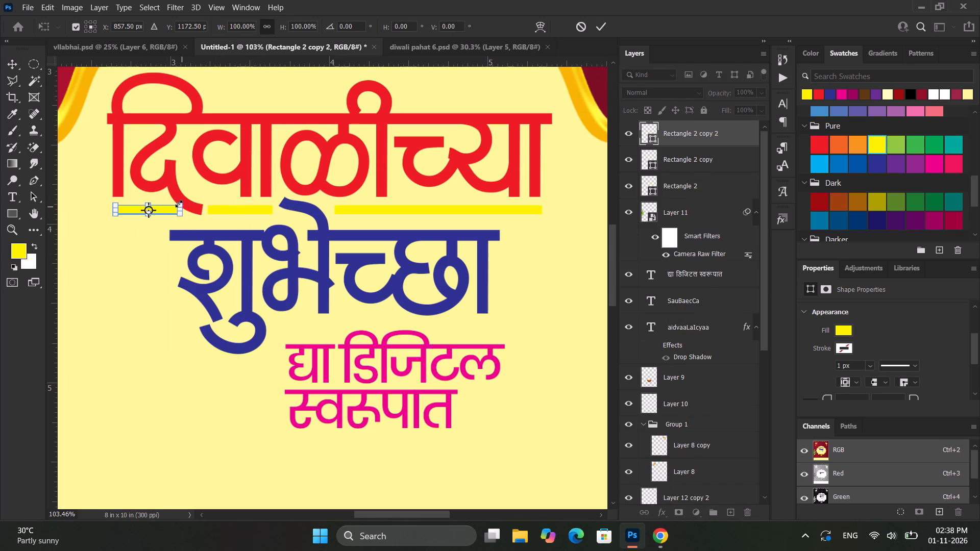
pyautogui.moveTo(185, 210); pyautogui.dragTo(180, 208)
pyautogui.hotkey('ctrl', 'z')
pyautogui.press('Return')
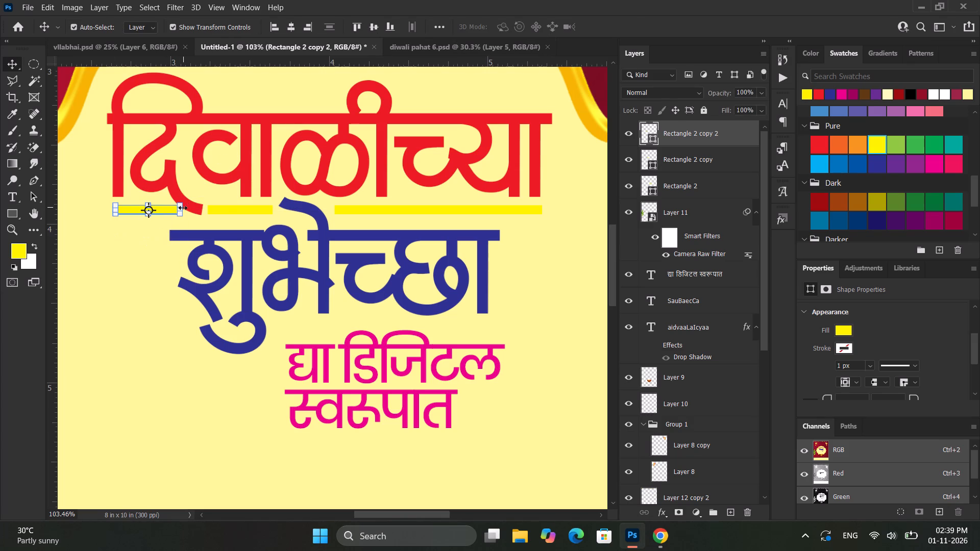
# Shorten the leftmost yellow bar from its right end so it stops just before the red letter's tail.
pyautogui.keyDown('shift'); pyautogui.moveTo(183, 208); pyautogui.dragTo(169, 213); pyautogui.keyUp('shift')
pyautogui.click(635, 28)
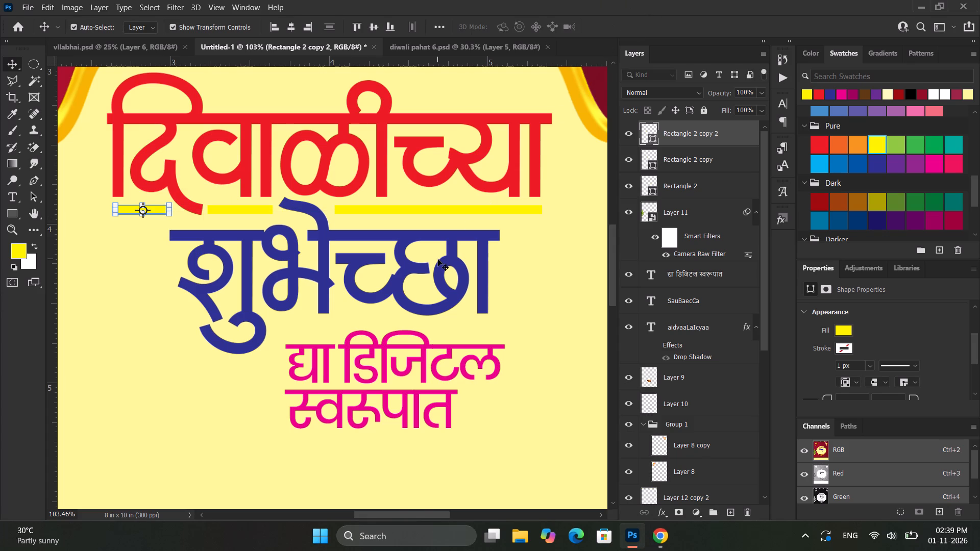
pyautogui.keyDown('alt'); pyautogui.scroll(-7, 438, 259); pyautogui.keyUp('alt')
pyautogui.click(579, 144)
pyautogui.keyDown('alt'); pyautogui.scroll(-7, 528, 176); pyautogui.keyUp('alt')
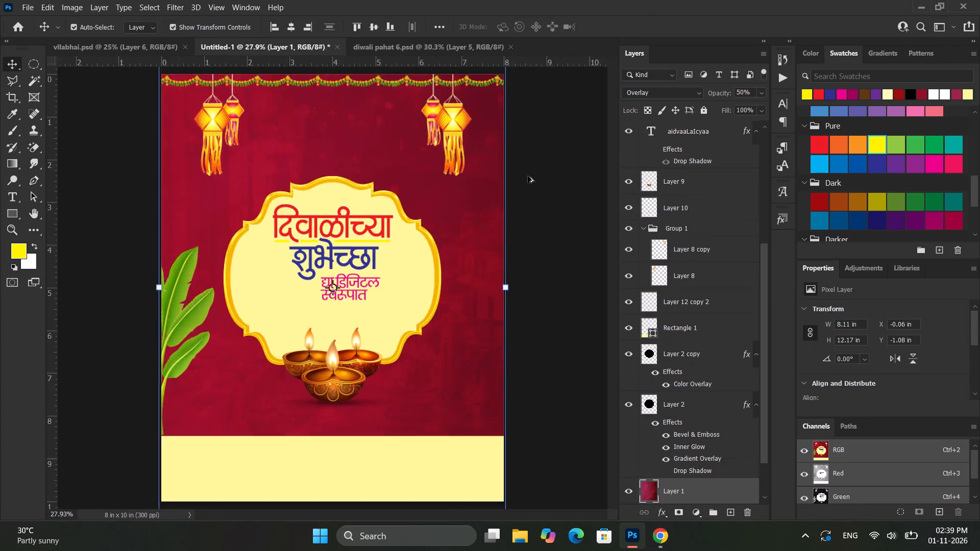
pyautogui.keyDown('alt'); pyautogui.scroll(-3, 528, 176); pyautogui.keyUp('alt')
pyautogui.click(533, 182)
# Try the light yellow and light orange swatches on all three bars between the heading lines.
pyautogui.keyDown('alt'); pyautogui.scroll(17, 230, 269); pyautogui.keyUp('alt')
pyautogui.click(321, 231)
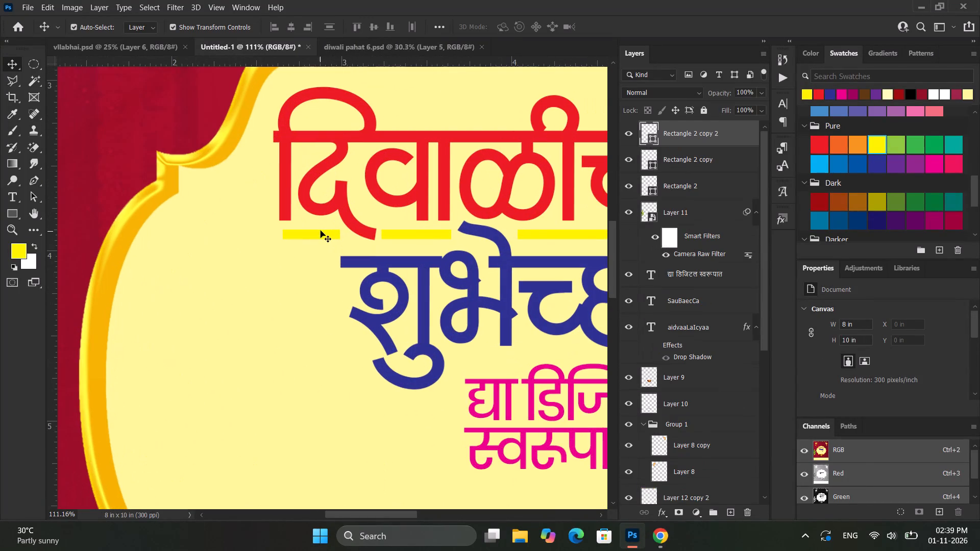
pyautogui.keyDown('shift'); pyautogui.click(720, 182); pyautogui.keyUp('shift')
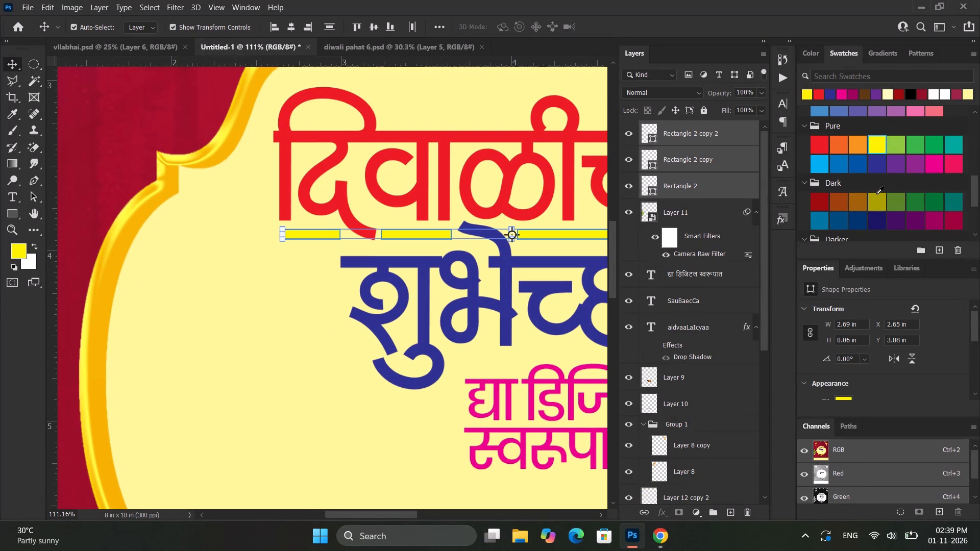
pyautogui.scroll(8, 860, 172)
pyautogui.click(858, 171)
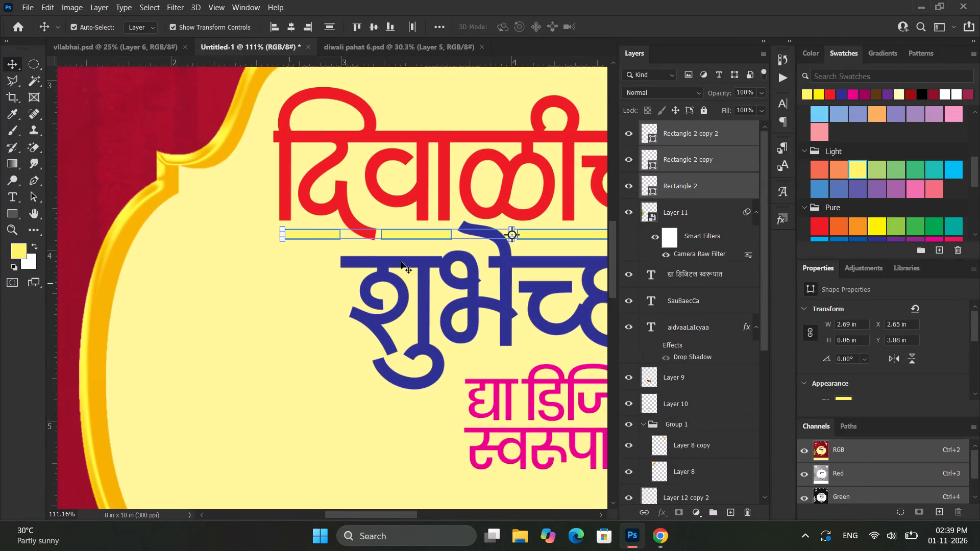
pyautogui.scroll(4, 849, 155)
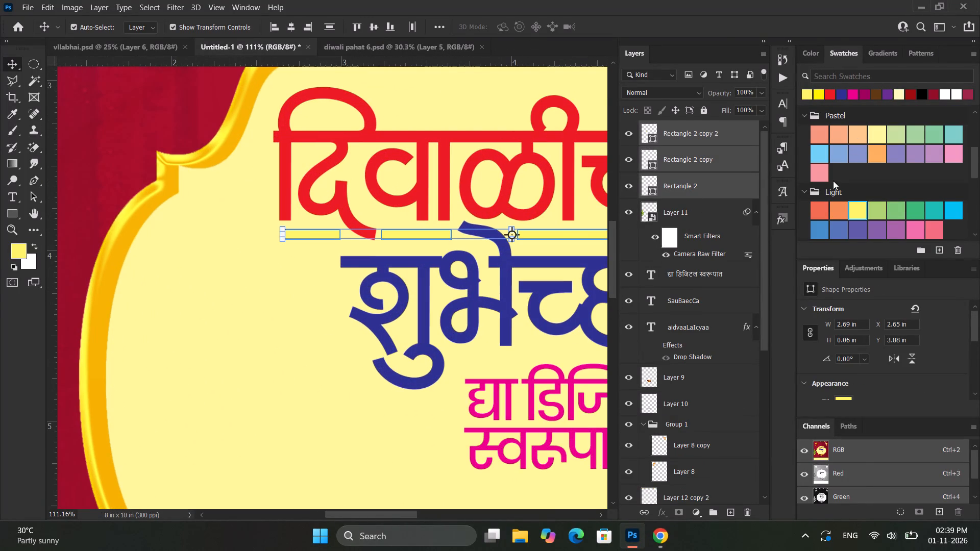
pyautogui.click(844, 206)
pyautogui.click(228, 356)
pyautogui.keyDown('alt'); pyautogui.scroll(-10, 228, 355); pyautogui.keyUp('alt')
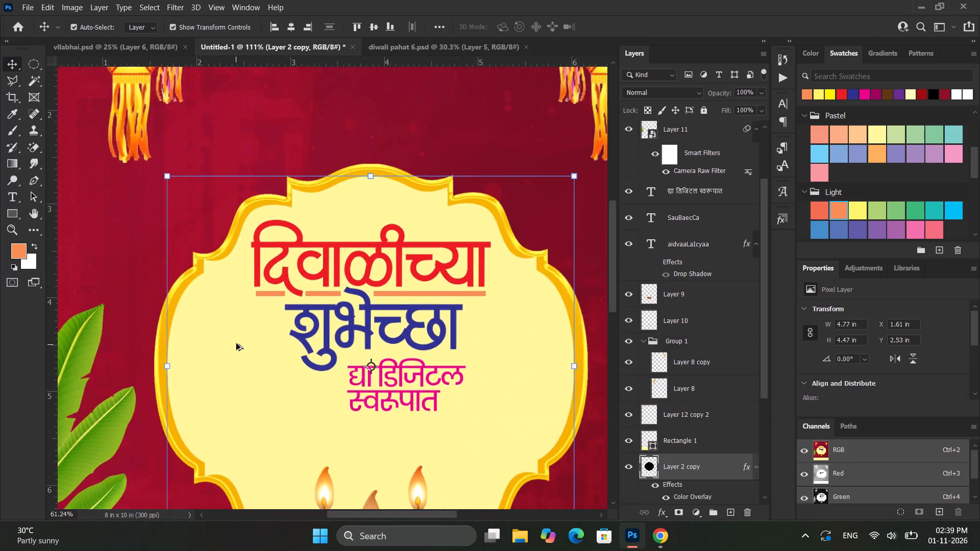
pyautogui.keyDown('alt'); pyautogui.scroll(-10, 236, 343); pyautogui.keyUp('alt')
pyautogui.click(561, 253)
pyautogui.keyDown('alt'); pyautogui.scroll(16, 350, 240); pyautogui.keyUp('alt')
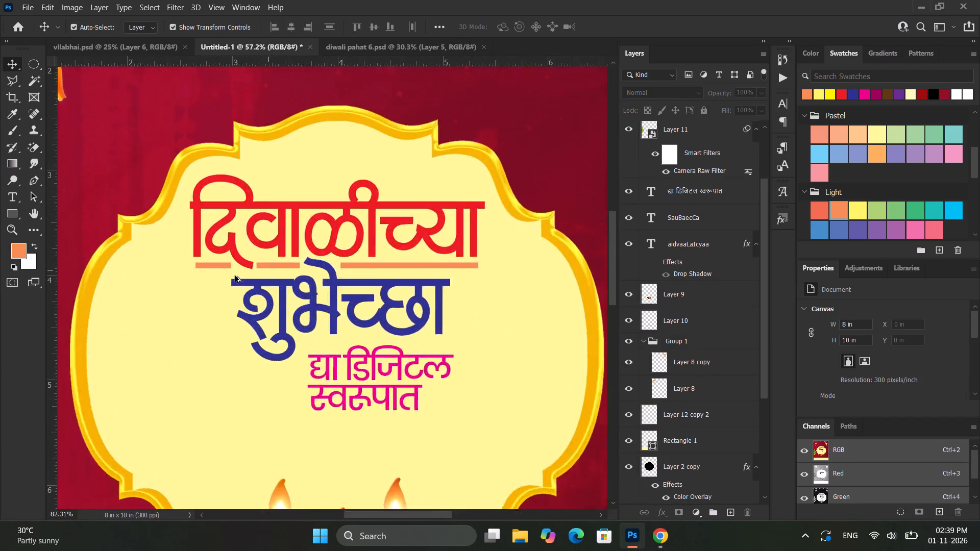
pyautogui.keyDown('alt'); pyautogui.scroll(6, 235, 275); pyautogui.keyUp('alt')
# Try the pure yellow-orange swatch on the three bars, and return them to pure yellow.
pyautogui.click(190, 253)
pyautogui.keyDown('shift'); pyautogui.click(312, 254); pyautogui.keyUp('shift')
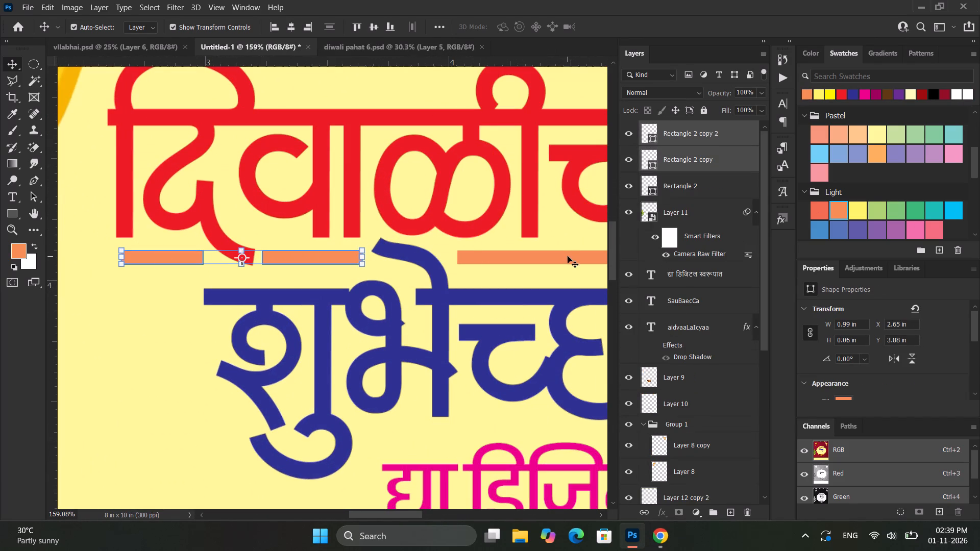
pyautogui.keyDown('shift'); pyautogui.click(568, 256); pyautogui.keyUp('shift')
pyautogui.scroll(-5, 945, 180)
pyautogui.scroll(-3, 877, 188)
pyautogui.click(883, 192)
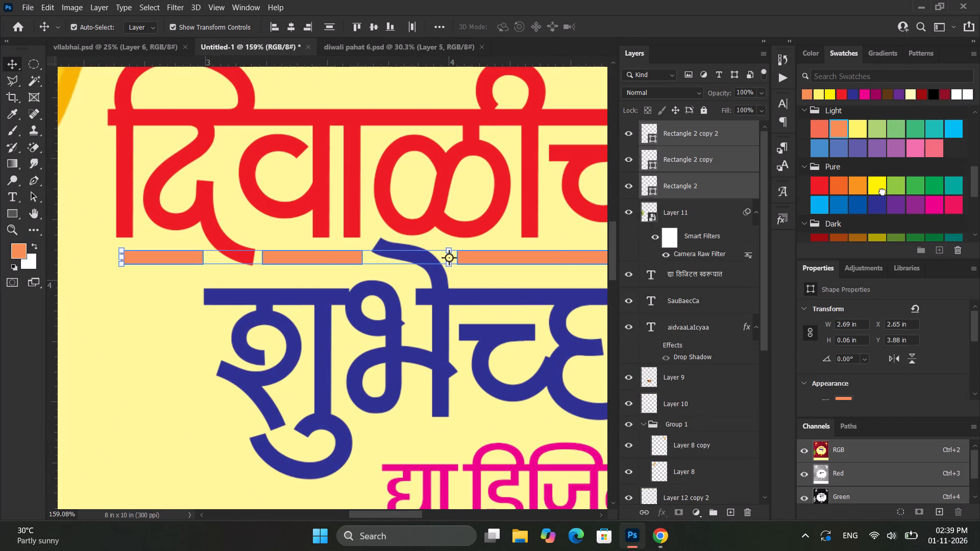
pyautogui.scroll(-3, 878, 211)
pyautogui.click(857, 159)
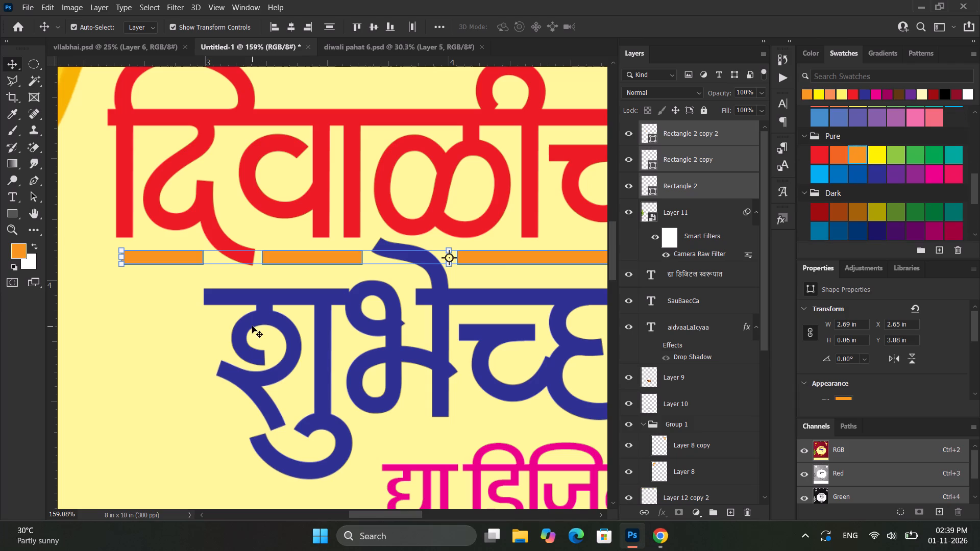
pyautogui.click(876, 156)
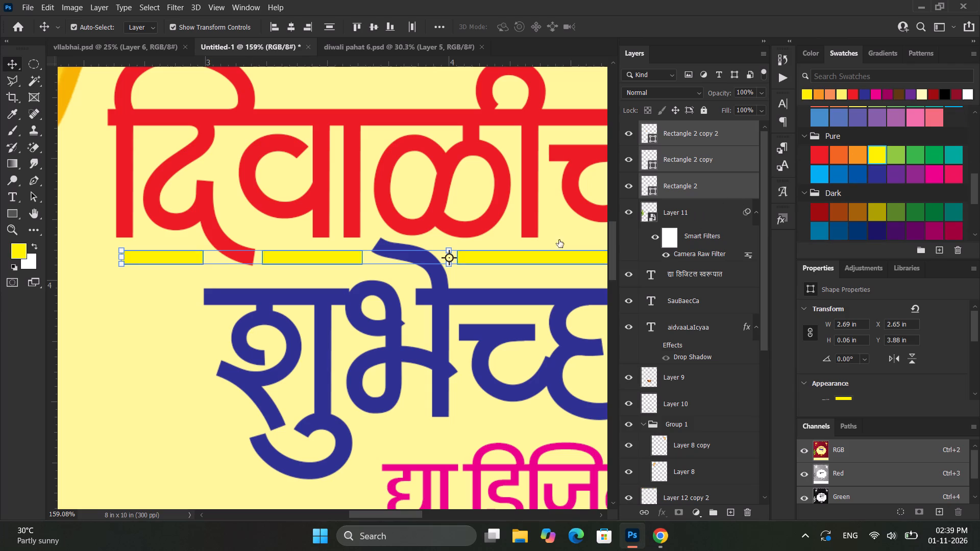
# Examine the overall poster layout, checking the bars between the heading lines and the text inside the frame.
pyautogui.keyDown('alt'); pyautogui.scroll(-20, 489, 258); pyautogui.keyUp('alt')
pyautogui.keyDown('alt'); pyautogui.scroll(-2, 489, 258); pyautogui.keyUp('alt')
pyautogui.click(537, 255)
pyautogui.keyDown('alt'); pyautogui.scroll(5, 314, 274); pyautogui.keyUp('alt')
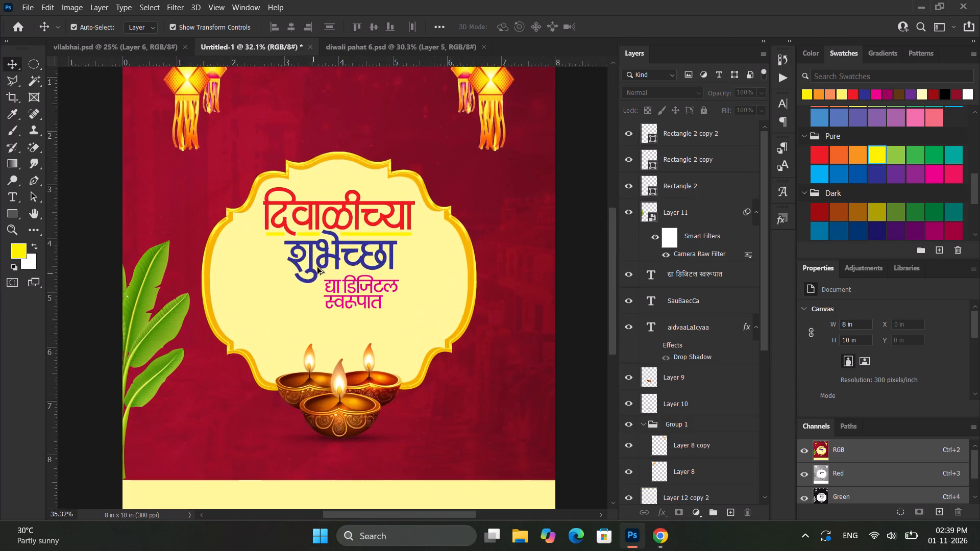
pyautogui.keyDown('alt'); pyautogui.scroll(6, 323, 259); pyautogui.keyUp('alt')
pyautogui.scroll(7, 332, 246)
pyautogui.keyDown('alt'); pyautogui.scroll(-9, 334, 247); pyautogui.keyUp('alt')
pyautogui.scroll(-3, 342, 253)
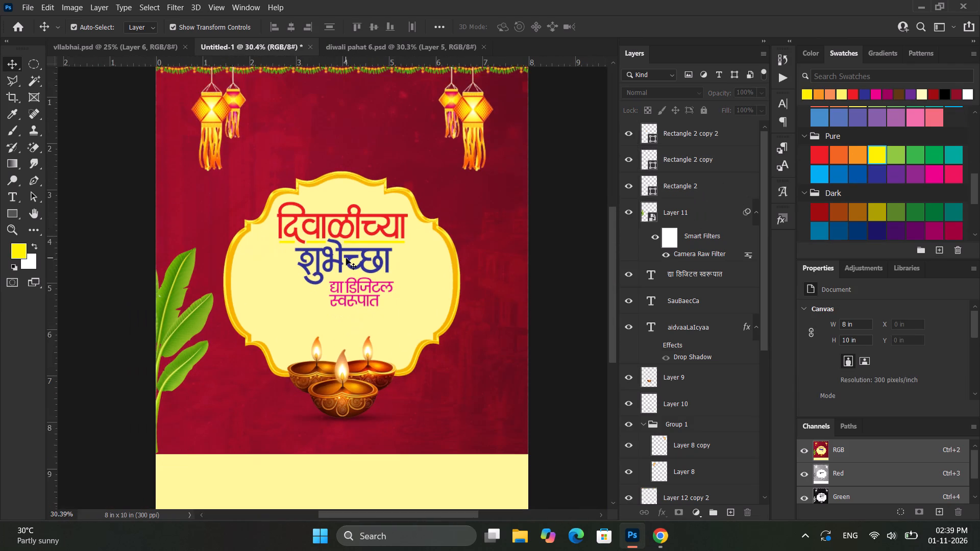
pyautogui.scroll(-1, 346, 258)
pyautogui.keyDown('alt'); pyautogui.scroll(5, 353, 263); pyautogui.keyUp('alt')
pyautogui.click(373, 273)
pyautogui.keyDown('alt'); pyautogui.scroll(-8, 410, 264); pyautogui.keyUp('alt')
pyautogui.click(552, 253)
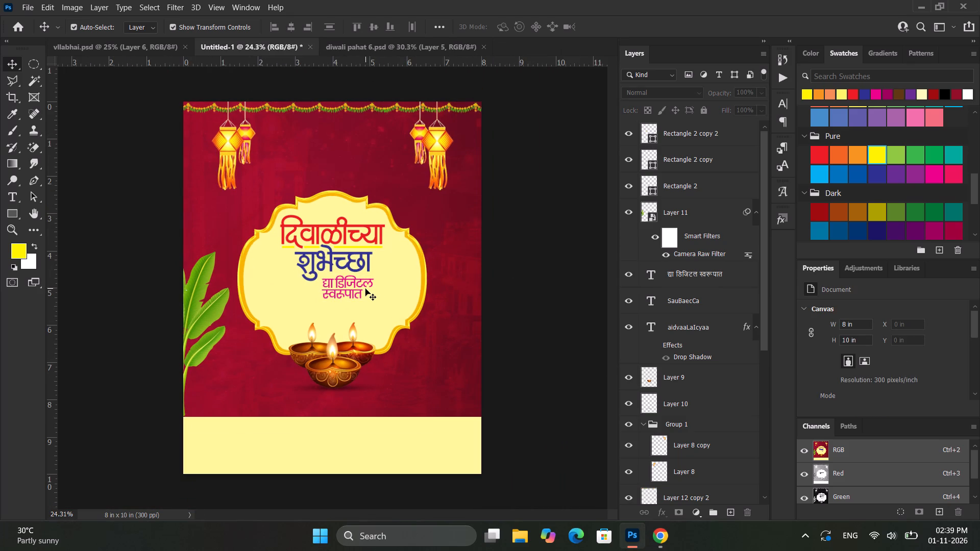
pyautogui.click(559, 256)
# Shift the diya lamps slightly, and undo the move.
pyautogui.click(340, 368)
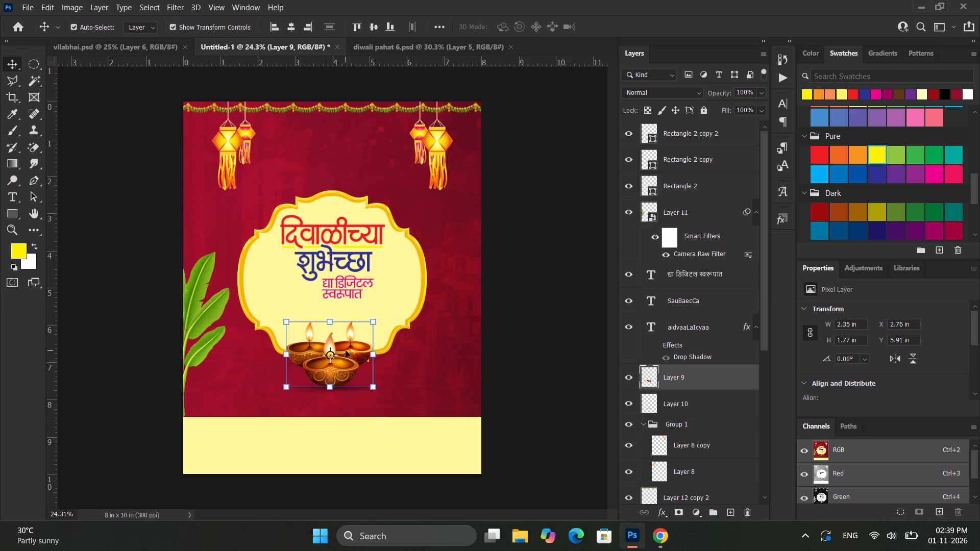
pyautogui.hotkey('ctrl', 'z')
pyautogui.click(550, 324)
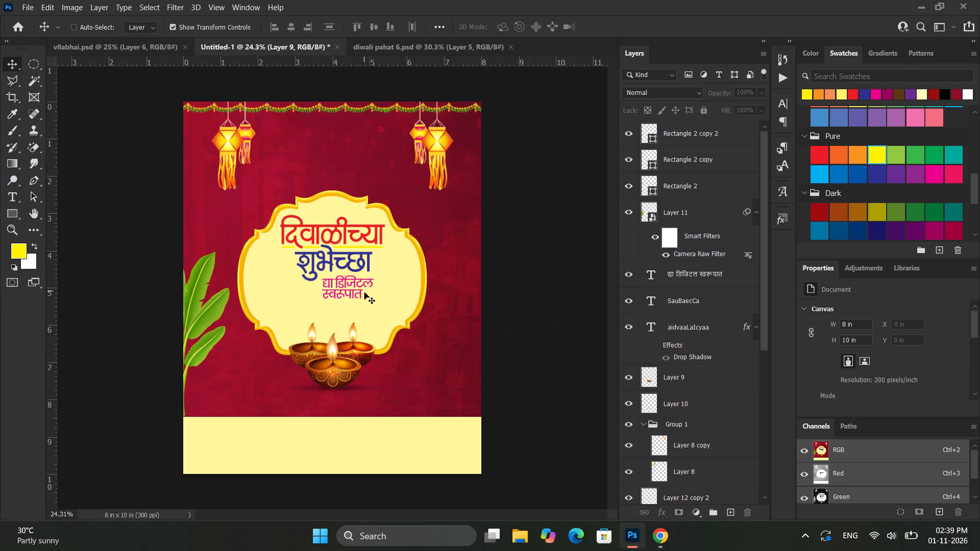
# Link the diya lamps layer, Layer 9, with the shadow layer beneath it, Layer 10.
pyautogui.keyDown('alt'); pyautogui.scroll(2, 328, 214); pyautogui.keyUp('alt')
pyautogui.keyDown('alt'); pyautogui.scroll(-3, 328, 214); pyautogui.keyUp('alt')
pyautogui.keyDown('alt'); pyautogui.scroll(2, 328, 214); pyautogui.keyUp('alt')
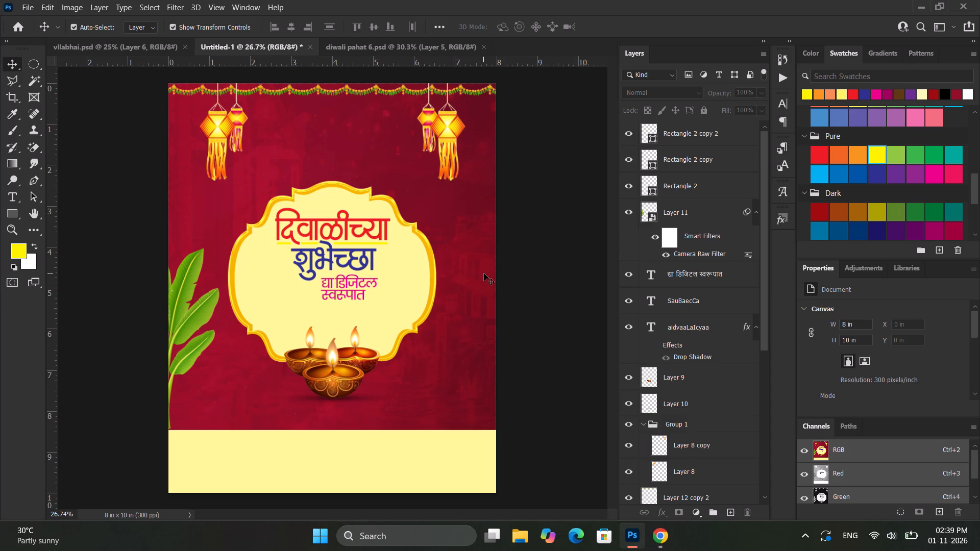
pyautogui.click(333, 366)
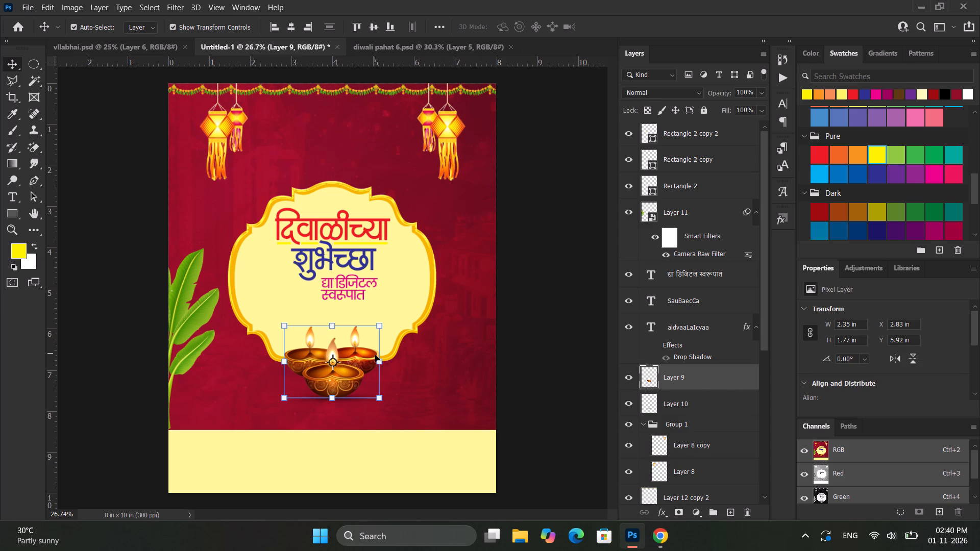
pyautogui.keyDown('ctrl'); pyautogui.click(705, 399); pyautogui.keyUp('ctrl')
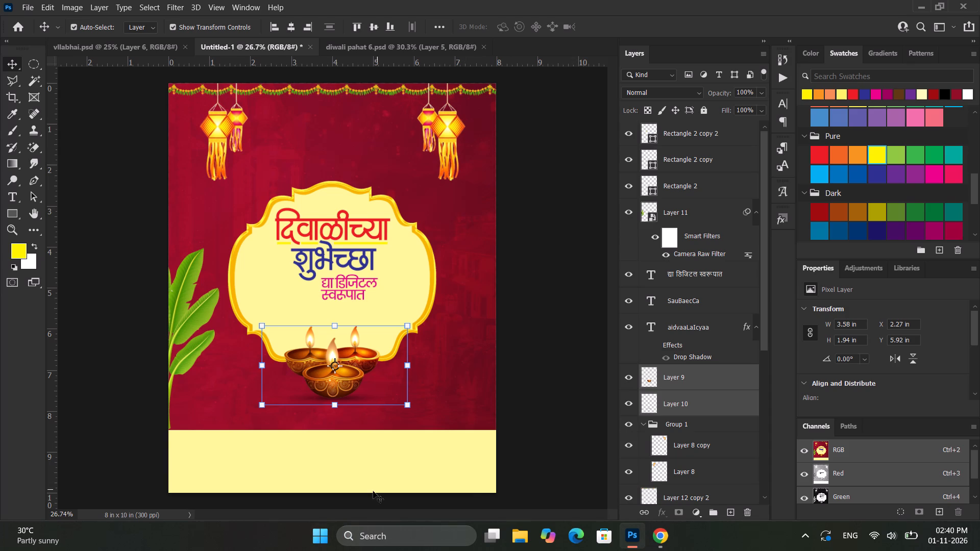
pyautogui.click(642, 512)
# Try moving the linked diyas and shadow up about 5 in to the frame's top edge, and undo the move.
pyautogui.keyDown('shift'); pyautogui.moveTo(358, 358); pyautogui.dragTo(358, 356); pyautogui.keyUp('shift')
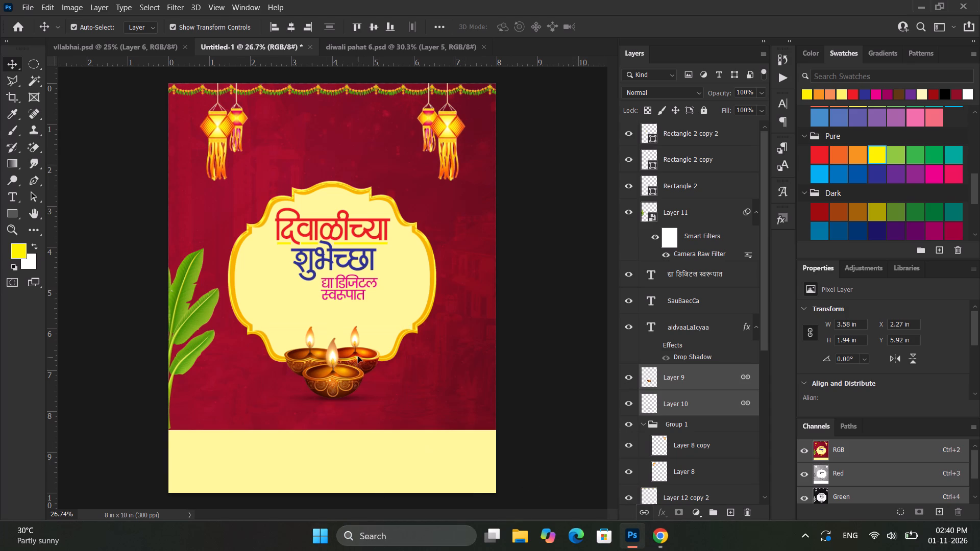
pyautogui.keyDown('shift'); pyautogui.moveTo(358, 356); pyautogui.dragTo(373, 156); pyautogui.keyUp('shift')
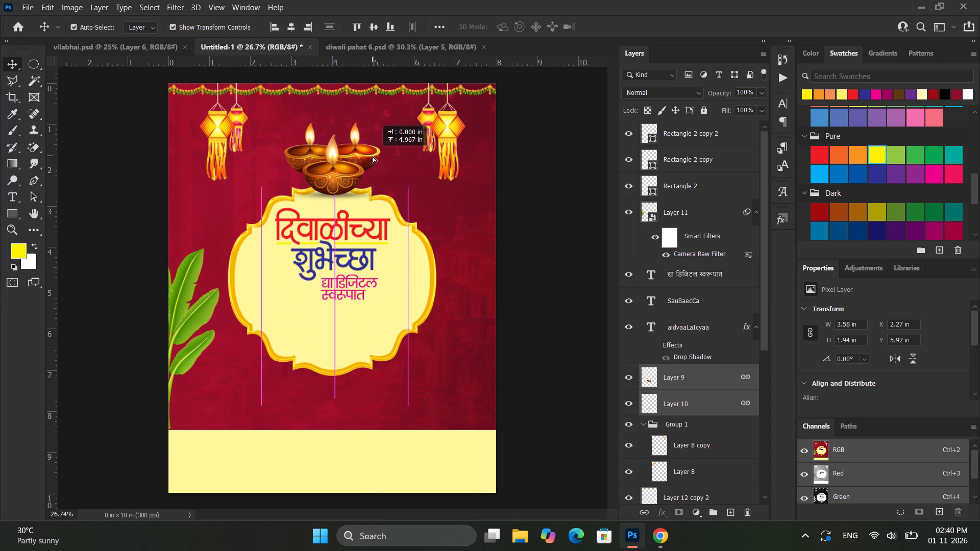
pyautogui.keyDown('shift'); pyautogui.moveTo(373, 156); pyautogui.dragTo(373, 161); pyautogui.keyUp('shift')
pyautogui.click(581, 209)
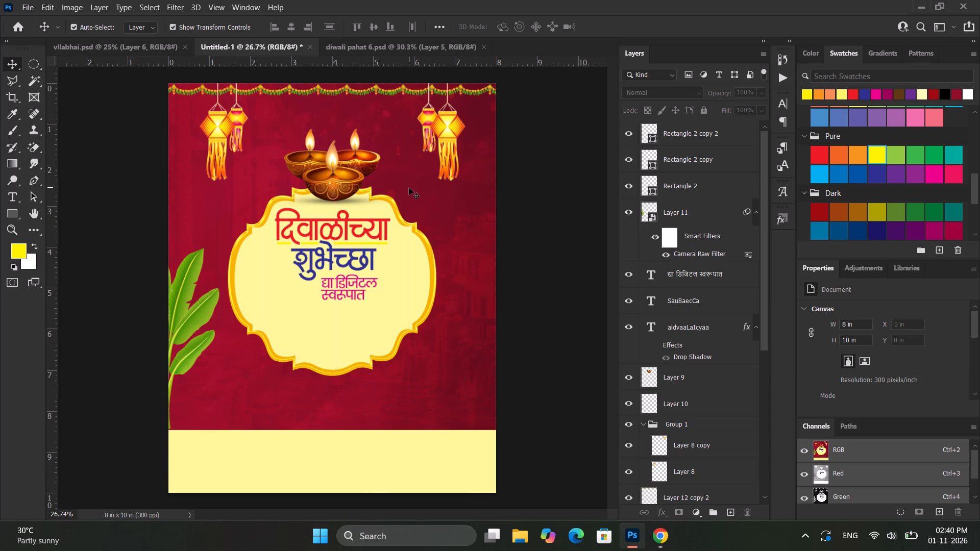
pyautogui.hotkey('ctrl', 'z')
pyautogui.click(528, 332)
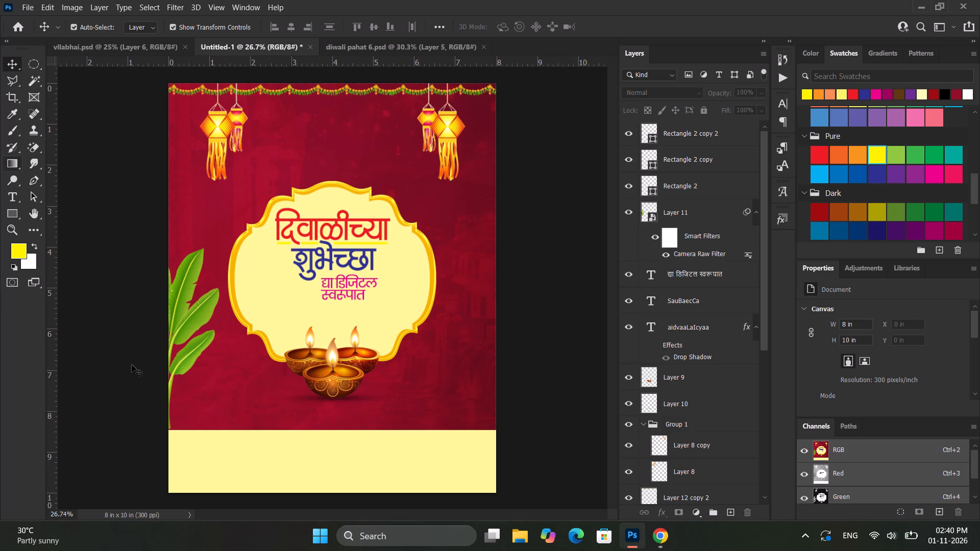
# Switch to Chrome and search Pinterest for "shape png".
pyautogui.click(667, 539)
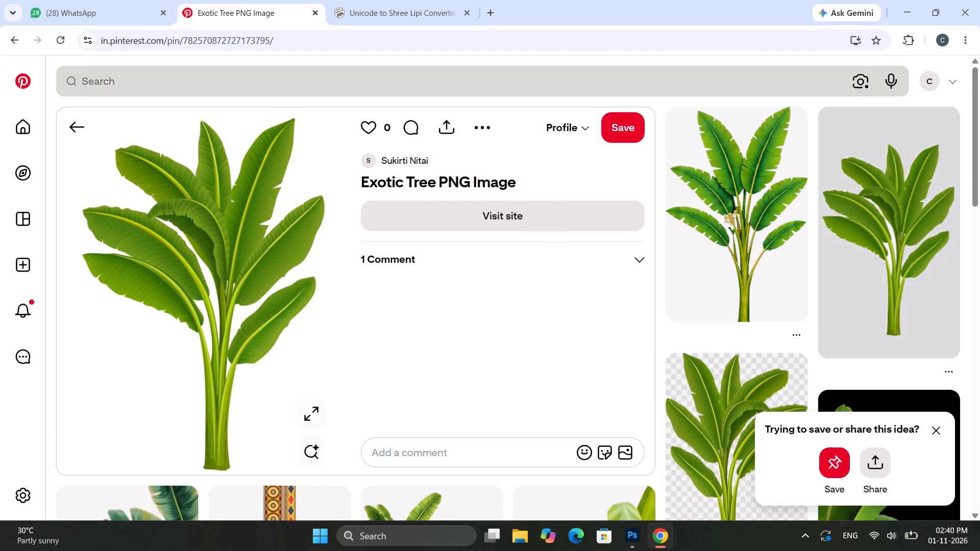
pyautogui.click(97, 79)
pyautogui.click(550, 231)
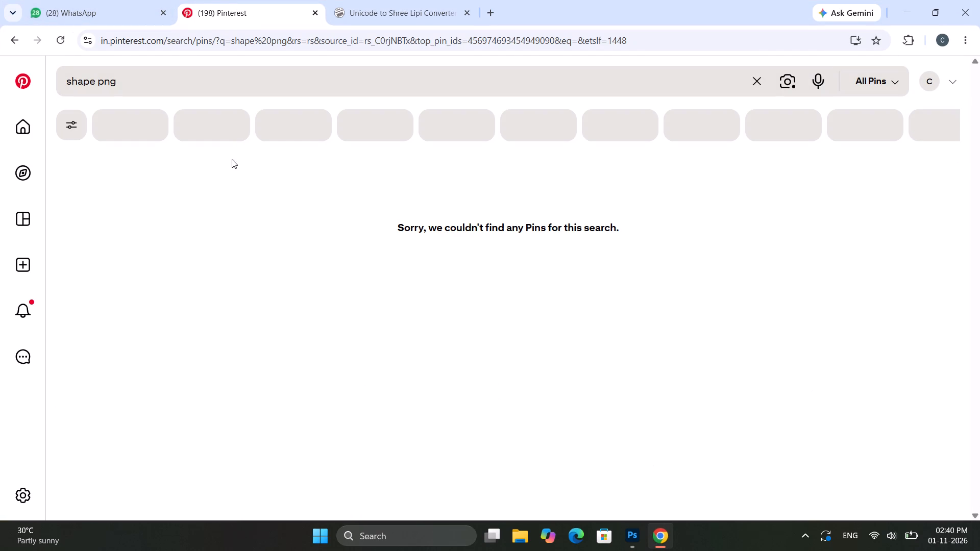
pyautogui.click(167, 73)
pyautogui.press('Return')
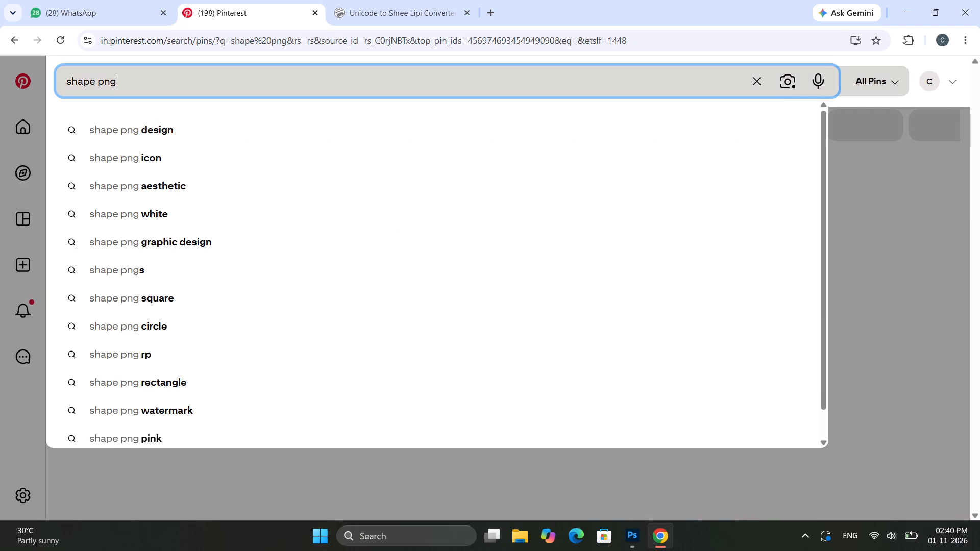
pyautogui.press('Return')
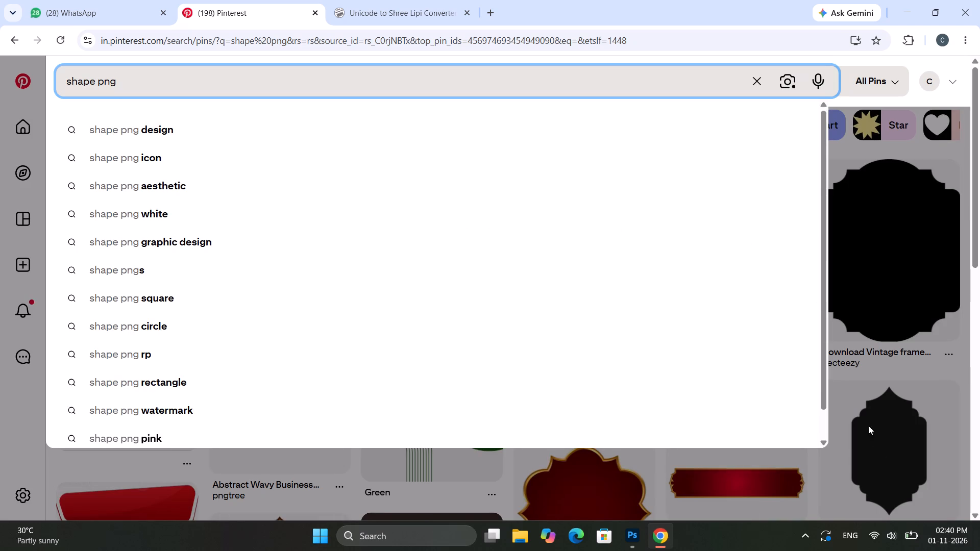
# Browse the Pinterest shape results, open one shape pin, and return to Photoshop.
pyautogui.click(845, 370)
pyautogui.scroll(-4, 534, 352)
pyautogui.scroll(2, 473, 366)
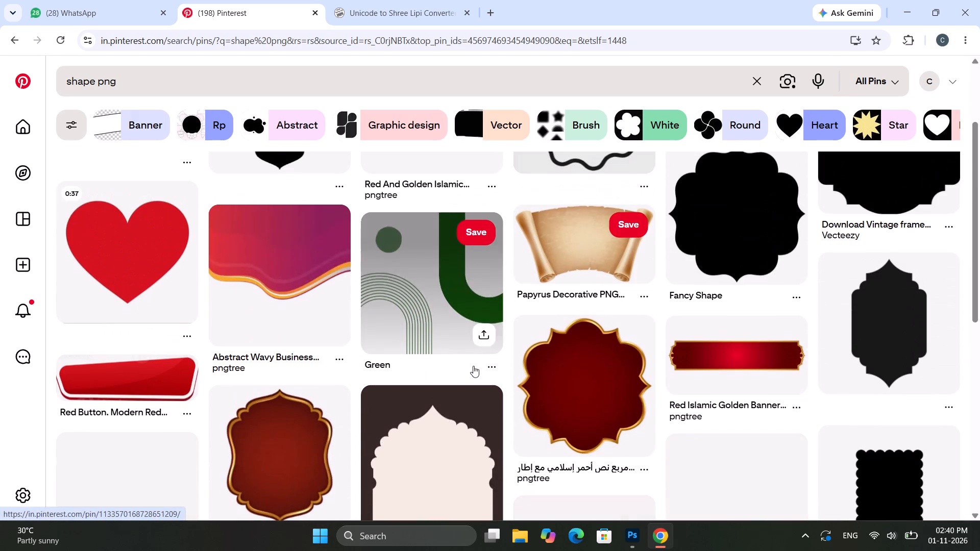
pyautogui.scroll(-3, 473, 366)
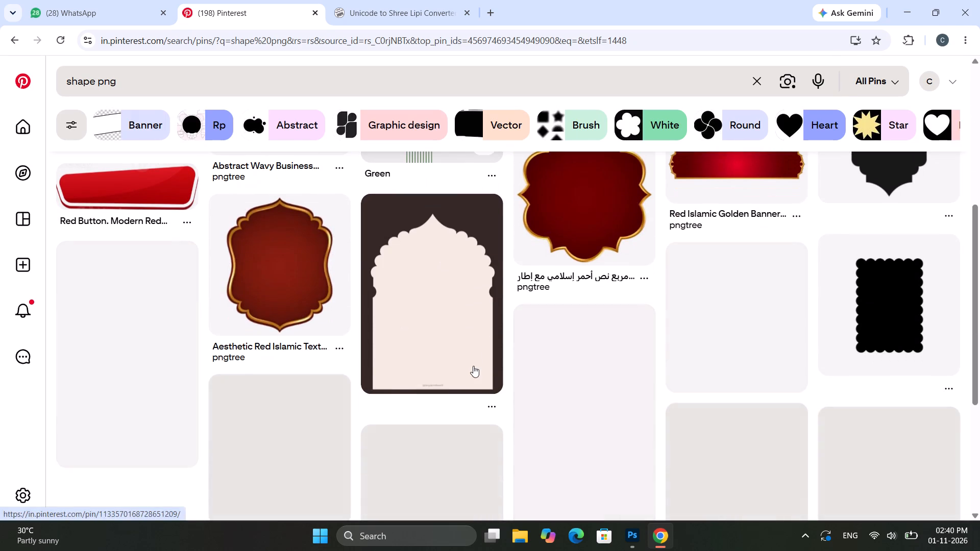
pyautogui.click(879, 282)
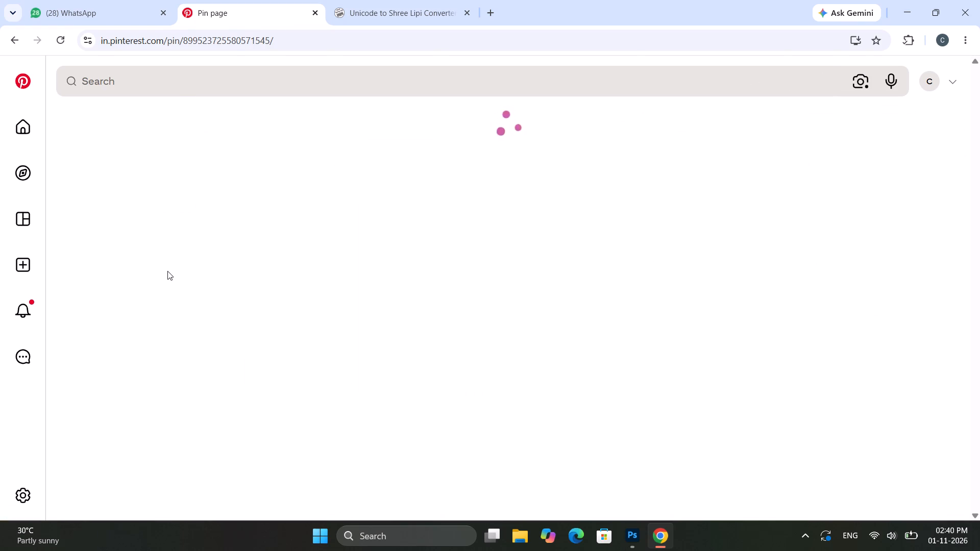
pyautogui.click(899, 10)
# Change the Color Overlay on Layer 2 copy, the frame's inner fill, to a paler cream yellow.
pyautogui.keyDown('alt'); pyautogui.scroll(4, 349, 286); pyautogui.keyUp('alt')
pyautogui.keyDown('alt'); pyautogui.scroll(-5, 349, 286); pyautogui.keyUp('alt')
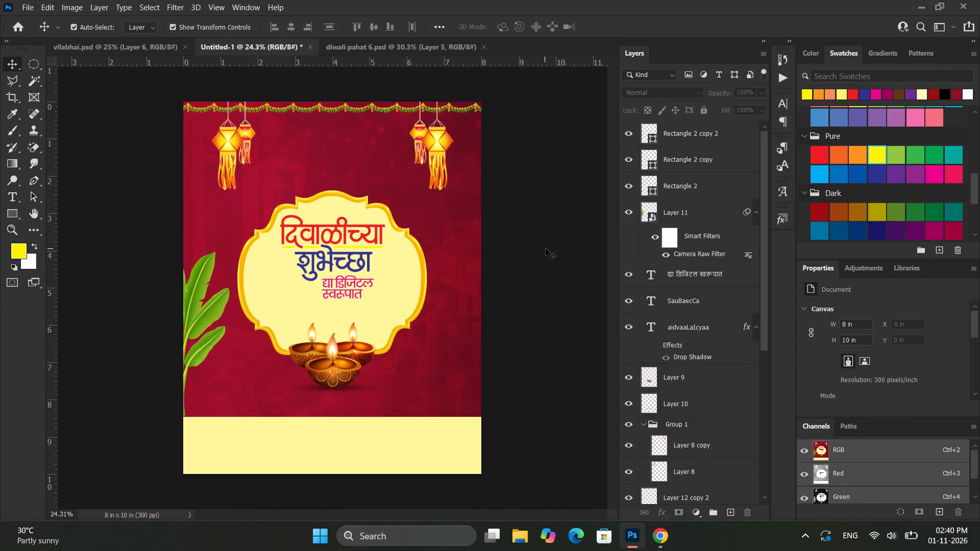
pyautogui.click(547, 248)
pyautogui.keyDown('alt'); pyautogui.scroll(4, 403, 287); pyautogui.keyUp('alt')
pyautogui.click(401, 286)
pyautogui.scroll(-3, 688, 434)
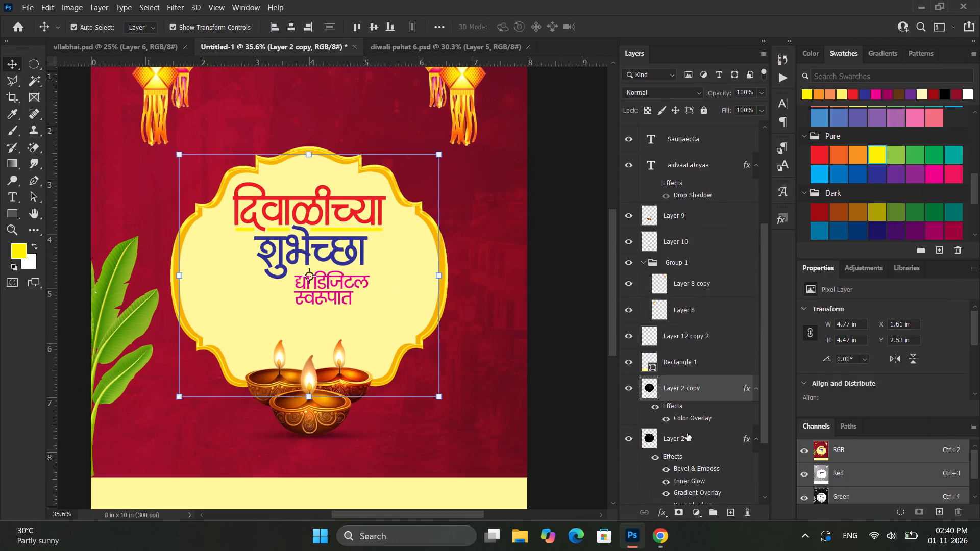
pyautogui.doubleClick(685, 414)
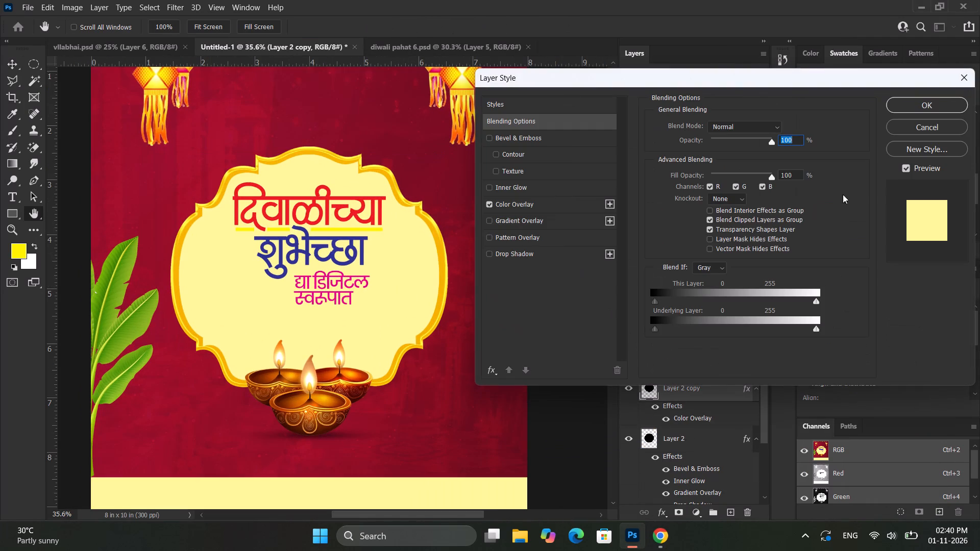
pyautogui.click(531, 210)
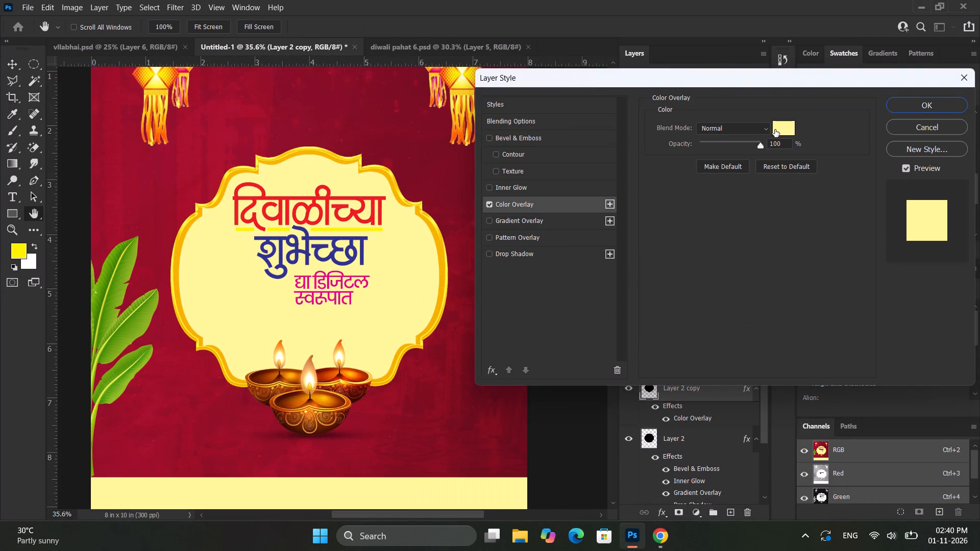
pyautogui.click(775, 130)
pyautogui.moveTo(492, 142); pyautogui.dragTo(472, 129)
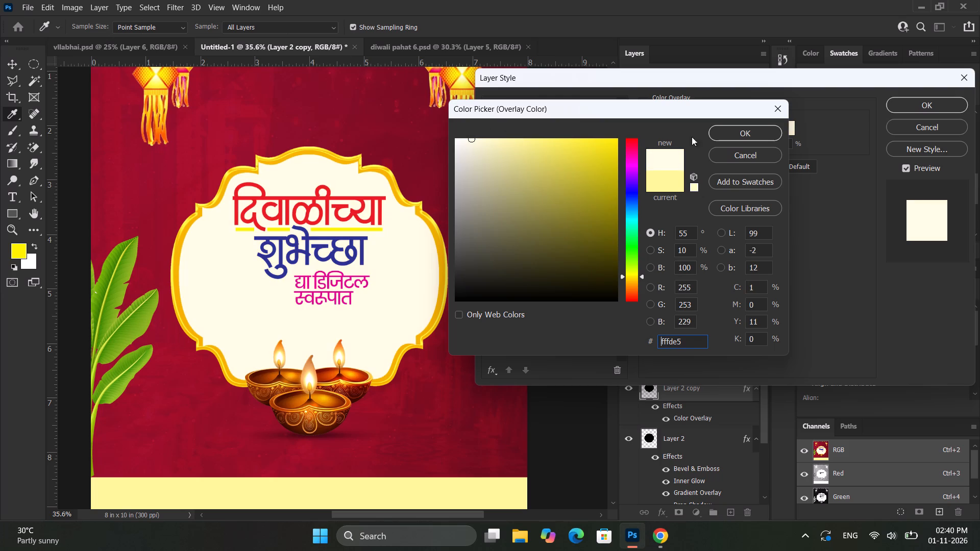
pyautogui.moveTo(473, 143); pyautogui.dragTo(482, 133)
pyautogui.moveTo(482, 133); pyautogui.dragTo(487, 130)
pyautogui.click(753, 127)
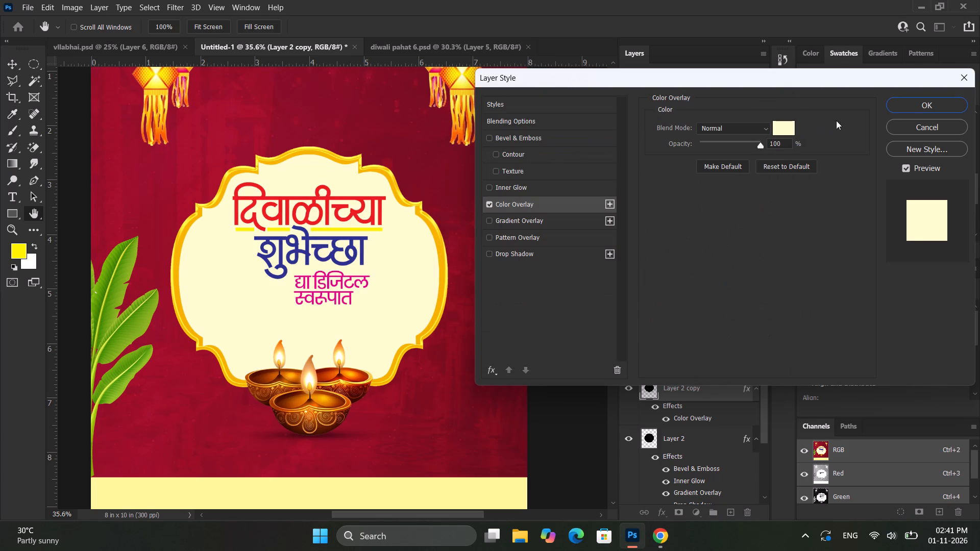
pyautogui.click(904, 108)
pyautogui.click(549, 292)
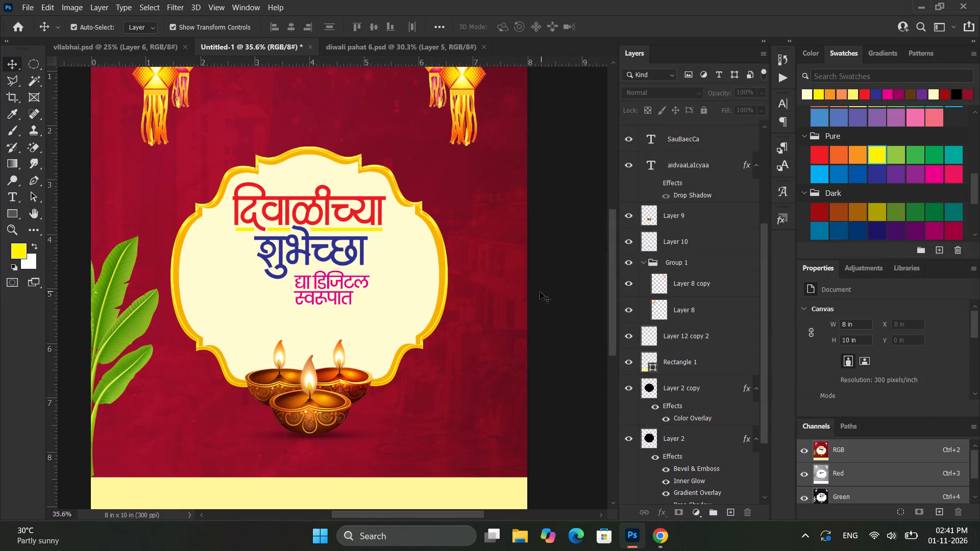
# Scale Layer 2, the golden frame border, down about its centre to about 97.3%, making the border thinner.
pyautogui.click(443, 282)
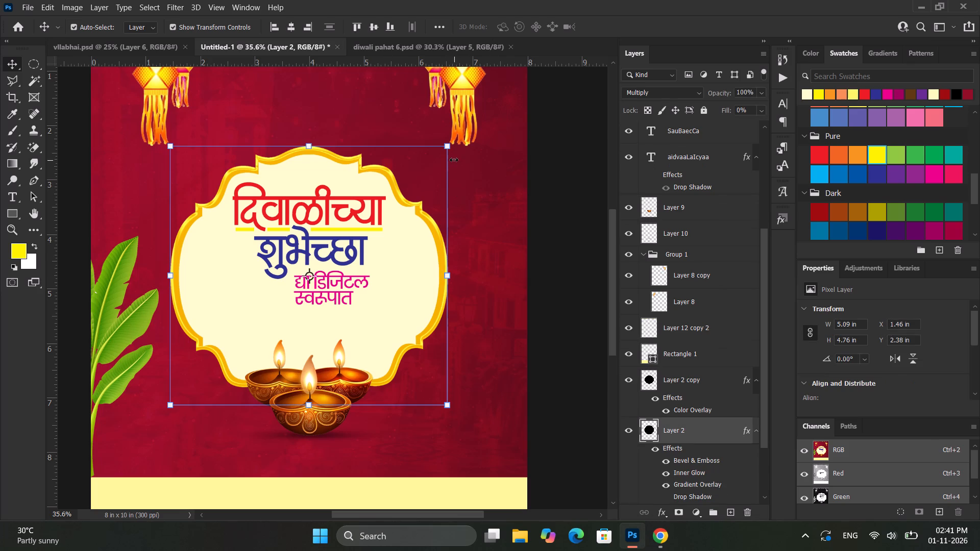
pyautogui.keyDown('alt'); pyautogui.moveTo(450, 149); pyautogui.dragTo(449, 149); pyautogui.keyUp('alt')
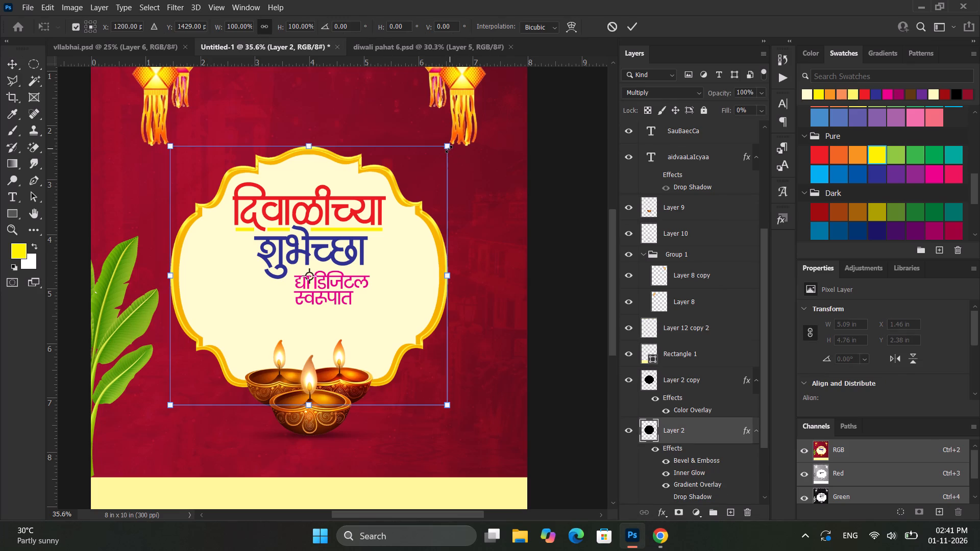
pyautogui.keyDown('alt'); pyautogui.moveTo(449, 149); pyautogui.dragTo(444, 151); pyautogui.keyUp('alt')
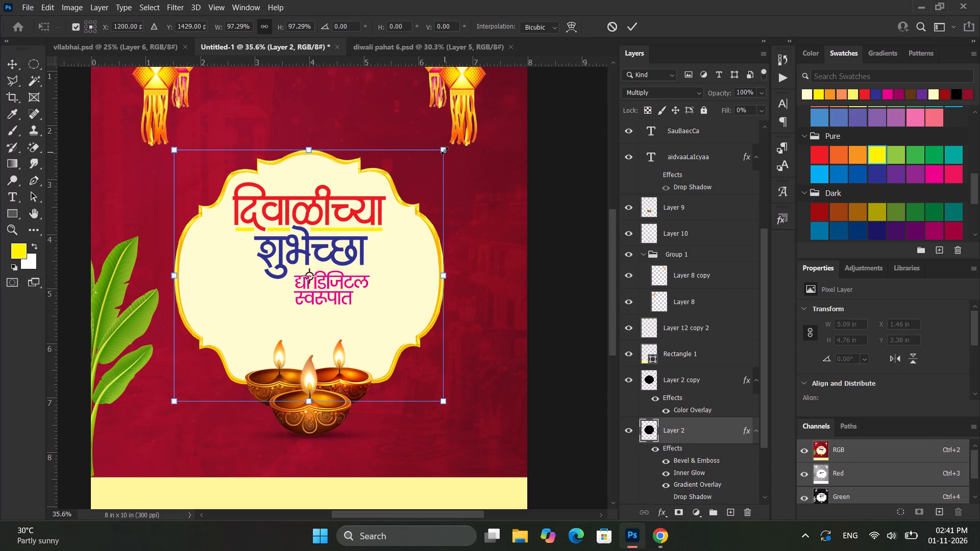
pyautogui.click(638, 22)
pyautogui.click(559, 249)
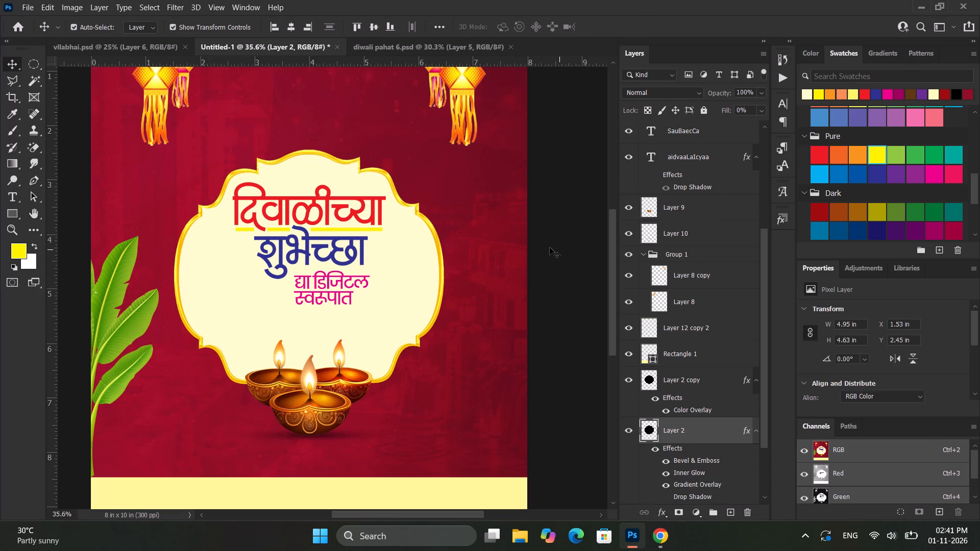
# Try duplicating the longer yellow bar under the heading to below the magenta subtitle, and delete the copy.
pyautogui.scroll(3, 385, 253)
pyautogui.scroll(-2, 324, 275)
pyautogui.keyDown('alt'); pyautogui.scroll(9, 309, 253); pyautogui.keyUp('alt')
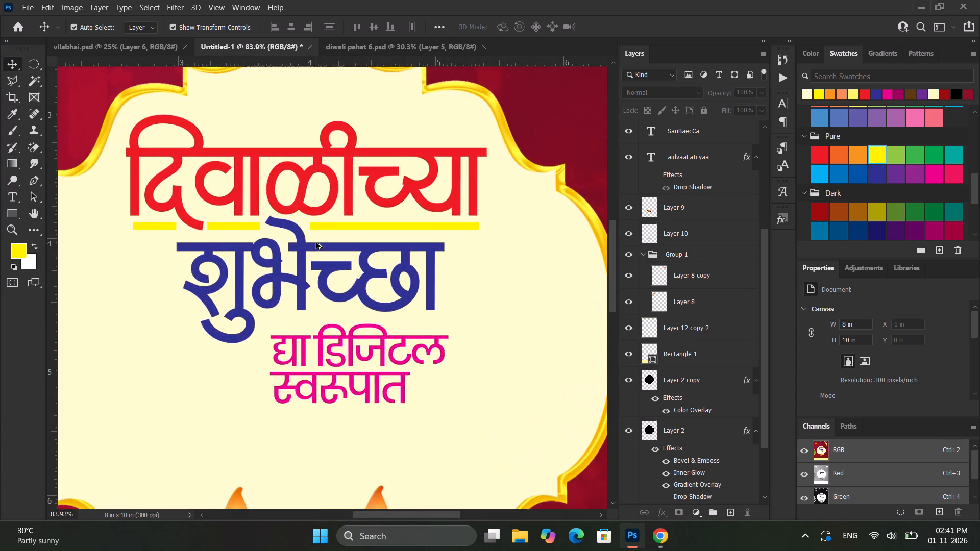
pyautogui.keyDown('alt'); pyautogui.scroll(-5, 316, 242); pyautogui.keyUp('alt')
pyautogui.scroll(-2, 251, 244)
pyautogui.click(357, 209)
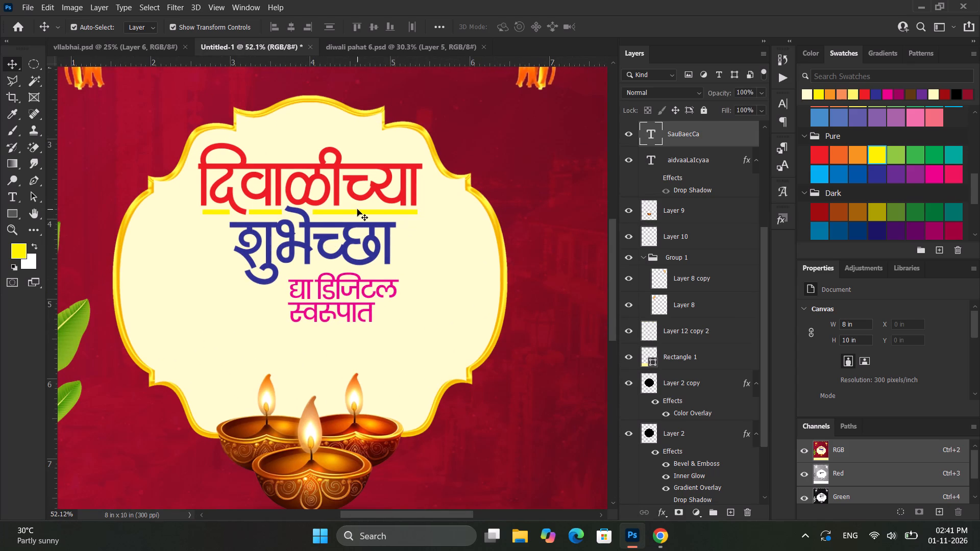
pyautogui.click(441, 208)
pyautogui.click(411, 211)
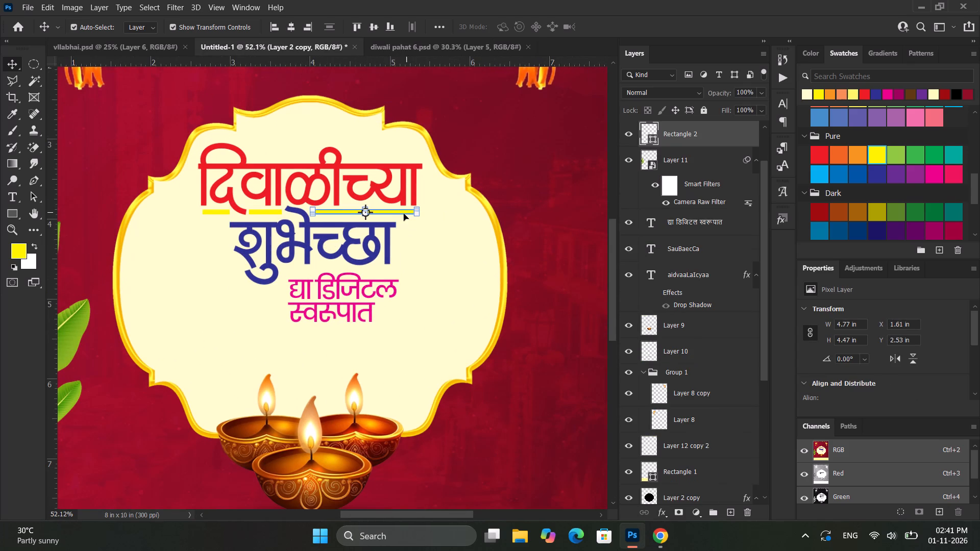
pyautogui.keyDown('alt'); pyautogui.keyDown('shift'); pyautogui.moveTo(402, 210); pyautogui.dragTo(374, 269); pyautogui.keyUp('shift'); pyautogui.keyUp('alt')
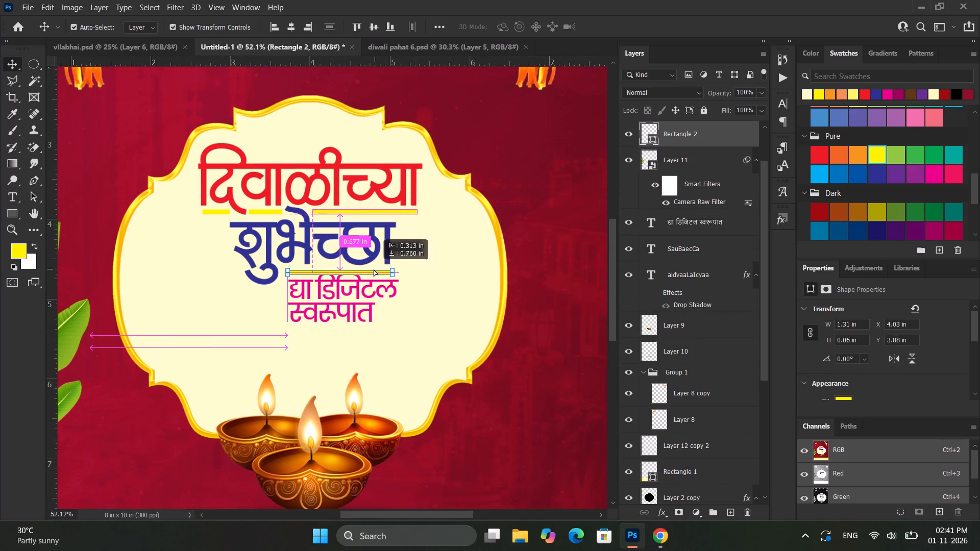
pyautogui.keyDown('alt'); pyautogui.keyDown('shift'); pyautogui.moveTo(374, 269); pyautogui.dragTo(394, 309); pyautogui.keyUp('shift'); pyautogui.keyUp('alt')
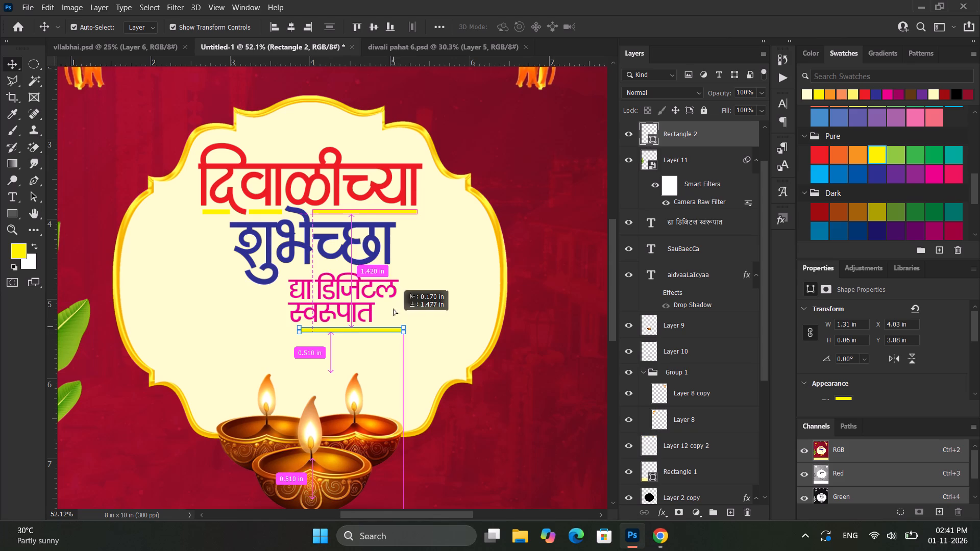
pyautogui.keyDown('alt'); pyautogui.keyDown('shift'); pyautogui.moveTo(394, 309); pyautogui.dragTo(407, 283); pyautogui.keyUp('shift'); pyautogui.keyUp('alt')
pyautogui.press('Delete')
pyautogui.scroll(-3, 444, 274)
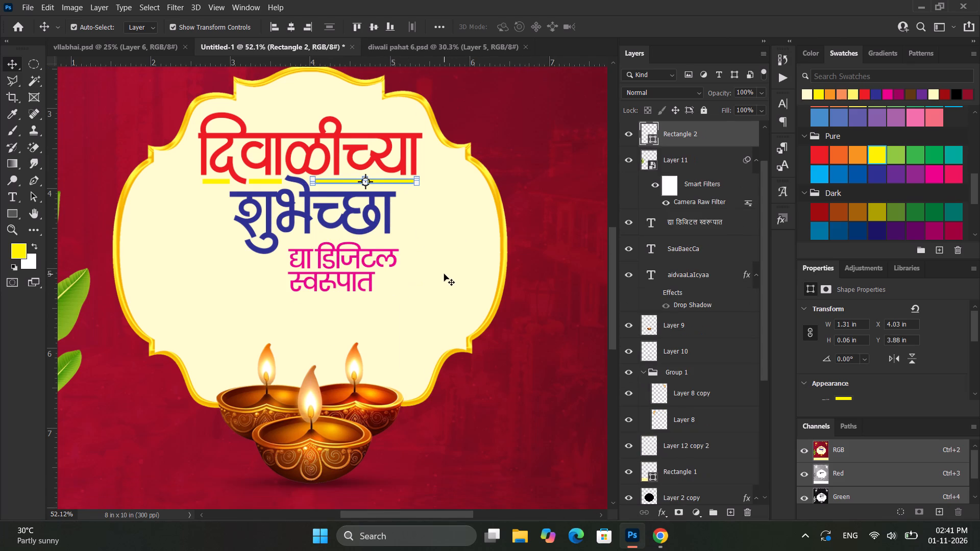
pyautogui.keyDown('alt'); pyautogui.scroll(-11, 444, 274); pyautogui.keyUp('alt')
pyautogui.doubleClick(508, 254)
# Examine the overall poster composition, including the frame, headings and diyas.
pyautogui.keyDown('alt'); pyautogui.scroll(6, 352, 249); pyautogui.keyUp('alt')
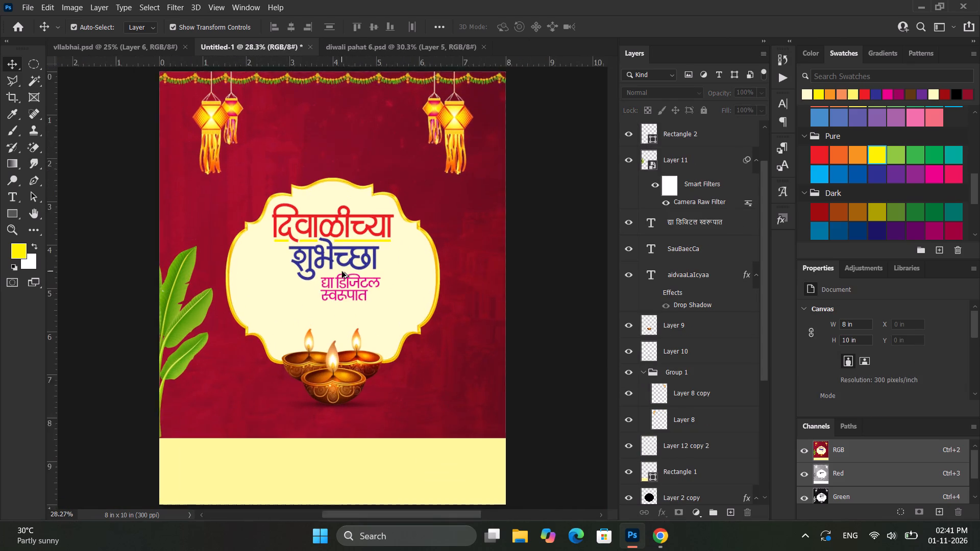
pyautogui.keyDown('alt'); pyautogui.scroll(1, 342, 271); pyautogui.keyUp('alt')
pyautogui.keyDown('alt'); pyautogui.scroll(-3, 337, 297); pyautogui.keyUp('alt')
pyautogui.scroll(-3, 264, 361)
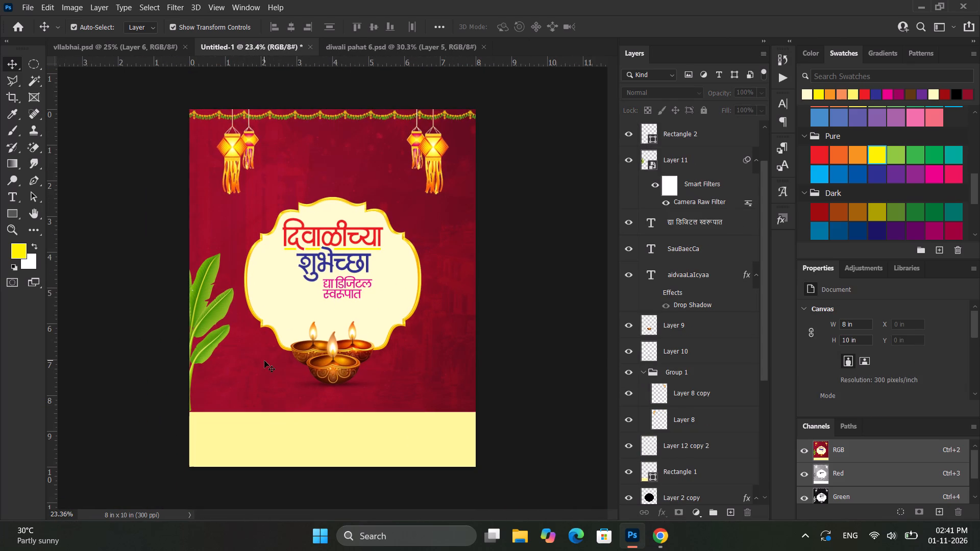
pyautogui.keyDown('alt'); pyautogui.scroll(4, 266, 341); pyautogui.keyUp('alt')
pyautogui.scroll(5, 286, 251)
pyautogui.keyDown('alt'); pyautogui.scroll(-3, 291, 246); pyautogui.keyUp('alt')
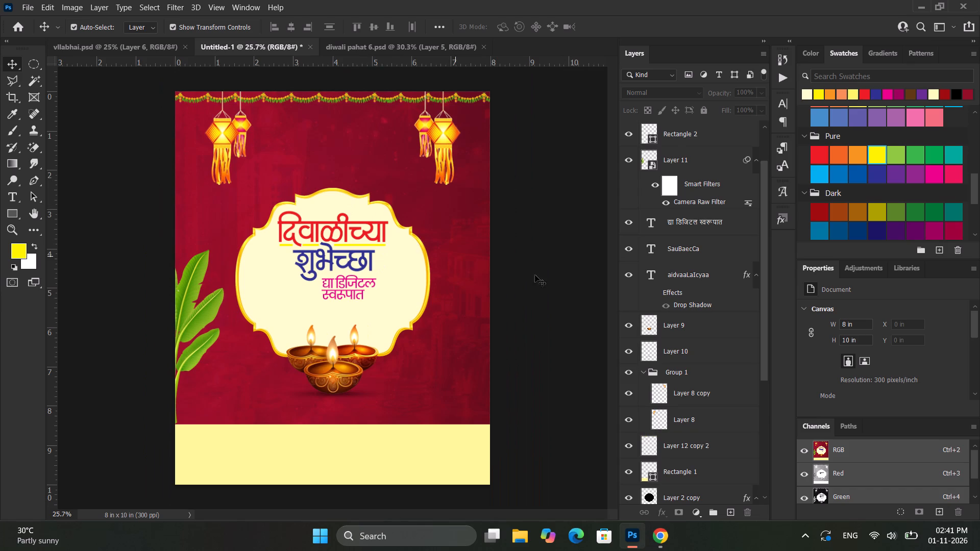
# Set the Fill of the background picture, Layer 3, to 20%.
pyautogui.scroll(-10, 609, 290)
pyautogui.scroll(-5, 701, 408)
pyautogui.click(696, 465)
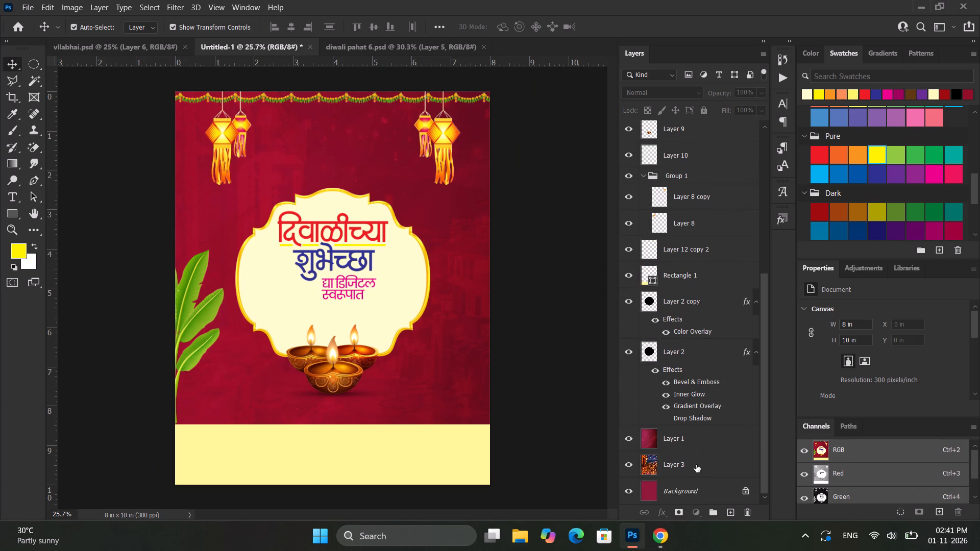
pyautogui.doubleClick(742, 111)
pyautogui.write('20')
pyautogui.press('Return')
pyautogui.click(537, 284)
# Change Layer 3's blend mode to Soft Light.
pyautogui.click(707, 461)
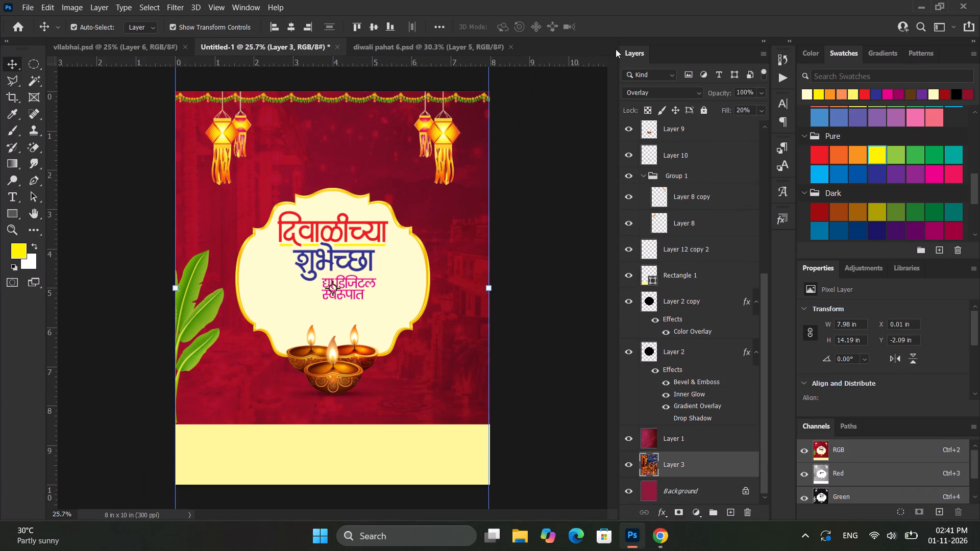
pyautogui.click(646, 90)
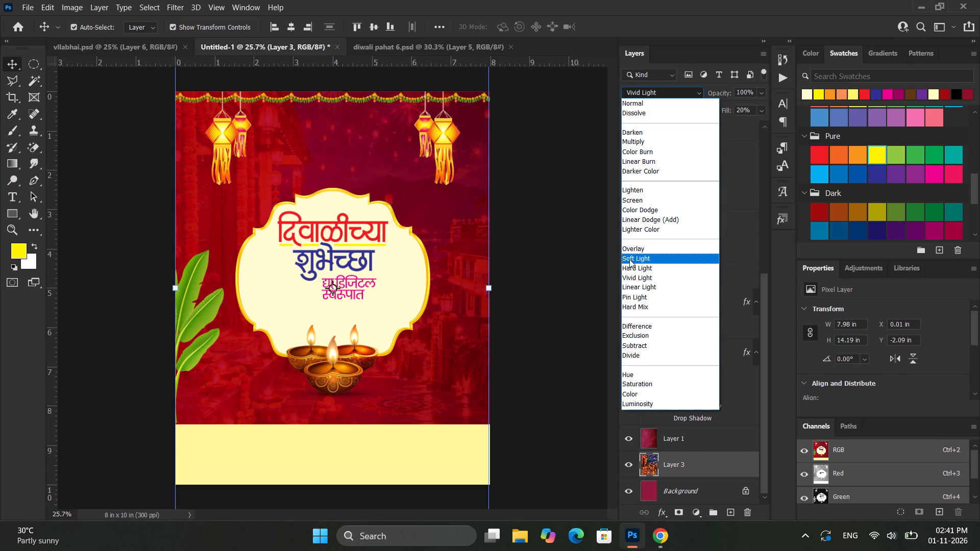
pyautogui.click(629, 258)
pyautogui.click(569, 265)
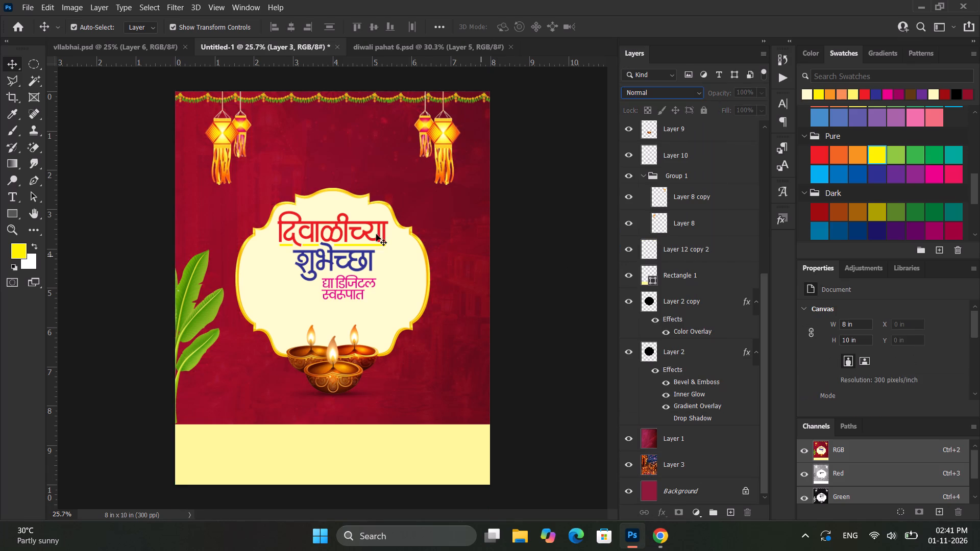
# Inspect the frame text and diyas up close, and review the whole poster.
pyautogui.keyDown('alt'); pyautogui.scroll(7, 325, 348); pyautogui.keyUp('alt')
pyautogui.keyDown('ctrl'); pyautogui.scroll(2, 325, 348); pyautogui.keyUp('ctrl')
pyautogui.keyDown('ctrl'); pyautogui.scroll(-3, 325, 348); pyautogui.keyUp('ctrl')
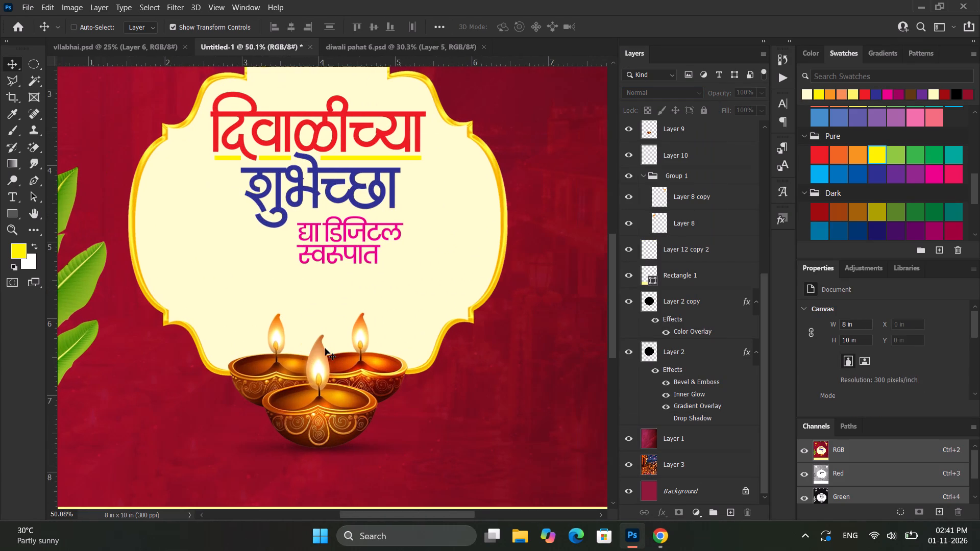
pyautogui.keyDown('ctrl'); pyautogui.scroll(-17, 325, 348); pyautogui.keyUp('ctrl')
pyautogui.click(497, 295)
pyautogui.keyDown('alt'); pyautogui.scroll(3, 443, 286); pyautogui.keyUp('alt')
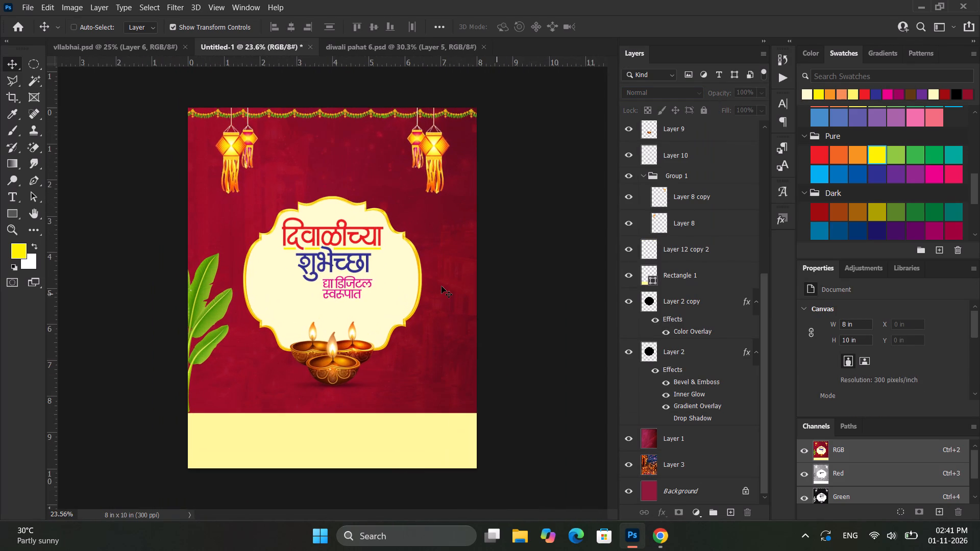
pyautogui.keyDown('alt'); pyautogui.scroll(2, 442, 286); pyautogui.keyUp('alt')
pyautogui.keyDown('alt'); pyautogui.scroll(-1, 442, 286); pyautogui.keyUp('alt')
pyautogui.keyDown('alt'); pyautogui.scroll(2, 442, 286); pyautogui.keyUp('alt')
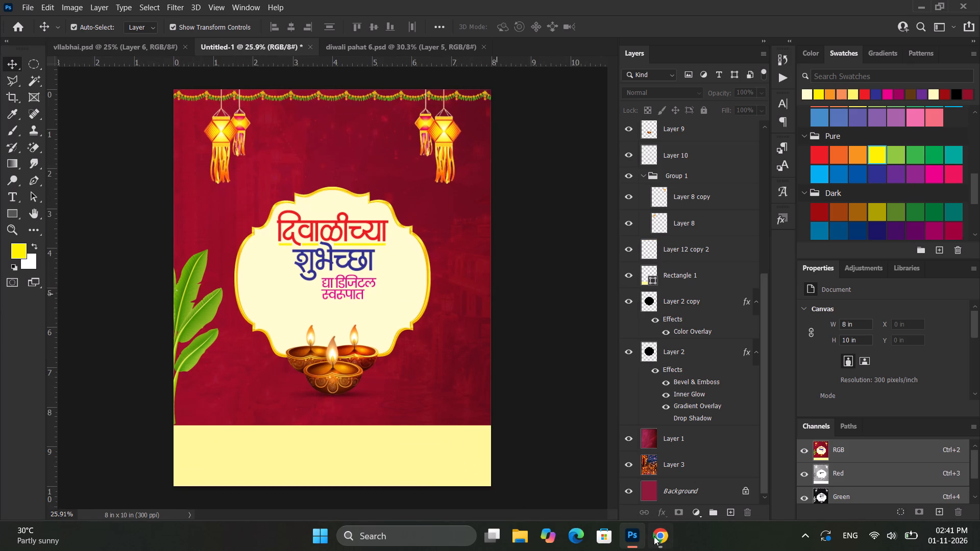
# Move the right-hand lanterns, Layer 8 copy, down inside the frame's right side and scale them to about 0.95 × 2 in.
pyautogui.click(447, 133)
pyautogui.moveTo(446, 121); pyautogui.dragTo(414, 267)
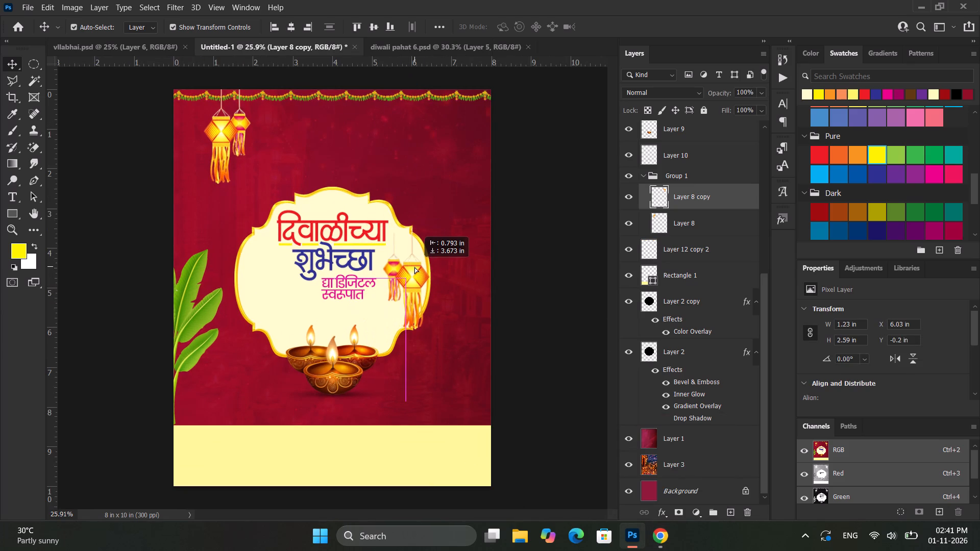
pyautogui.moveTo(414, 267); pyautogui.dragTo(412, 267)
pyautogui.moveTo(403, 335); pyautogui.dragTo(399, 312)
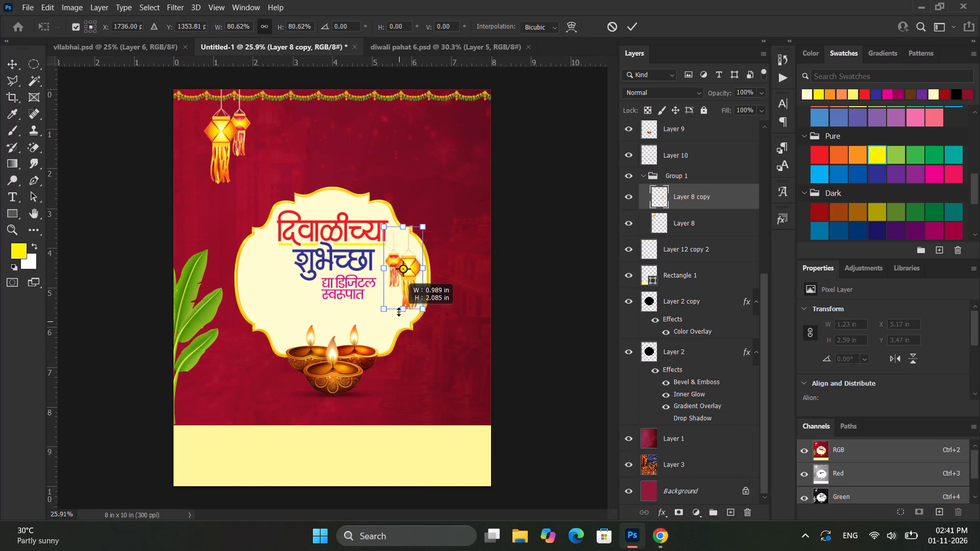
pyautogui.moveTo(399, 312); pyautogui.dragTo(399, 311)
pyautogui.keyDown('alt'); pyautogui.scroll(4, 410, 286); pyautogui.keyUp('alt')
pyautogui.click(630, 27)
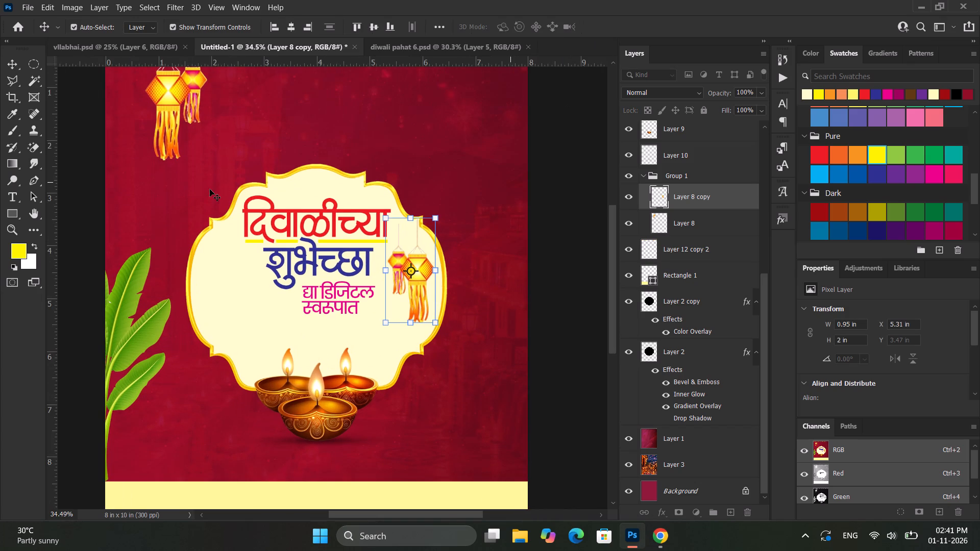
# Move the left-hand lanterns, Layer 8, down inside the frame's left side, to about X 1.84 in, Y 3.47 in.
pyautogui.click(166, 103)
pyautogui.moveTo(171, 81); pyautogui.dragTo(192, 261)
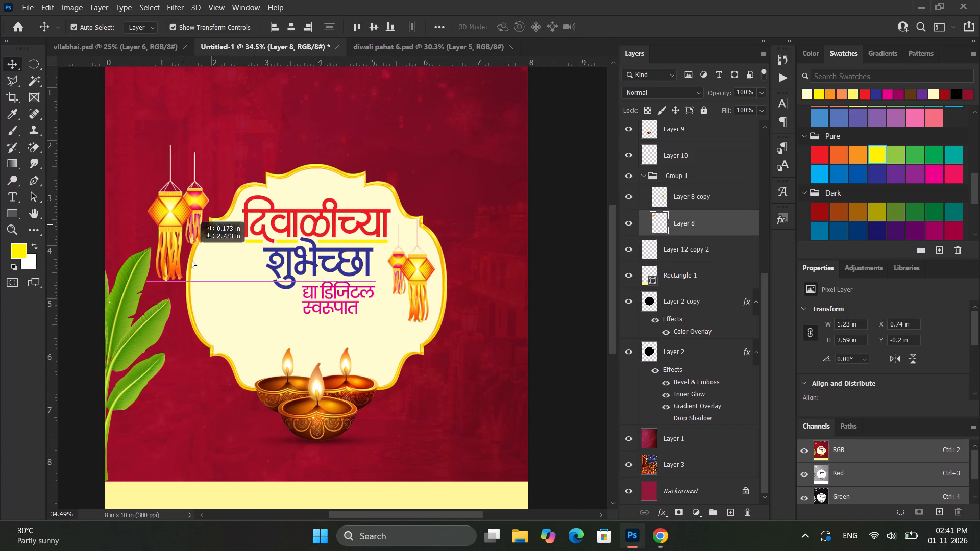
pyautogui.moveTo(192, 261); pyautogui.dragTo(227, 270)
pyautogui.click(226, 272)
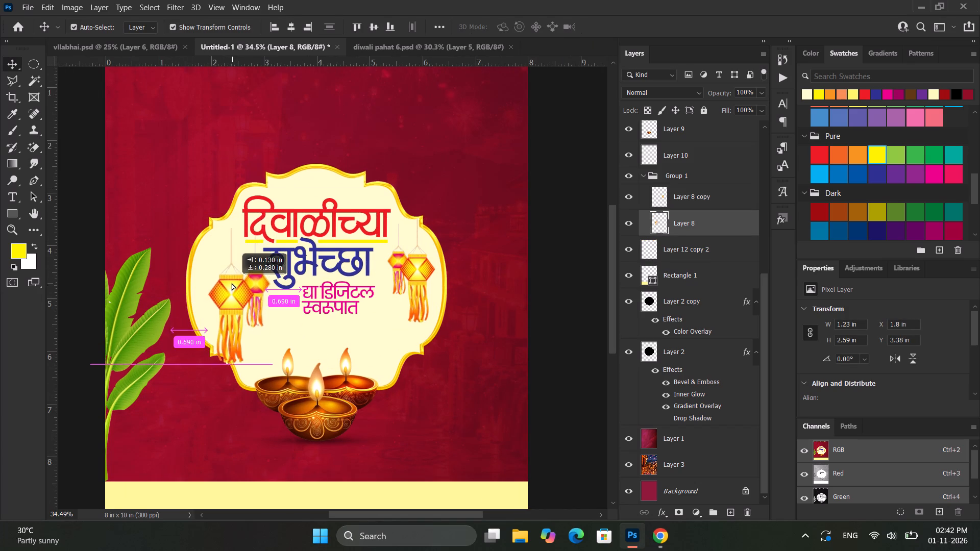
pyautogui.keyDown('alt'); pyautogui.scroll(-7, 417, 288); pyautogui.keyUp('alt')
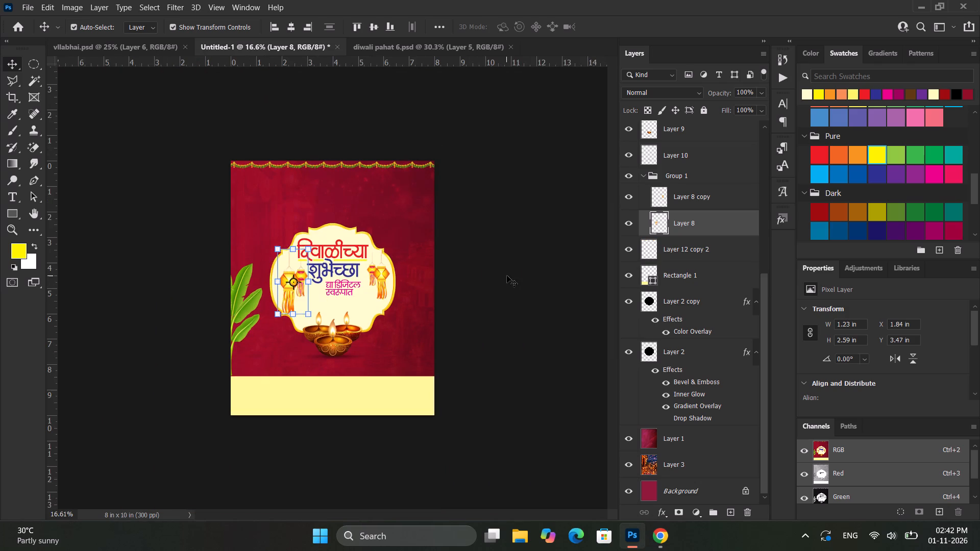
# Undo the moves and scaling of both lantern pairs, Layer 8 and Layer 8 copy, back to below the top garland.
pyautogui.click(507, 275)
pyautogui.keyDown('alt'); pyautogui.scroll(5, 348, 273); pyautogui.keyUp('alt')
pyautogui.hotkey('ctrl', 'z')
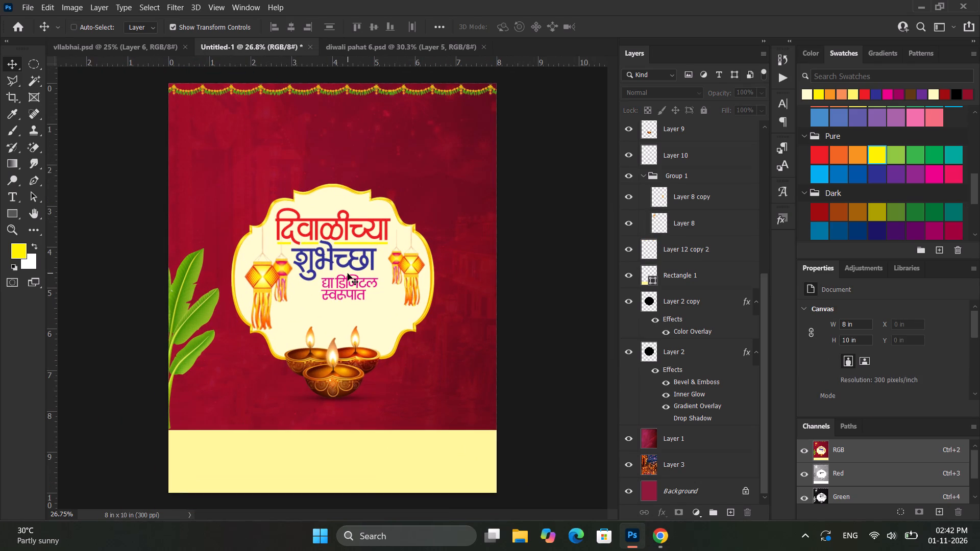
pyautogui.hotkey('ctrl', 'z')
pyautogui.hotkey('ctrl', 'z')
pyautogui.click(542, 218)
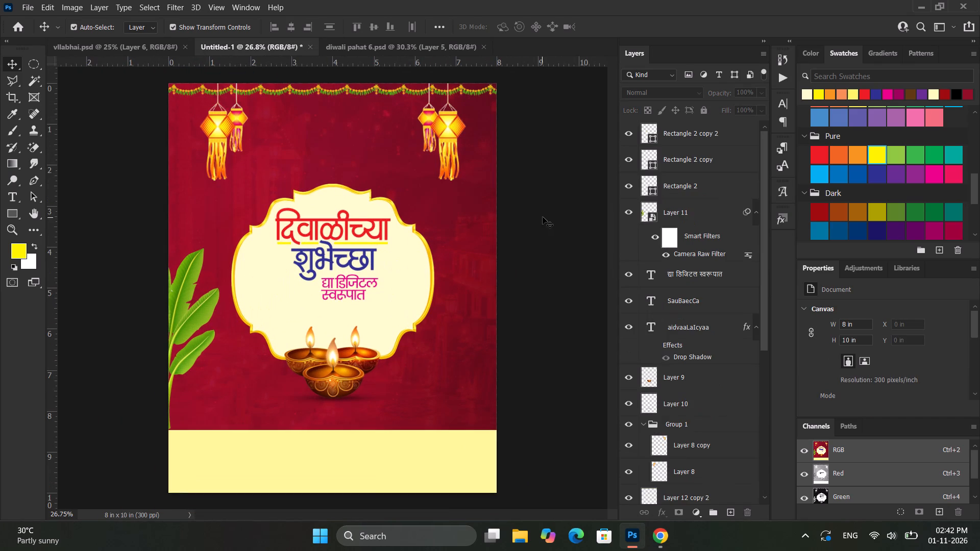
# Review the poster layout with the lanterns at the top, checking the frame, text and diyas closely.
pyautogui.keyDown('alt'); pyautogui.scroll(-4, 394, 242); pyautogui.keyUp('alt')
pyautogui.keyDown('alt'); pyautogui.scroll(4, 394, 242); pyautogui.keyUp('alt')
pyautogui.scroll(13, 292, 212)
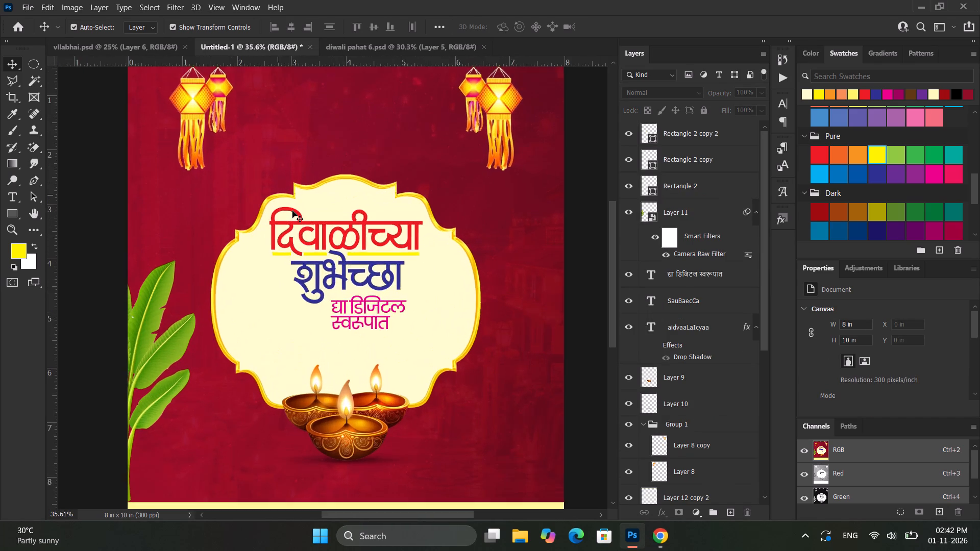
pyautogui.keyDown('alt'); pyautogui.scroll(-6, 292, 211); pyautogui.keyUp('alt')
pyautogui.click(496, 221)
pyautogui.keyDown('alt'); pyautogui.scroll(5, 388, 239); pyautogui.keyUp('alt')
pyautogui.keyDown('alt'); pyautogui.scroll(-3, 387, 239); pyautogui.keyUp('alt')
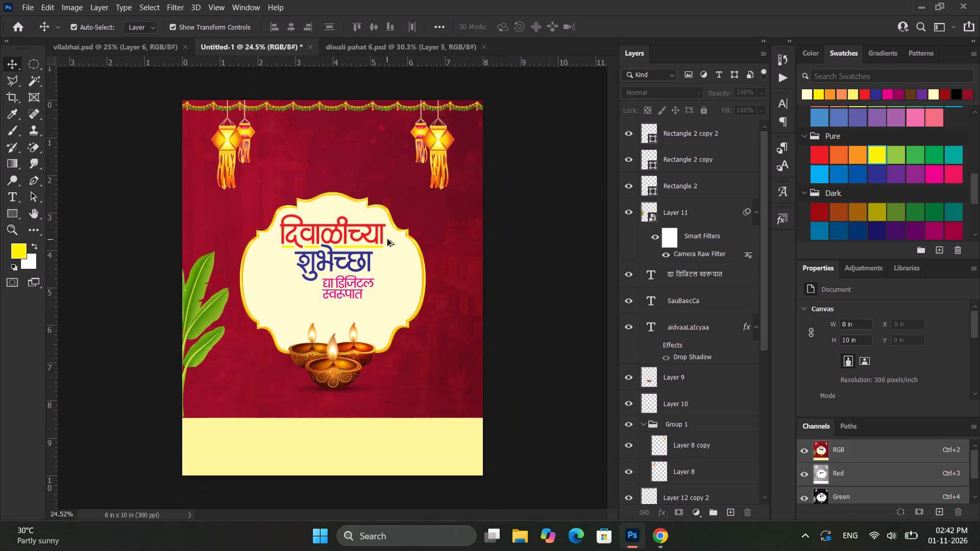
pyautogui.click(532, 326)
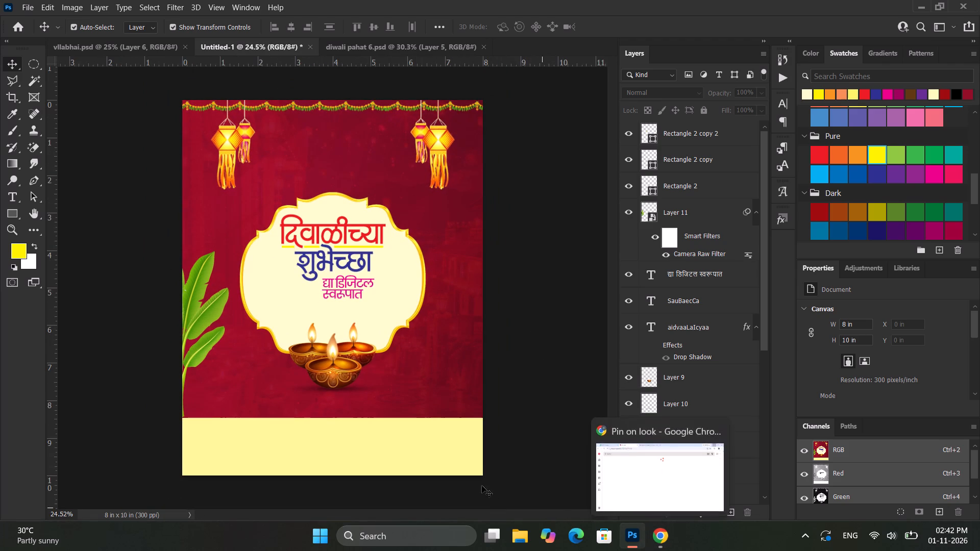
# Move the cream bar, Rectangle 1, straight down to about Y 9.86 in, leaving a thin strip along the poster's bottom edge.
pyautogui.click(526, 380)
pyautogui.click(421, 449)
pyautogui.keyDown('shift'); pyautogui.moveTo(406, 442); pyautogui.dragTo(393, 550); pyautogui.keyUp('shift')
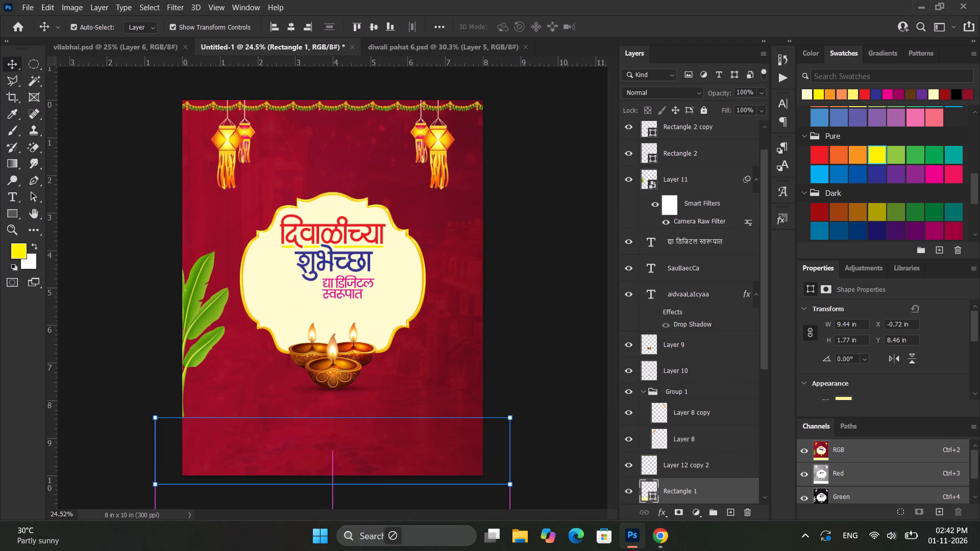
pyautogui.keyDown('shift'); pyautogui.moveTo(393, 550); pyautogui.dragTo(384, 499); pyautogui.keyUp('shift')
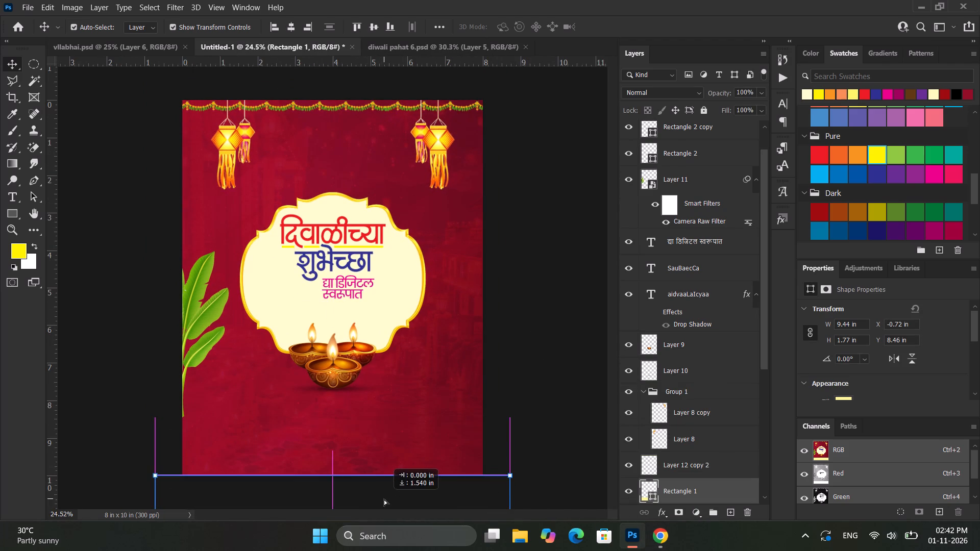
pyautogui.keyDown('shift'); pyautogui.moveTo(384, 499); pyautogui.dragTo(383, 495); pyautogui.keyUp('shift')
pyautogui.click(539, 312)
# Move the banana leaves, Layer 11, slightly down and outward on the poster's left edge, to about X -1.83 in, Y 4.56 in.
pyautogui.keyDown('alt'); pyautogui.scroll(-2, 405, 421); pyautogui.keyUp('alt')
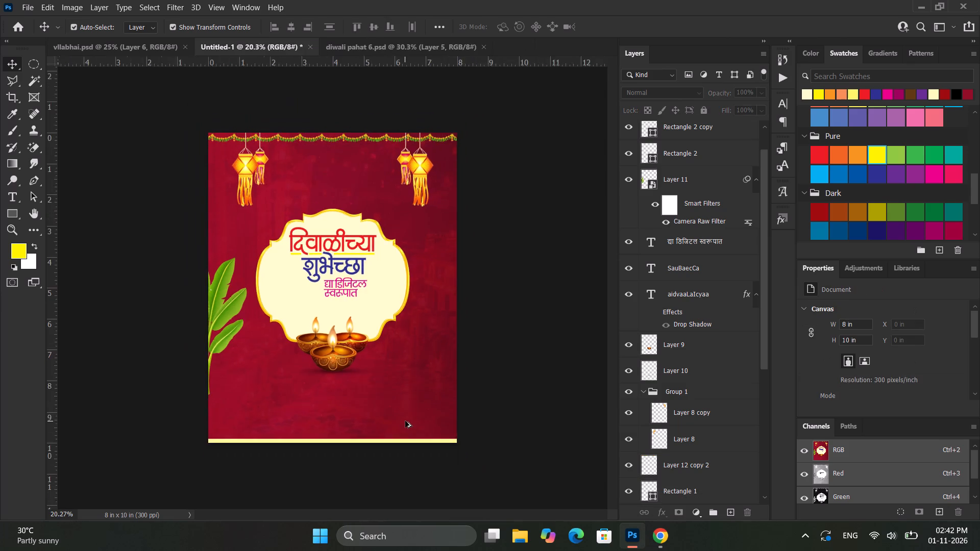
pyautogui.keyDown('alt'); pyautogui.scroll(5, 405, 421); pyautogui.keyUp('alt')
pyautogui.keyDown('alt'); pyautogui.scroll(-4, 389, 414); pyautogui.keyUp('alt')
pyautogui.keyDown('alt'); pyautogui.scroll(2, 389, 413); pyautogui.keyUp('alt')
pyautogui.keyDown('ctrl'); pyautogui.scroll(1, 389, 413); pyautogui.keyUp('ctrl')
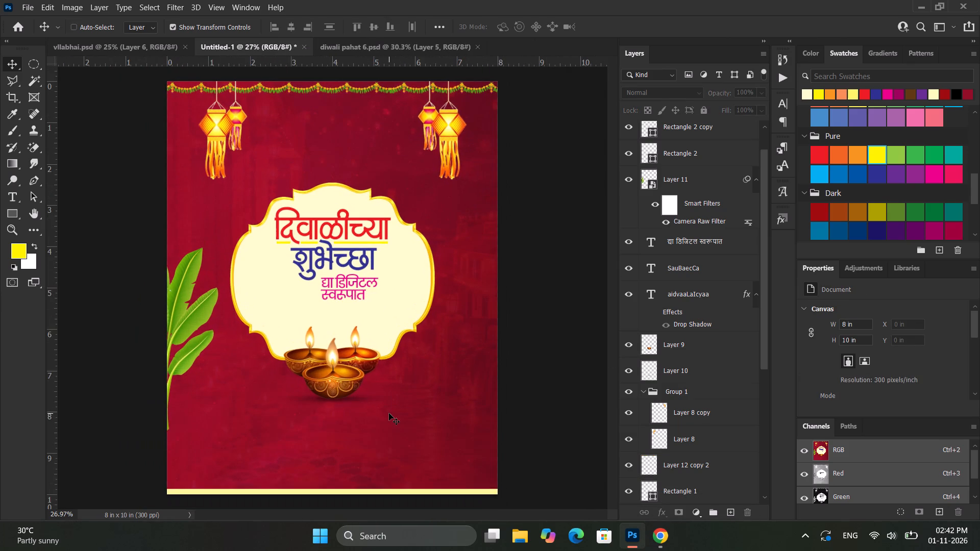
pyautogui.keyDown('ctrl'); pyautogui.scroll(2, 389, 413); pyautogui.keyUp('ctrl')
pyautogui.keyDown('alt'); pyautogui.scroll(-2, 389, 410); pyautogui.keyUp('alt')
pyautogui.keyDown('alt'); pyautogui.scroll(1, 393, 407); pyautogui.keyUp('alt')
pyautogui.click(193, 305)
pyautogui.keyDown('shift'); pyautogui.moveTo(206, 309); pyautogui.dragTo(211, 327); pyautogui.keyUp('shift')
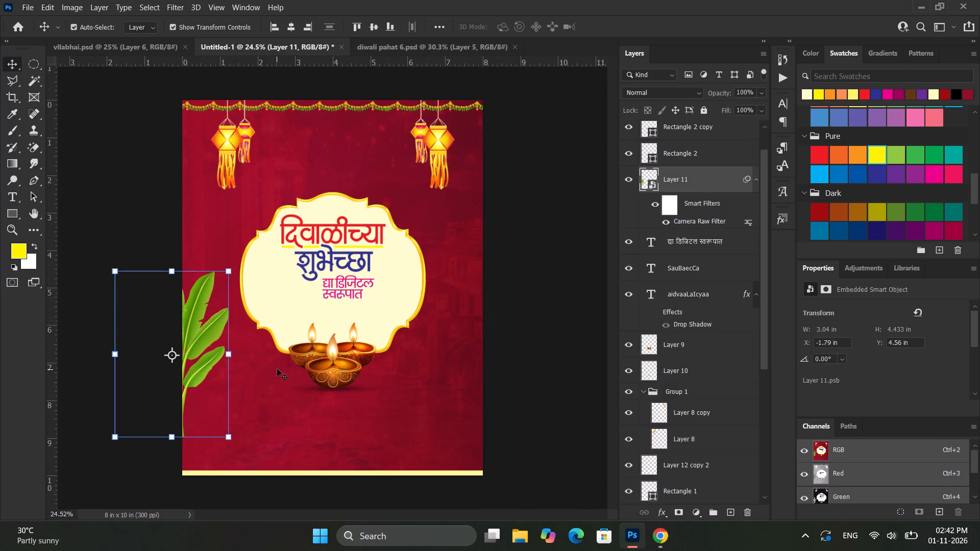
pyautogui.hotkey('shift', 'Left')
pyautogui.click(554, 256)
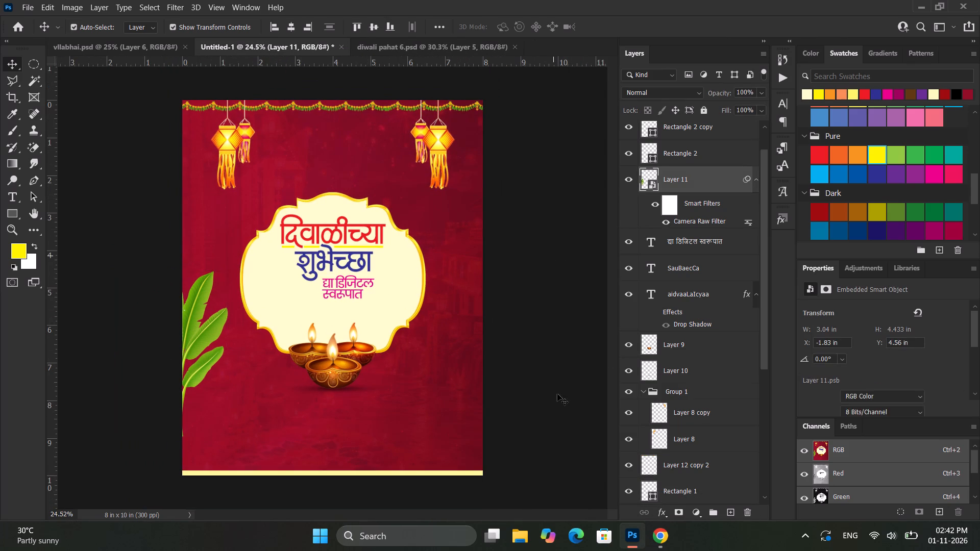
# Switch to Chrome, open the Pinterest pin of the wide black rectangle with notched edges, and return to Photoshop.
pyautogui.click(658, 533)
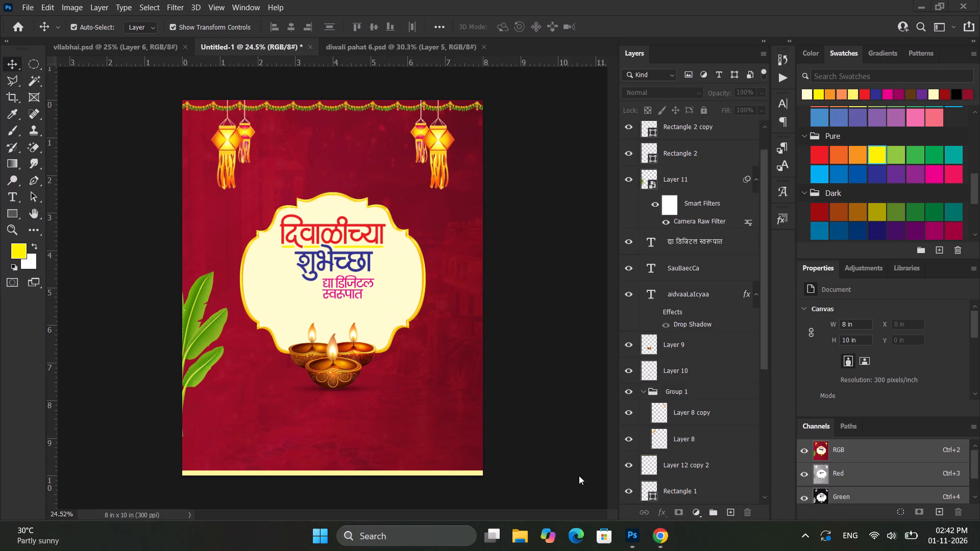
pyautogui.click(661, 543)
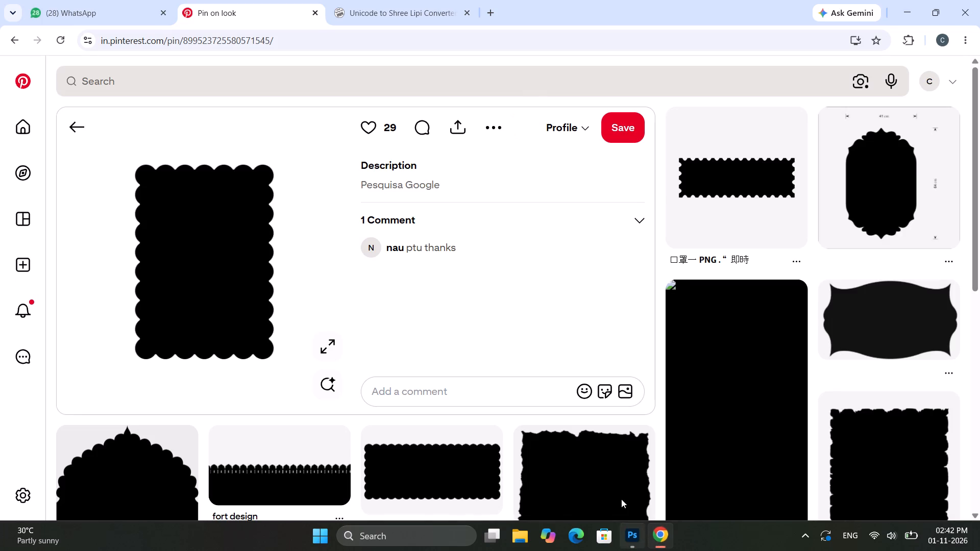
pyautogui.scroll(-2, 405, 383)
pyautogui.scroll(3, 451, 361)
pyautogui.scroll(1, 595, 302)
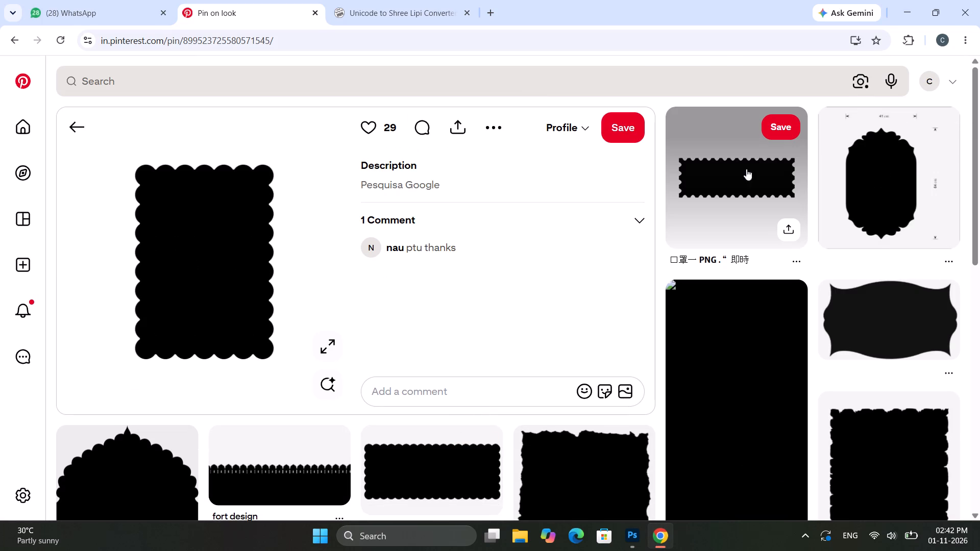
pyautogui.click(741, 174)
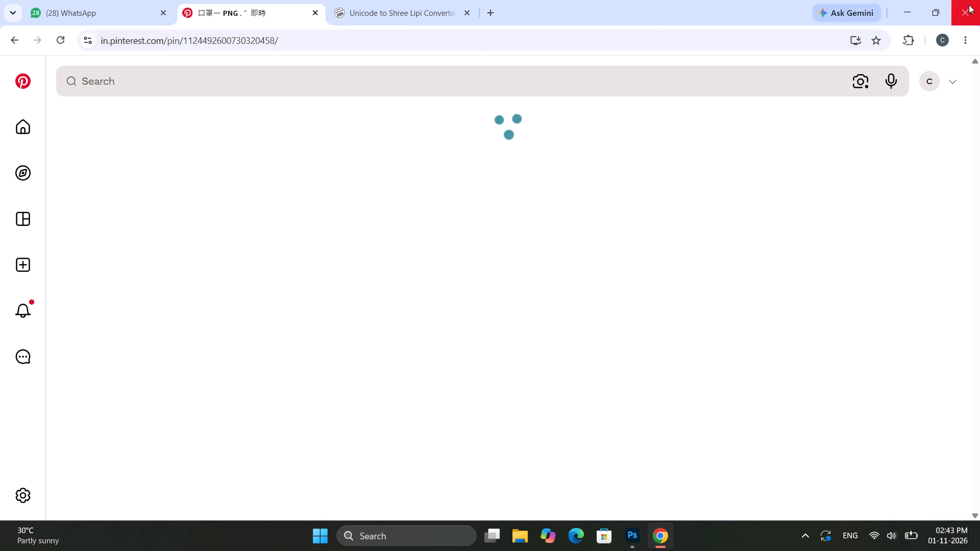
pyautogui.click(900, 9)
# Move the diyas, Layer 9 with its linked shadow layer, straight down to about Y 6.27 in on the frame's lower edge.
pyautogui.keyDown('alt'); pyautogui.scroll(11, 262, 333); pyautogui.keyUp('alt')
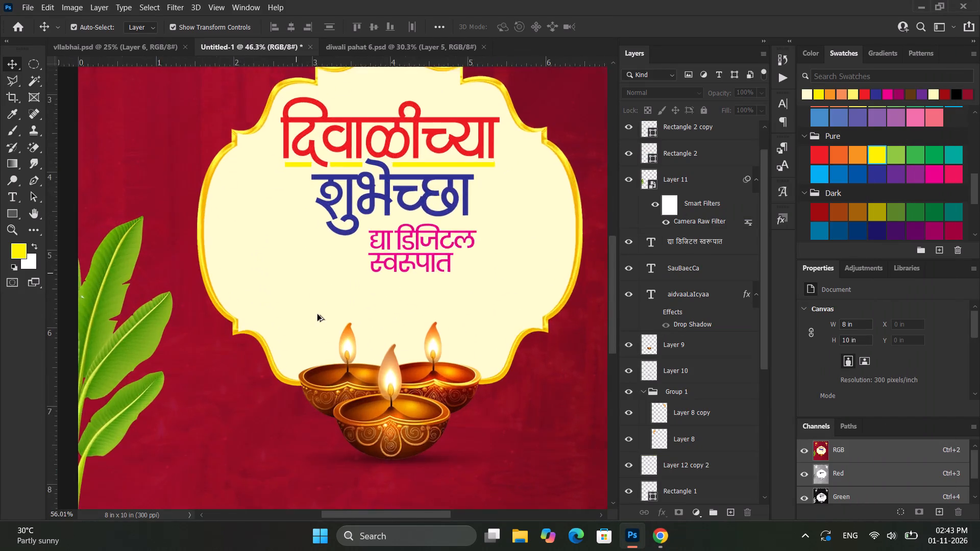
pyautogui.keyDown('ctrl'); pyautogui.scroll(-7, 321, 313); pyautogui.keyUp('ctrl')
pyautogui.scroll(-6, 334, 365)
pyautogui.click(358, 345)
pyautogui.keyDown('shift'); pyautogui.moveTo(375, 333); pyautogui.dragTo(379, 354); pyautogui.keyUp('shift')
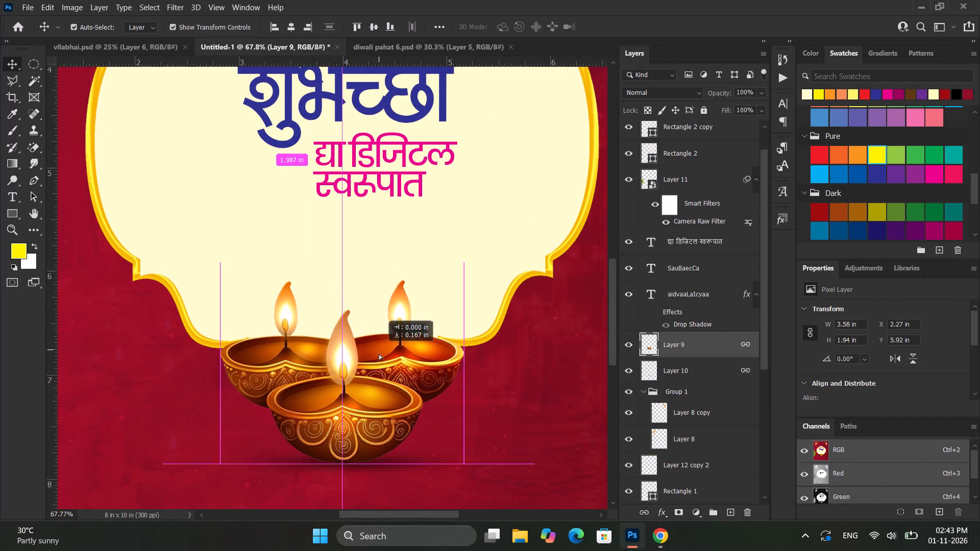
pyautogui.keyDown('shift'); pyautogui.moveTo(379, 354); pyautogui.dragTo(375, 377); pyautogui.keyUp('shift')
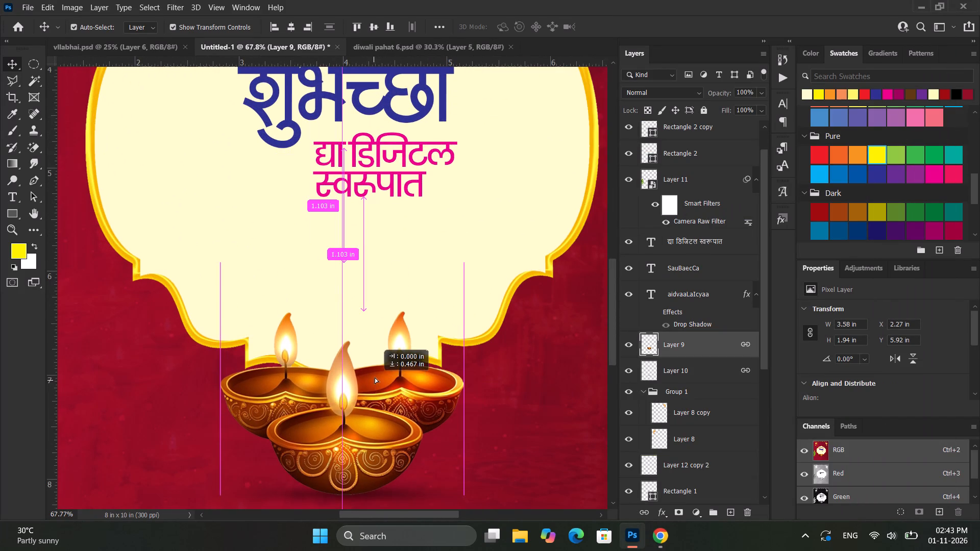
pyautogui.keyDown('shift'); pyautogui.moveTo(375, 377); pyautogui.dragTo(372, 369); pyautogui.keyUp('shift')
pyautogui.keyDown('alt'); pyautogui.scroll(-12, 372, 369); pyautogui.keyUp('alt')
pyautogui.click(517, 327)
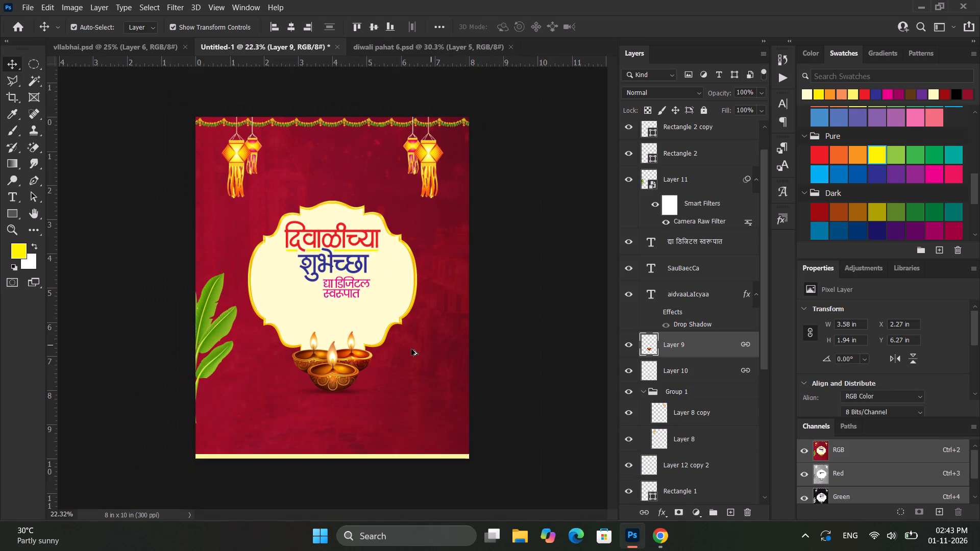
# Review the whole poster, and examine the diyas and the frame text up close.
pyautogui.keyDown('alt'); pyautogui.scroll(3, 403, 351); pyautogui.keyUp('alt')
pyautogui.scroll(4, 383, 356)
pyautogui.keyDown('alt'); pyautogui.scroll(-3, 383, 356); pyautogui.keyUp('alt')
pyautogui.keyDown('alt'); pyautogui.scroll(2, 383, 357); pyautogui.keyUp('alt')
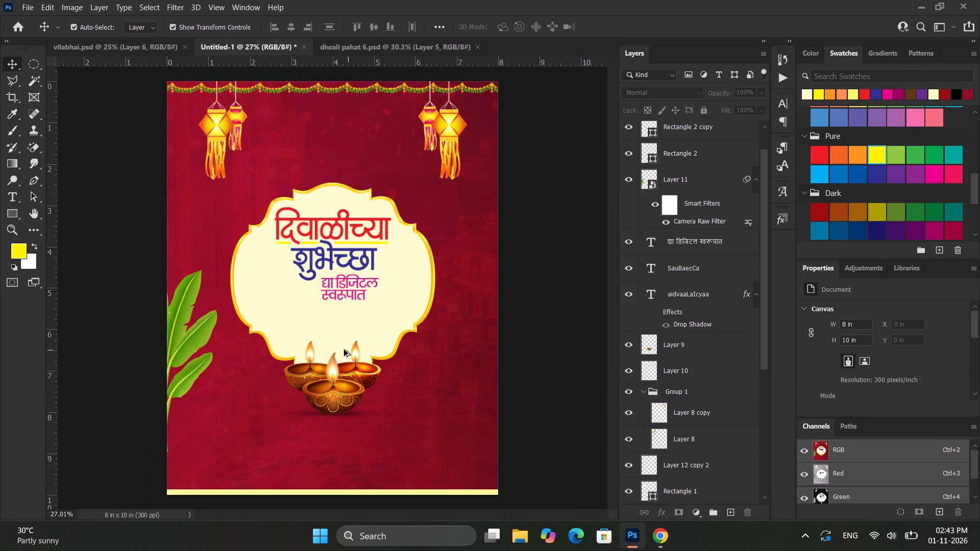
pyautogui.keyDown('alt'); pyautogui.scroll(2, 344, 349); pyautogui.keyUp('alt')
pyautogui.keyDown('alt'); pyautogui.scroll(1, 349, 297); pyautogui.keyUp('alt')
pyautogui.keyDown('ctrl'); pyautogui.scroll(3, 305, 282); pyautogui.keyUp('ctrl')
pyautogui.keyDown('alt'); pyautogui.scroll(-3, 305, 282); pyautogui.keyUp('alt')
pyautogui.keyDown('alt'); pyautogui.scroll(3, 305, 282); pyautogui.keyUp('alt')
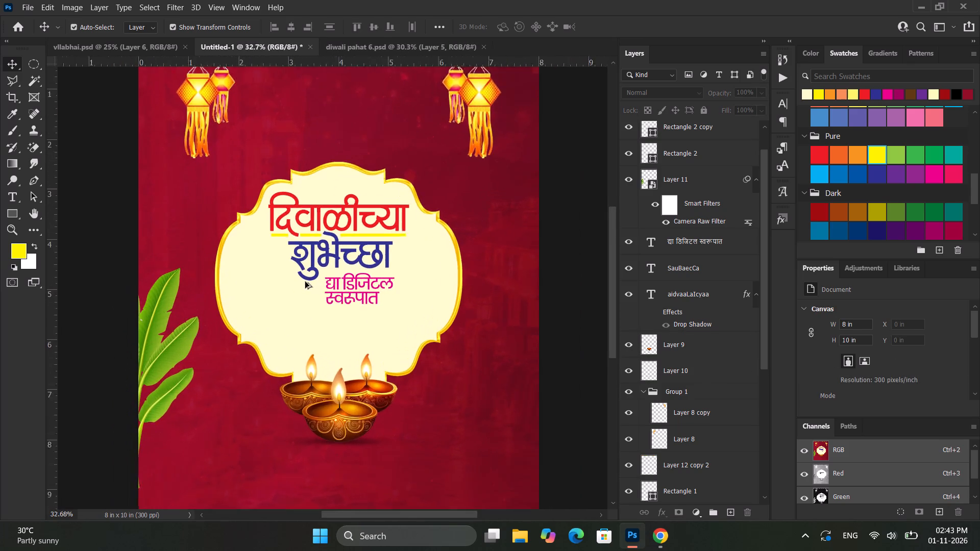
pyautogui.keyDown('alt'); pyautogui.scroll(3, 305, 282); pyautogui.keyUp('alt')
pyautogui.keyDown('alt'); pyautogui.scroll(-2, 313, 252); pyautogui.keyUp('alt')
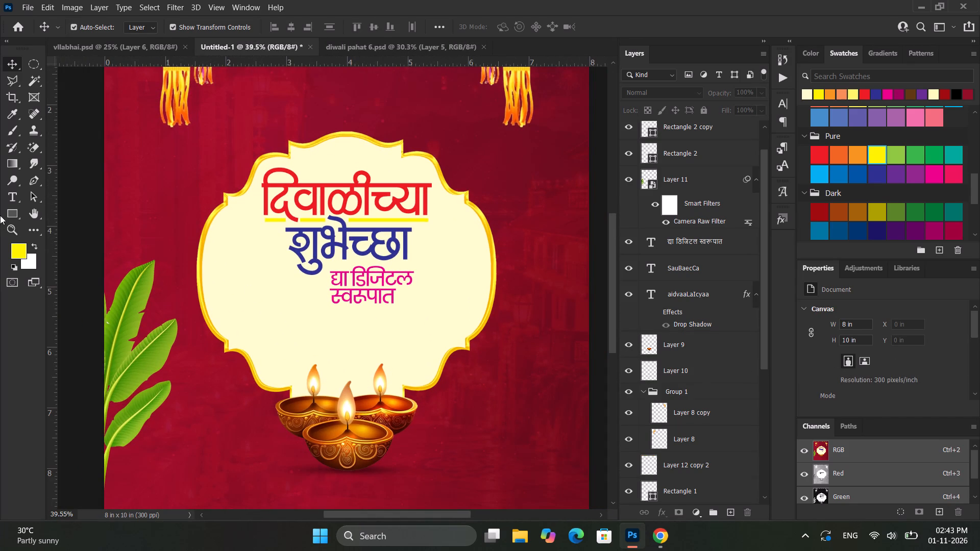
# Move the pink द्या डिजिटल स्वरूपात text up beneath शुभेच्छा and scale it to about 1.24 × 0.72 in.
pyautogui.keyDown('alt'); pyautogui.scroll(-5, 113, 247); pyautogui.keyUp('alt')
pyautogui.keyDown('alt'); pyautogui.scroll(11, 356, 278); pyautogui.keyUp('alt')
pyautogui.click(356, 278)
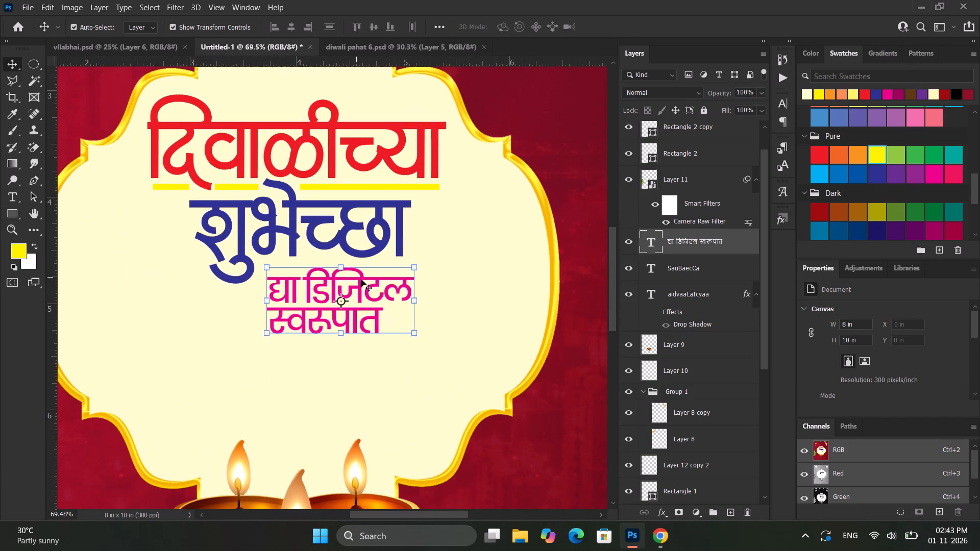
pyautogui.moveTo(362, 280); pyautogui.dragTo(358, 273)
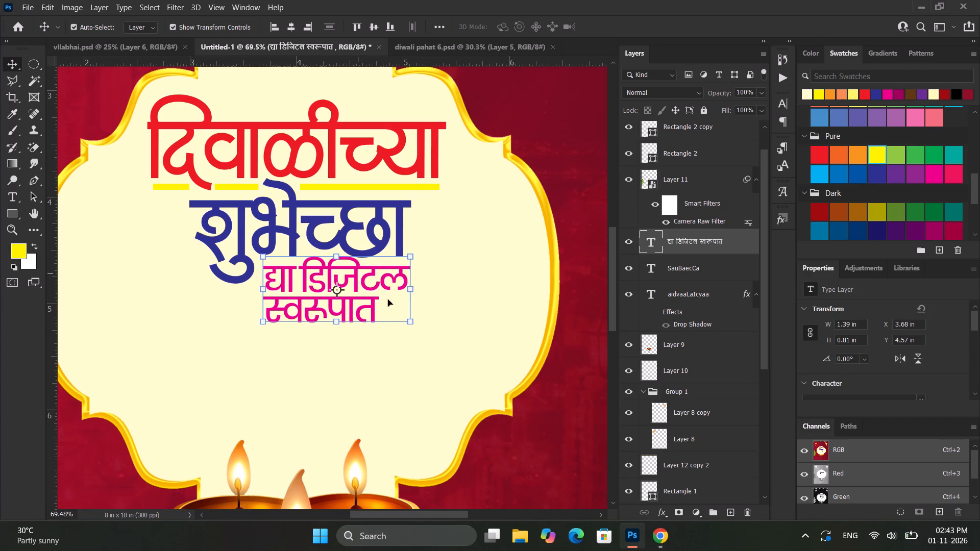
pyautogui.moveTo(412, 325); pyautogui.dragTo(392, 320)
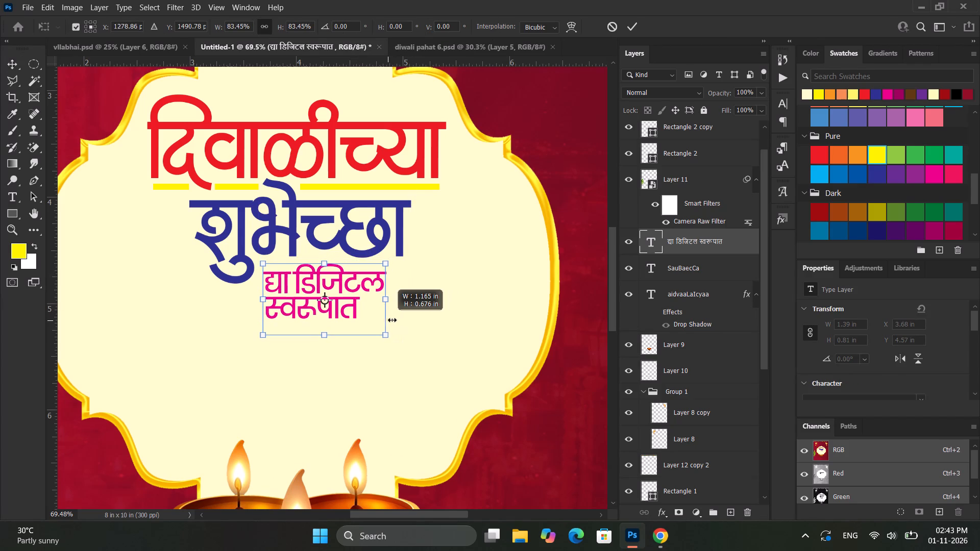
pyautogui.moveTo(392, 320); pyautogui.dragTo(397, 321)
pyautogui.click(634, 23)
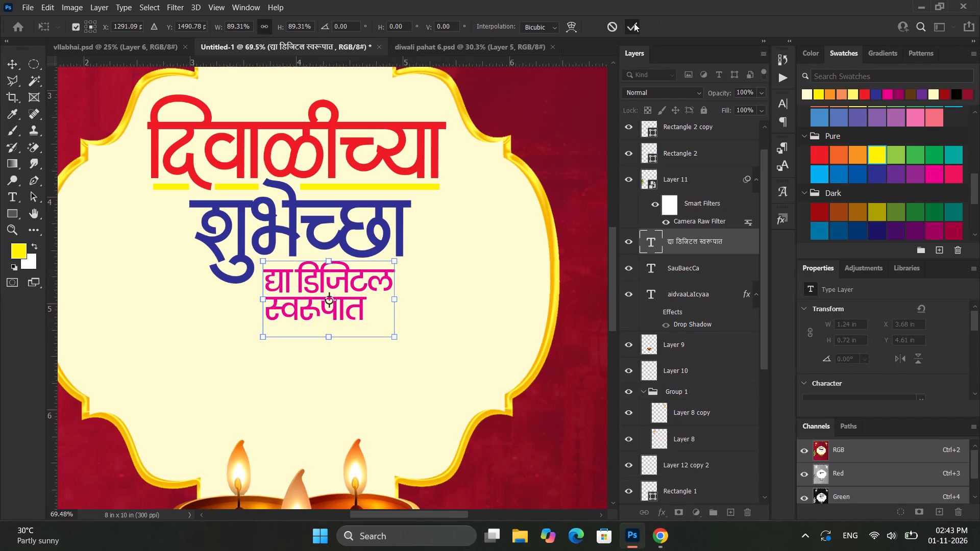
# Review the resized pink text within the frame and against the whole poster.
pyautogui.keyDown('alt'); pyautogui.scroll(-9, 592, 144); pyautogui.keyUp('alt')
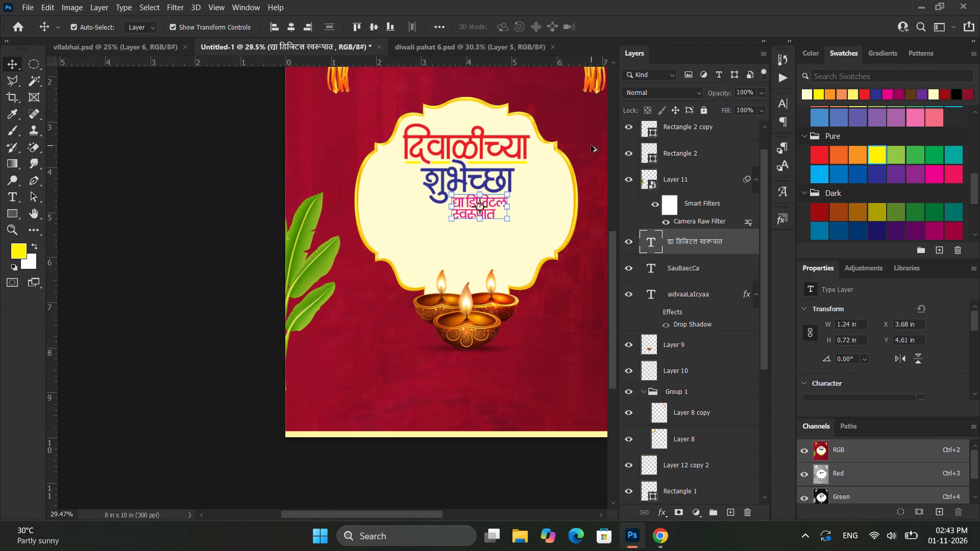
pyautogui.scroll(-5, 591, 145)
pyautogui.keyDown('alt'); pyautogui.scroll(4, 591, 145); pyautogui.keyUp('alt')
pyautogui.keyDown('alt'); pyautogui.scroll(-2, 591, 146); pyautogui.keyUp('alt')
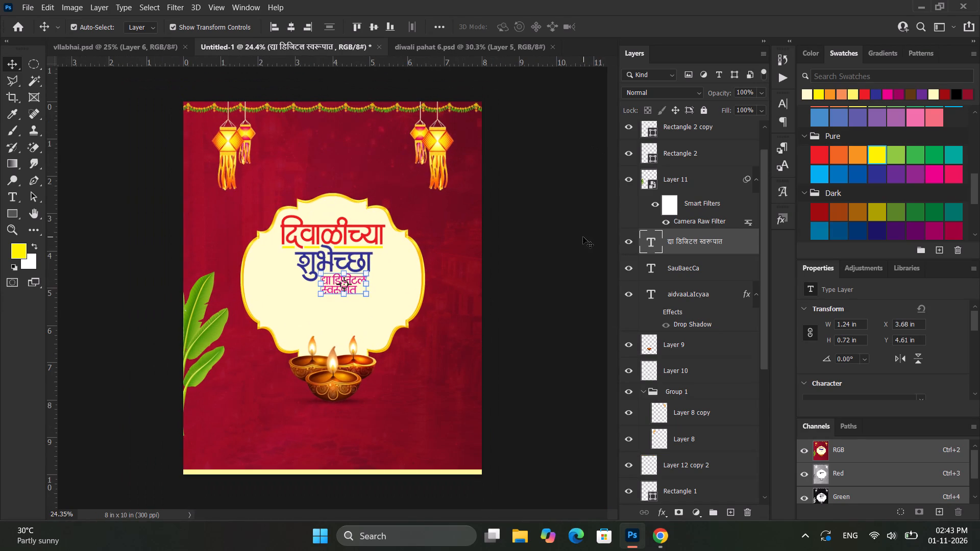
pyautogui.click(583, 237)
pyautogui.keyDown('alt'); pyautogui.scroll(9, 320, 315); pyautogui.keyUp('alt')
pyautogui.keyDown('ctrl'); pyautogui.scroll(1, 322, 302); pyautogui.keyUp('ctrl')
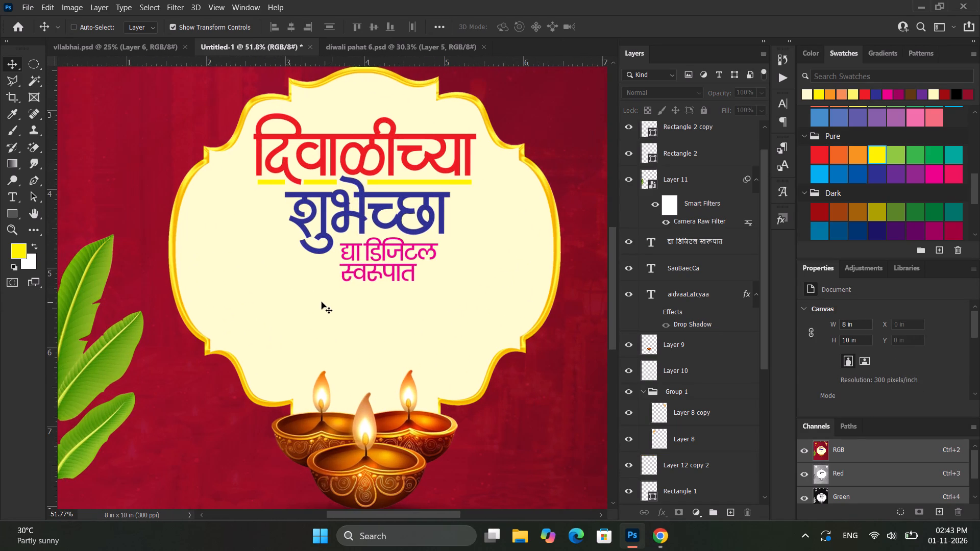
pyautogui.keyDown('alt'); pyautogui.scroll(-5, 322, 302); pyautogui.keyUp('alt')
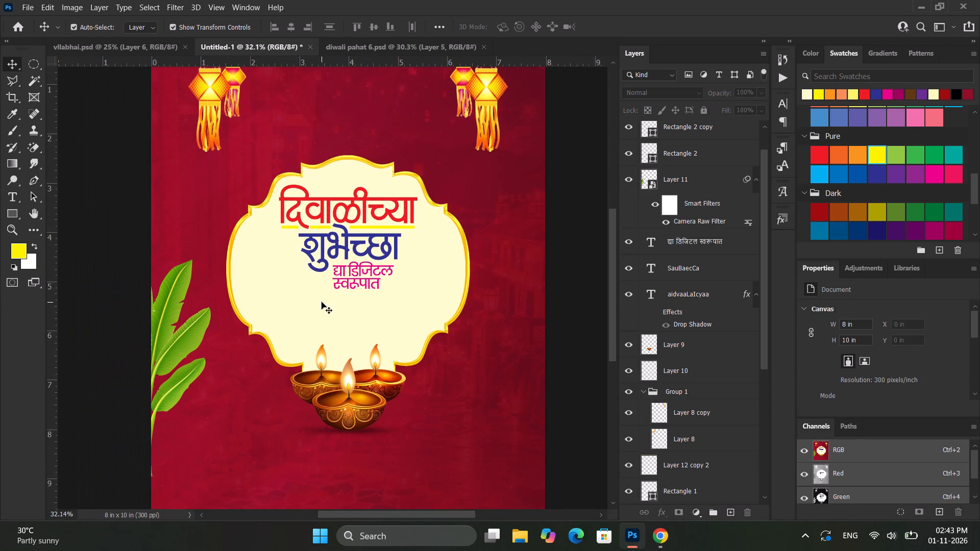
pyautogui.keyDown('alt'); pyautogui.scroll(-1, 323, 302); pyautogui.keyUp('alt')
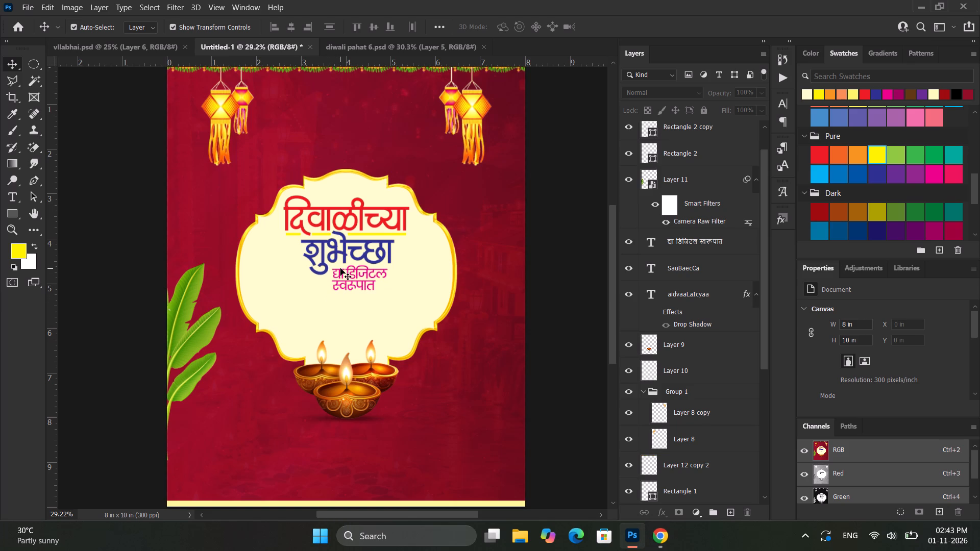
# Select the thin cream strip, Rectangle 1, along the poster's bottom edge.
pyautogui.scroll(-13, 340, 267)
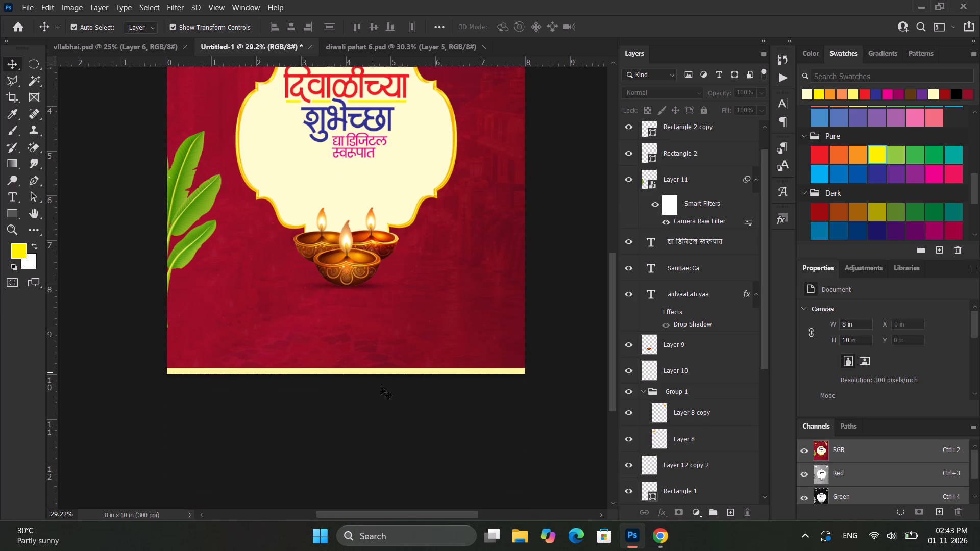
pyautogui.click(389, 366)
pyautogui.click(395, 368)
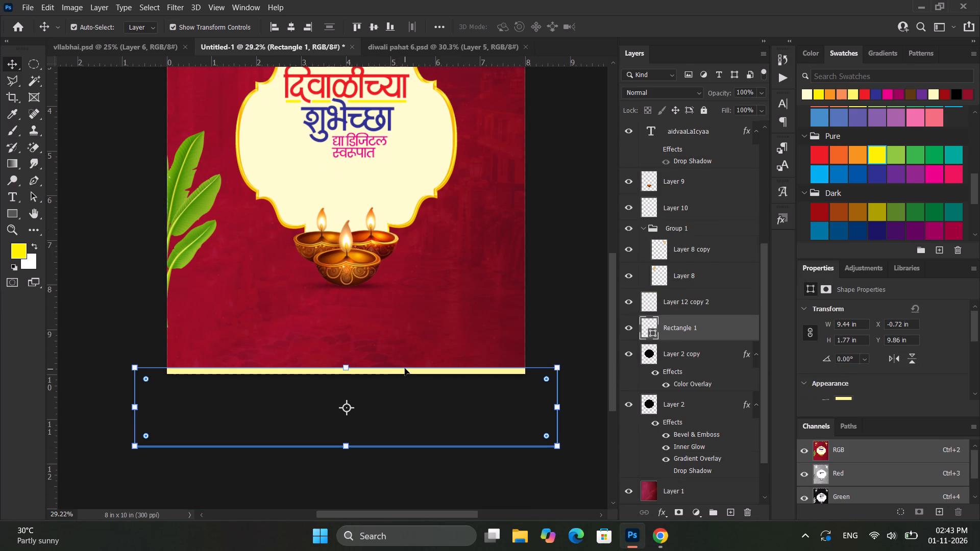
pyautogui.keyDown('shift'); pyautogui.click(409, 371); pyautogui.keyUp('shift')
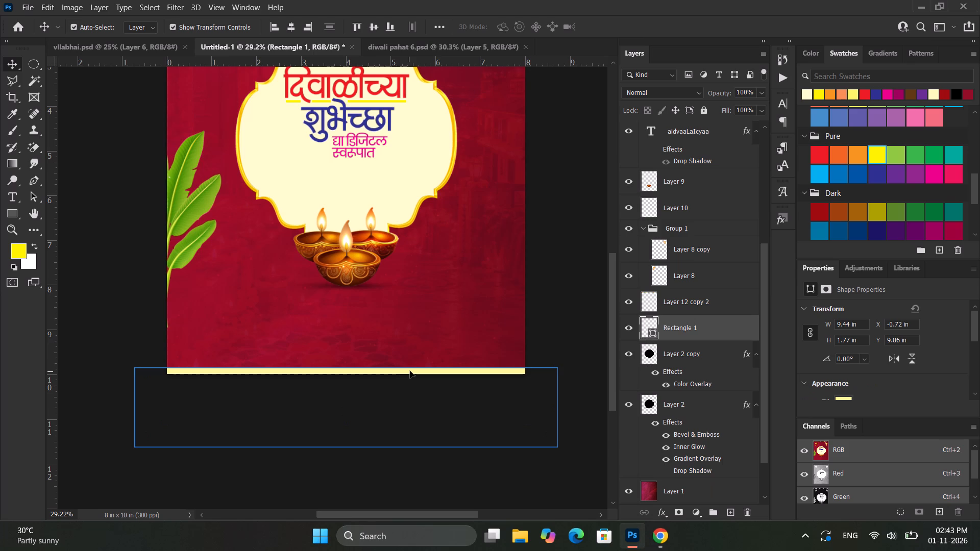
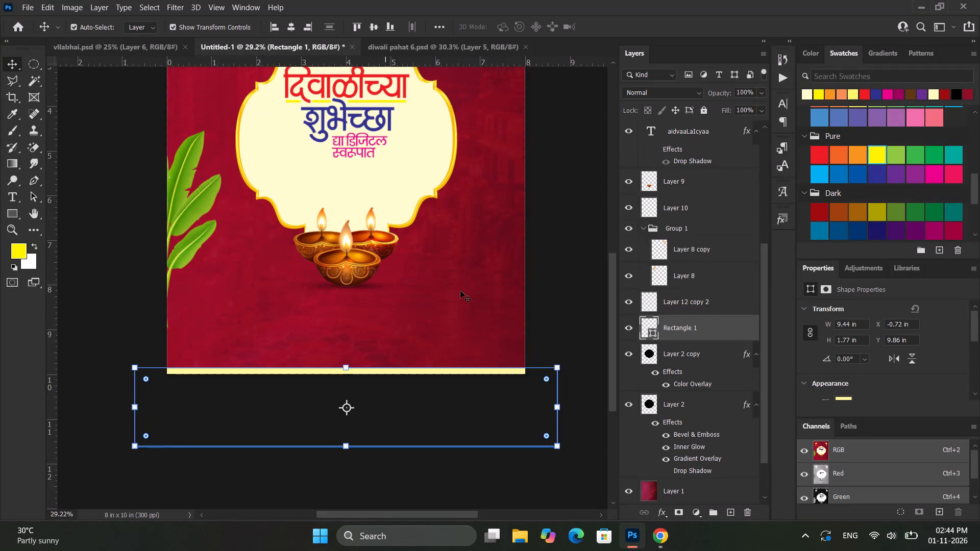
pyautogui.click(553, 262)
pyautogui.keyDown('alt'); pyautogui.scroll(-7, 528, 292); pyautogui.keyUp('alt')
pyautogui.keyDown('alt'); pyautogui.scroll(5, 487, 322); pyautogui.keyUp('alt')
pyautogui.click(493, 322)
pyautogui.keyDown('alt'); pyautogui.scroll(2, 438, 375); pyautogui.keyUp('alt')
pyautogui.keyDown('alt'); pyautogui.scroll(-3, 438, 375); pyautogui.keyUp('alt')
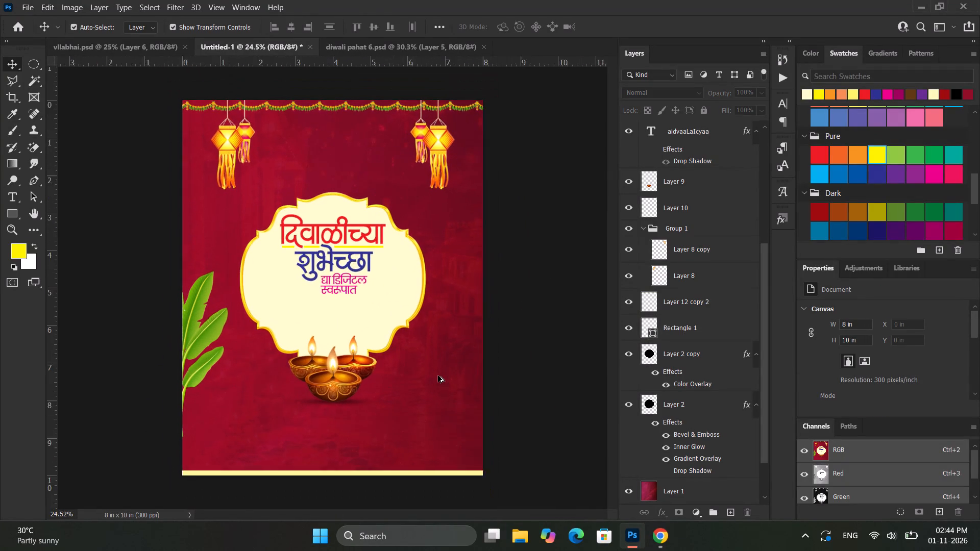
# Copy the black scalloped-edge rectangle image from the Pinterest page in Chrome and paste it into the Photoshop poster.
pyautogui.click(665, 538)
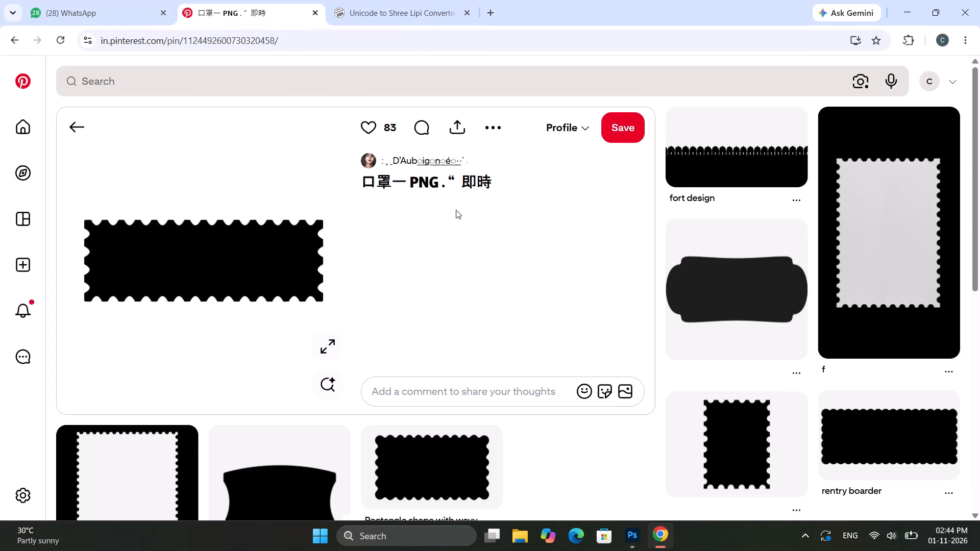
pyautogui.rightClick(215, 235)
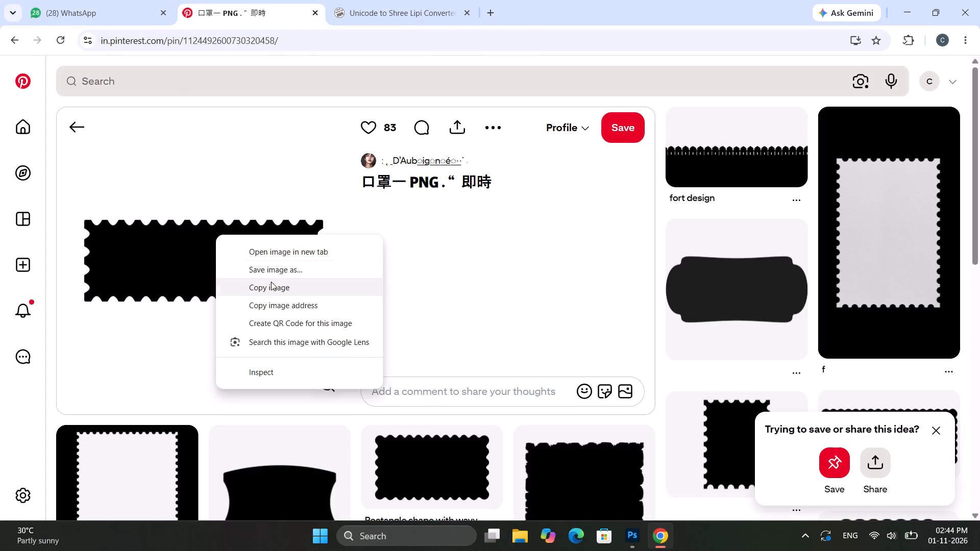
pyautogui.click(271, 282)
pyautogui.click(904, 14)
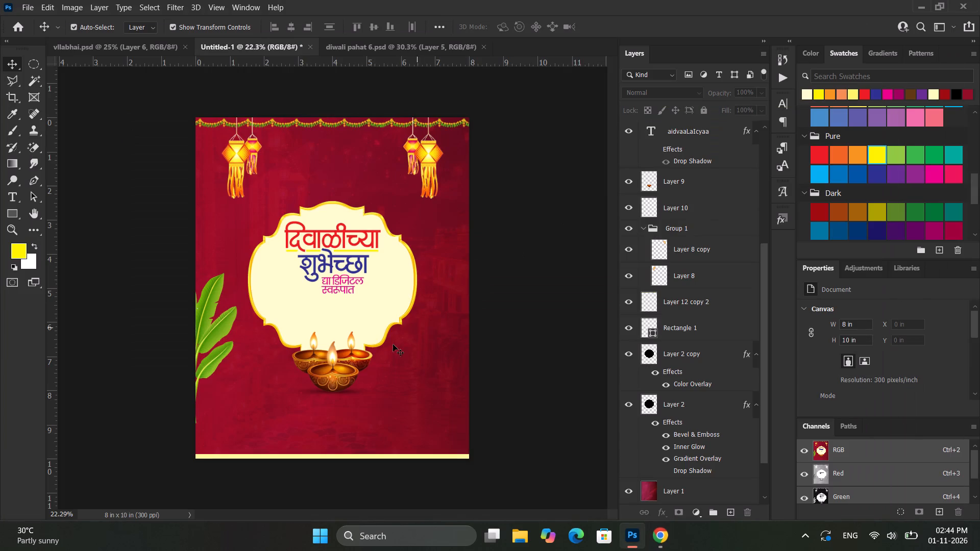
pyautogui.hotkey('ctrl', 'v')
pyautogui.keyDown('alt'); pyautogui.scroll(3, 260, 258); pyautogui.keyUp('alt')
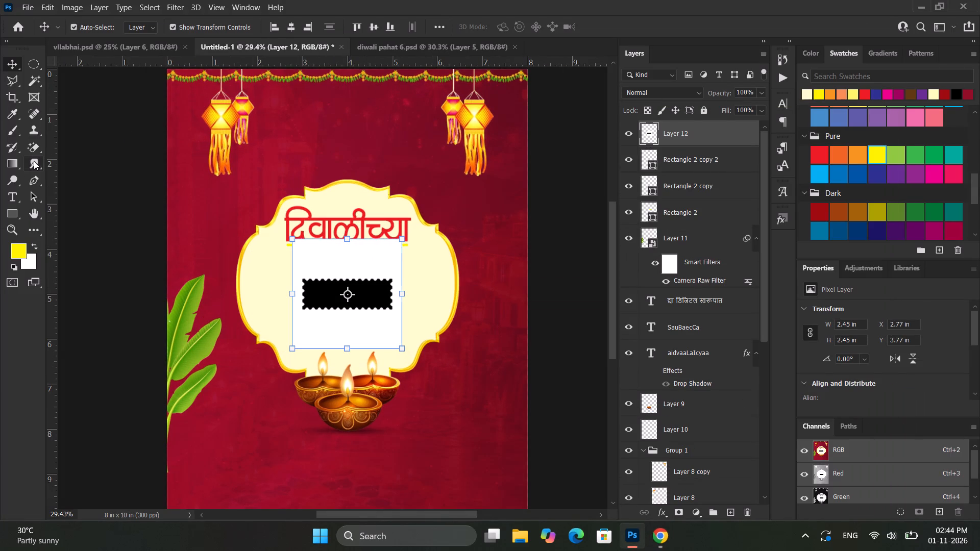
# Erase the white background around the pasted black rectangle with the Magic Eraser.
pyautogui.click(34, 146)
pyautogui.moveTo(328, 258); pyautogui.dragTo(430, 316)
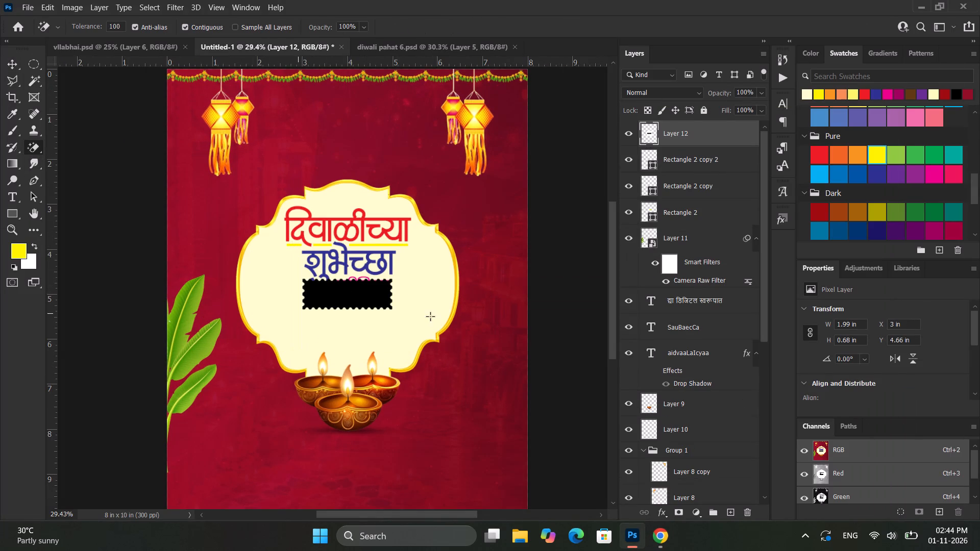
pyautogui.moveTo(430, 316); pyautogui.dragTo(261, 220)
# Move the black scalloped rectangle down beneath the pink द्या डिजिटल स्वरूपात text, to about Y 5.32 in.
pyautogui.click(15, 65)
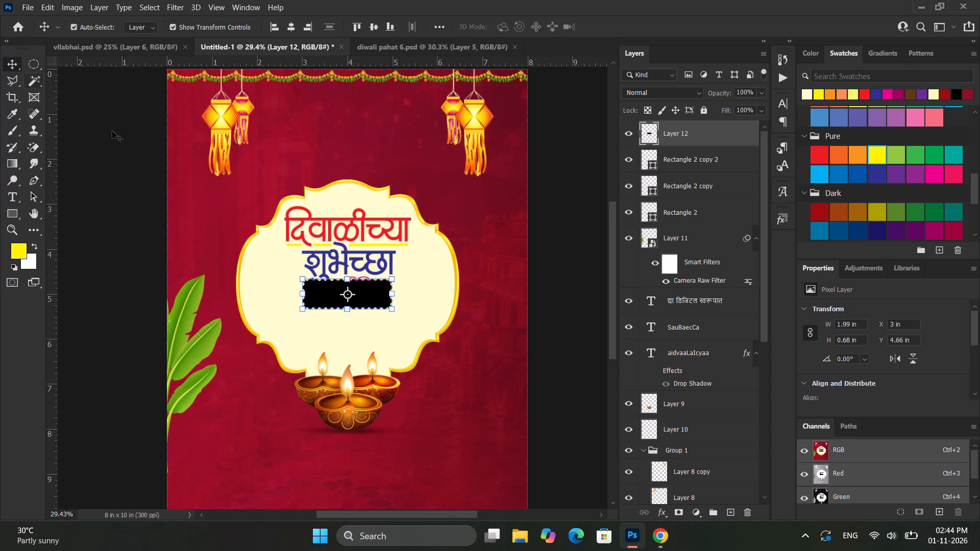
pyautogui.keyDown('alt'); pyautogui.scroll(10, 390, 291); pyautogui.keyUp('alt')
pyautogui.keyDown('shift'); pyautogui.moveTo(324, 285); pyautogui.dragTo(321, 355); pyautogui.keyUp('shift')
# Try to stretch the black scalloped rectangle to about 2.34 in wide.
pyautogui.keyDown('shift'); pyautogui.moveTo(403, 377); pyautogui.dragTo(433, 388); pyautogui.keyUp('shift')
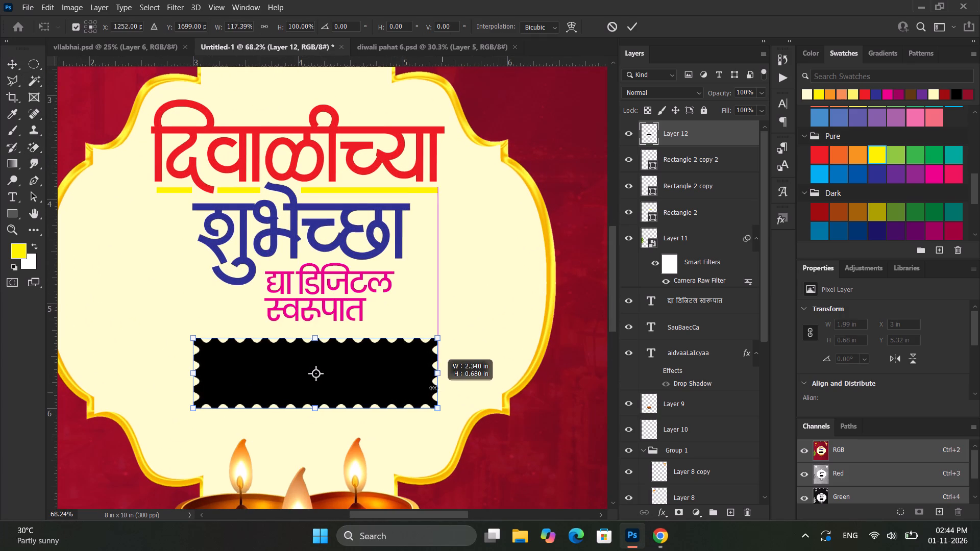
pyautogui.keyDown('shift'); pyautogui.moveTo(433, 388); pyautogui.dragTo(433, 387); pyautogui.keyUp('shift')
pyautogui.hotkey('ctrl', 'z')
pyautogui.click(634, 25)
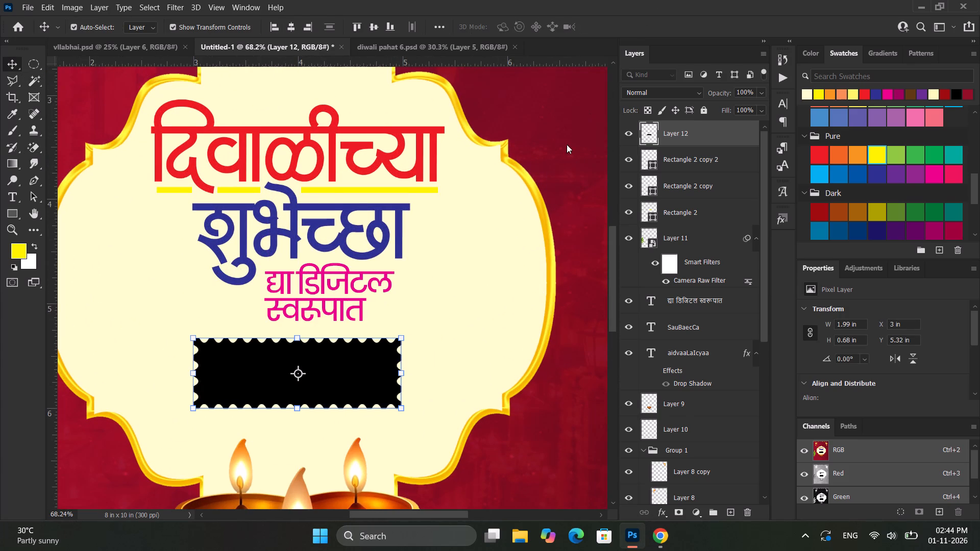
# Duplicate the black scalloped rectangle and shift the copy sideways to about X 4.81 in, overlapping the original so the scalloped edges run on evenly.
pyautogui.hotkey('ctrl', 'j')
pyautogui.hotkey('ctrl', 't')
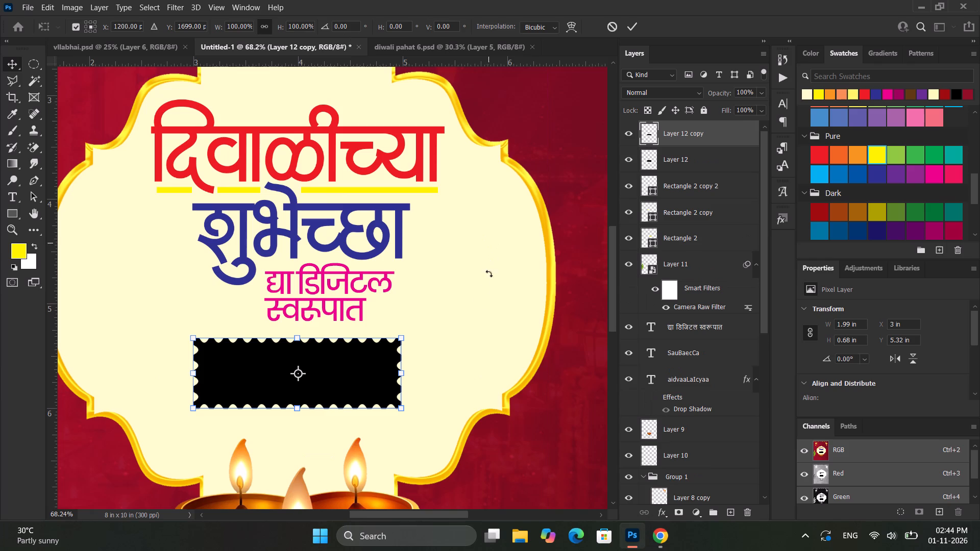
pyautogui.keyDown('shift'); pyautogui.moveTo(338, 382); pyautogui.dragTo(546, 393); pyautogui.keyUp('shift')
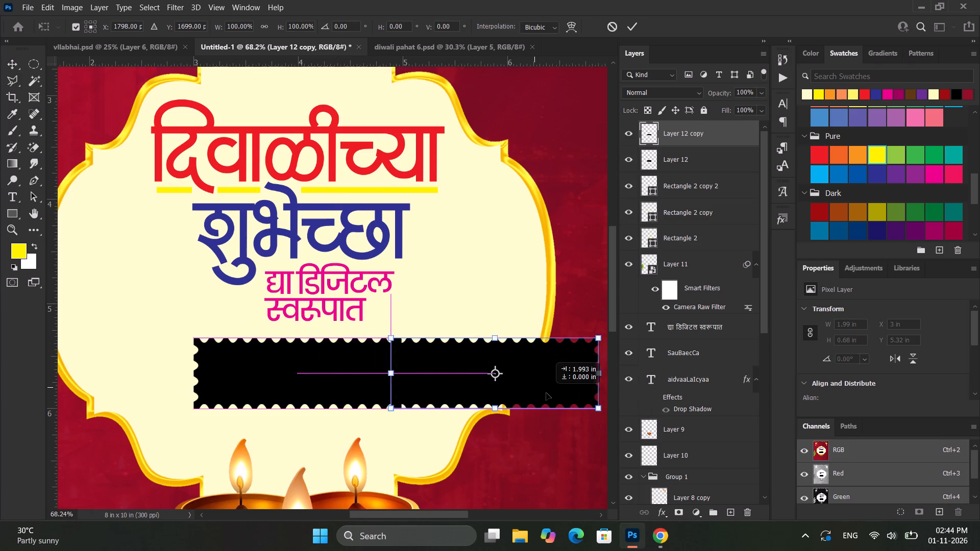
pyautogui.keyDown('shift'); pyautogui.moveTo(546, 393); pyautogui.dragTo(524, 387); pyautogui.keyUp('shift')
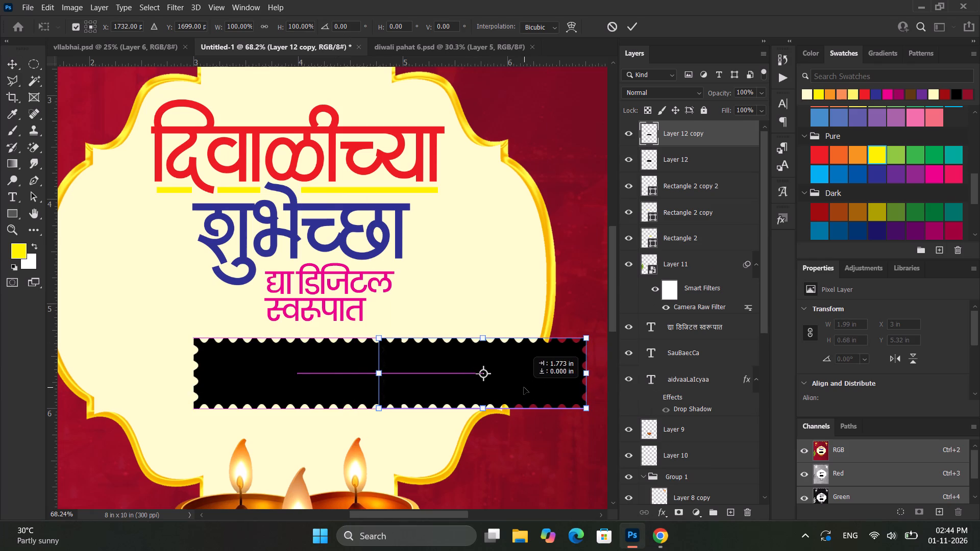
pyautogui.keyDown('shift'); pyautogui.moveTo(524, 387); pyautogui.dragTo(521, 380); pyautogui.keyUp('shift')
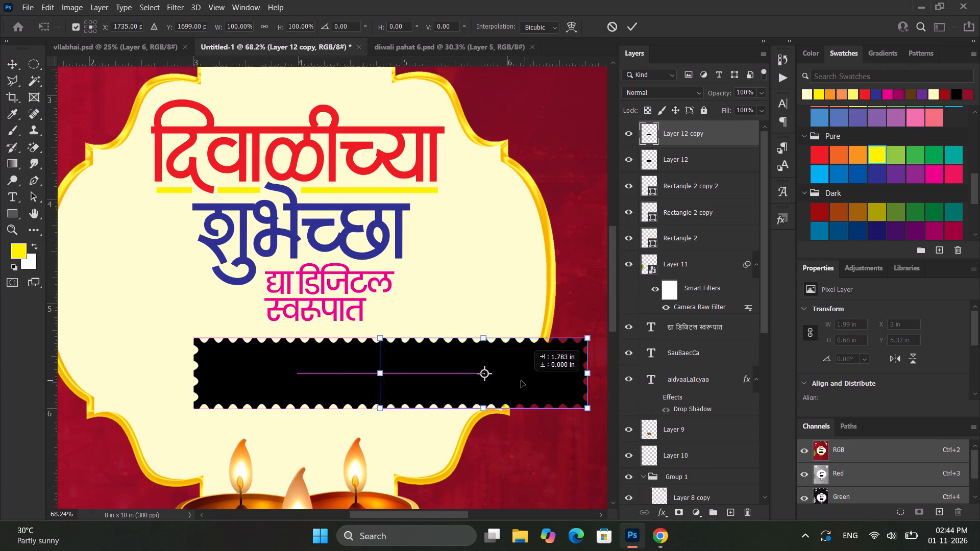
pyautogui.keyDown('shift'); pyautogui.moveTo(521, 380); pyautogui.dragTo(524, 382); pyautogui.keyUp('shift')
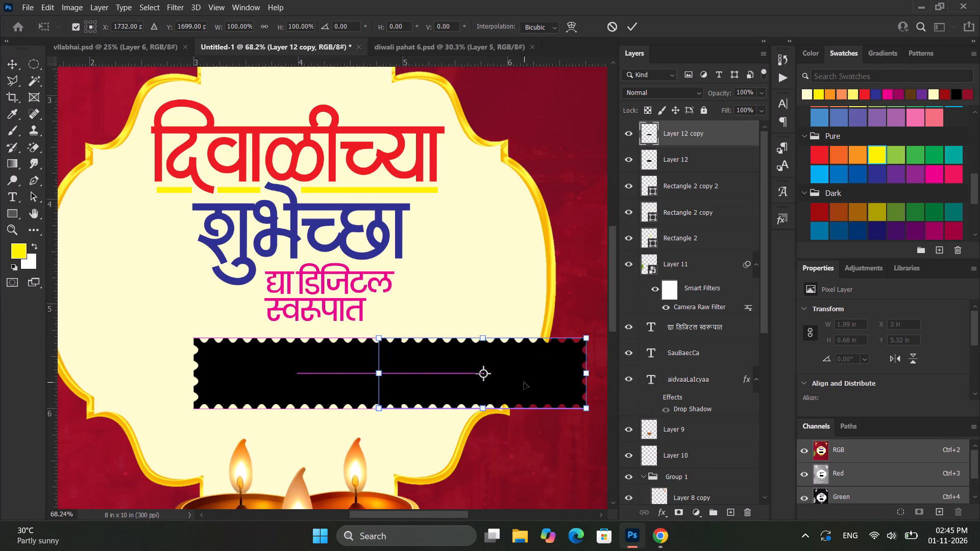
pyautogui.keyDown('alt'); pyautogui.scroll(13, 388, 369); pyautogui.keyUp('alt')
pyautogui.scroll(2, 405, 317)
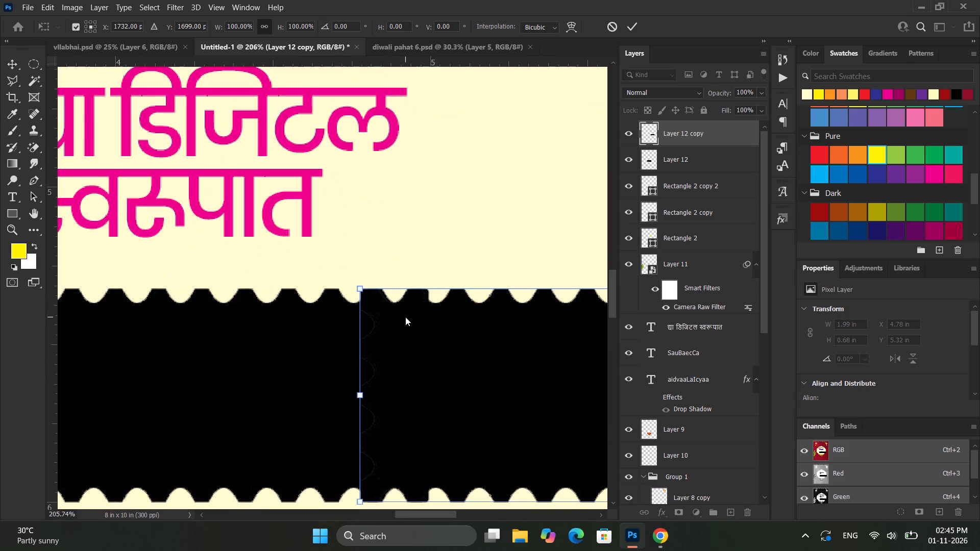
pyautogui.hotkey('shift', 'Right')
pyautogui.click(472, 335)
pyautogui.click(634, 23)
pyautogui.hotkey('shift', 'Right')
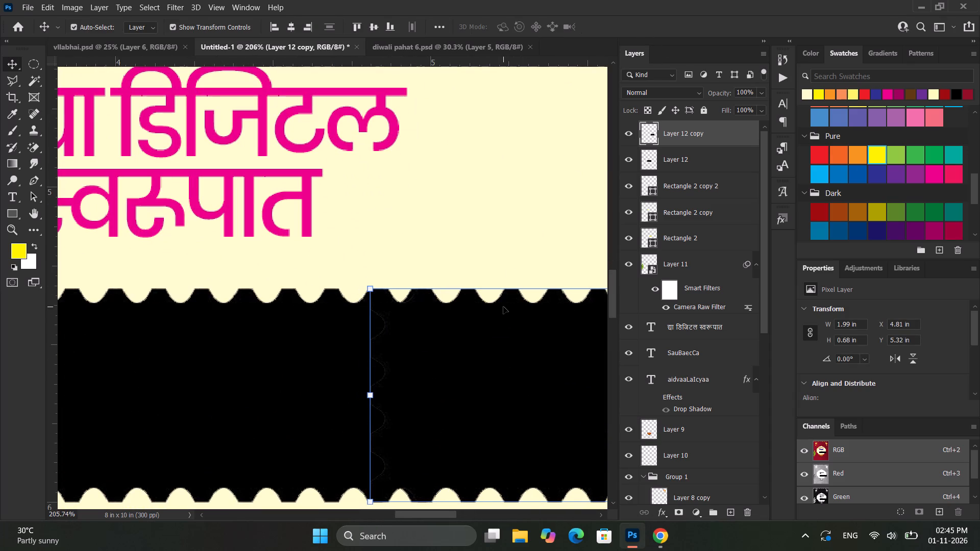
# Combine the black rectangle and its copy into a single smart object.
pyautogui.scroll(3, 400, 329)
pyautogui.keyDown('alt'); pyautogui.scroll(-9, 400, 329); pyautogui.keyUp('alt')
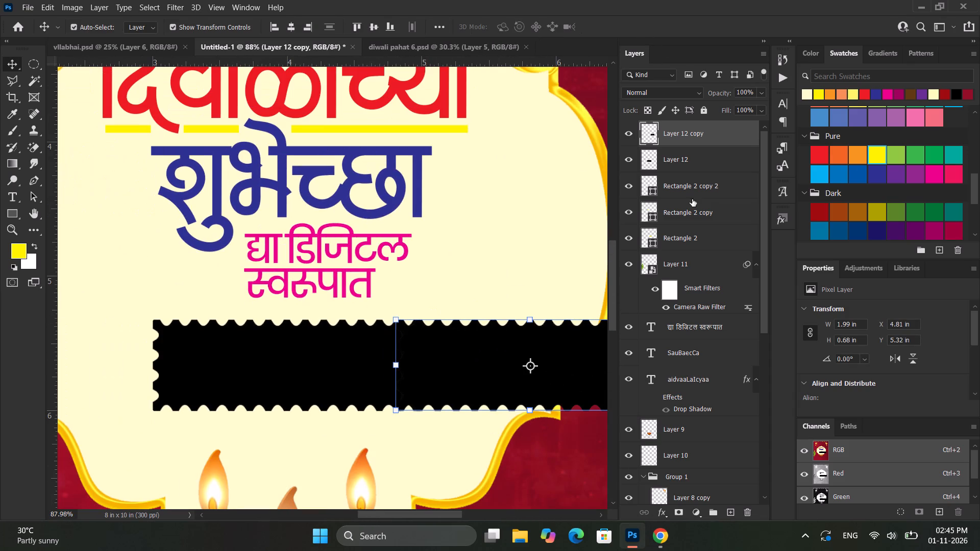
pyautogui.keyDown('ctrl'); pyautogui.click(697, 163); pyautogui.keyUp('ctrl')
pyautogui.rightClick(699, 158)
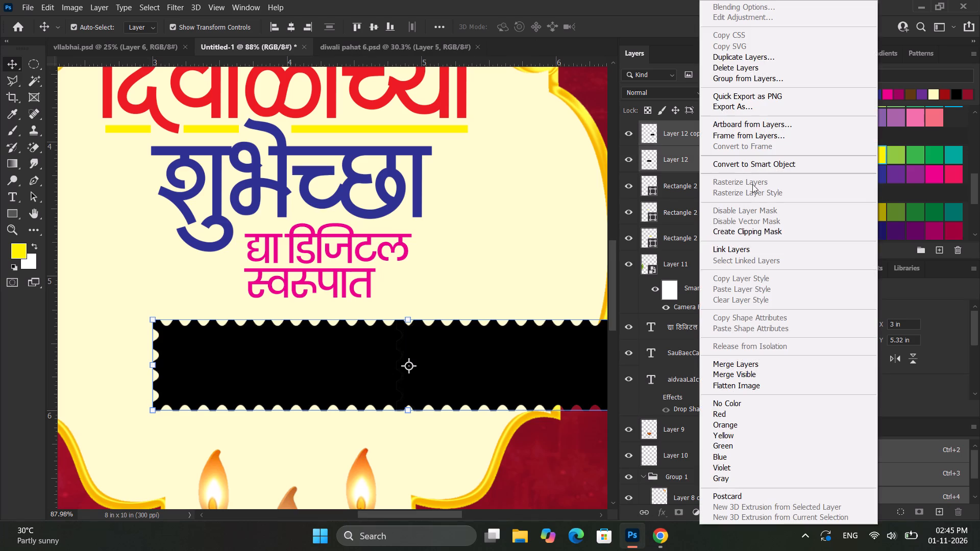
pyautogui.click(776, 168)
# Move the combined black strip inside the cream frame, narrow it to about 3.55 in and centre it horizontally on the poster.
pyautogui.keyDown('alt'); pyautogui.scroll(-6, 491, 341); pyautogui.keyUp('alt')
pyautogui.moveTo(491, 353); pyautogui.dragTo(413, 350)
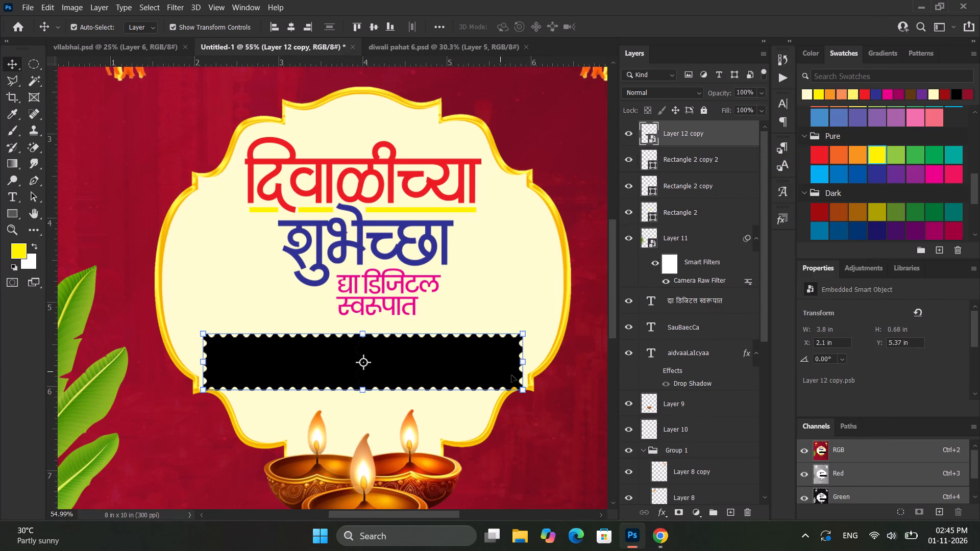
pyautogui.keyDown('shift'); pyautogui.moveTo(523, 360); pyautogui.dragTo(502, 358); pyautogui.keyUp('shift')
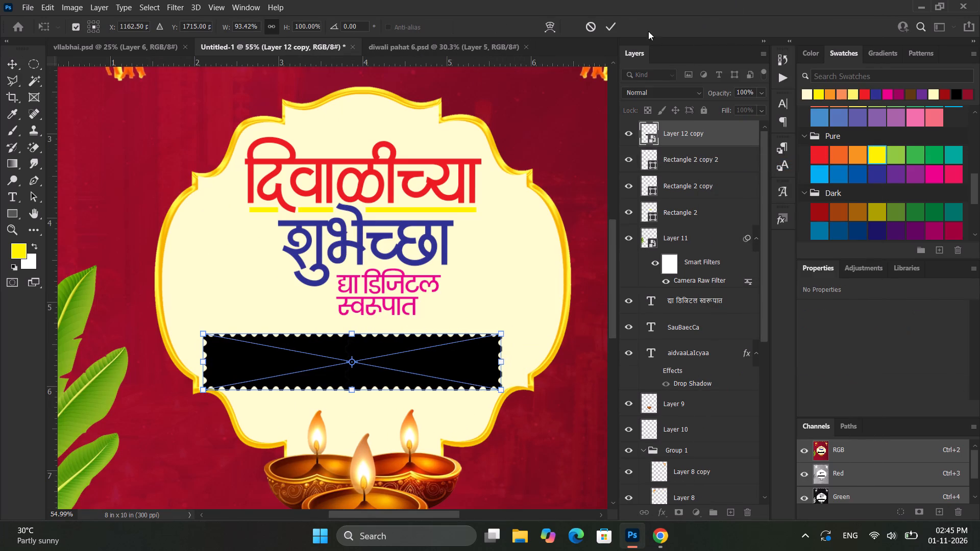
pyautogui.click(613, 23)
pyautogui.click(298, 30)
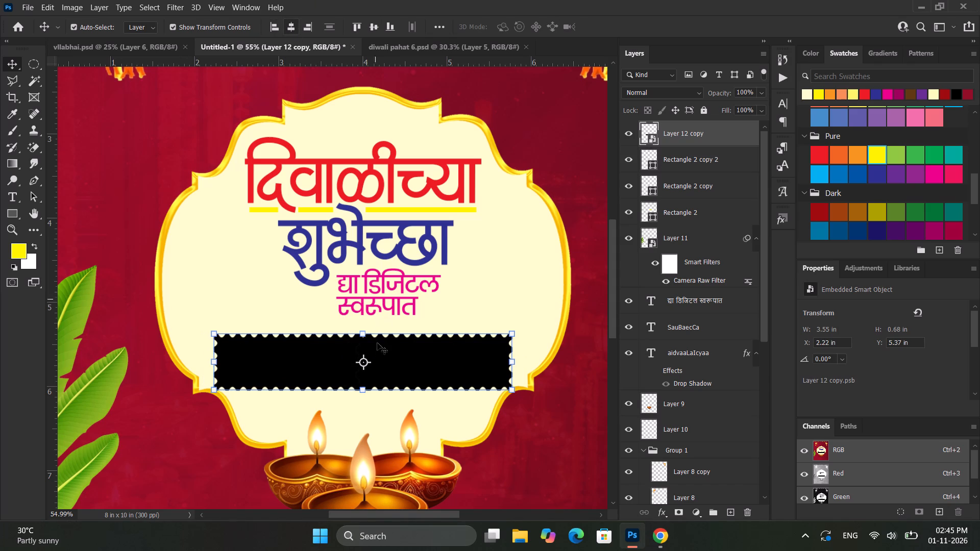
pyautogui.keyDown('shift'); pyautogui.click(393, 353); pyautogui.keyUp('shift')
# Apply a Color Overlay in light orange #ffd28c to the scalloped strip.
pyautogui.rightClick(688, 136)
pyautogui.click(774, 1)
pyautogui.click(772, 9)
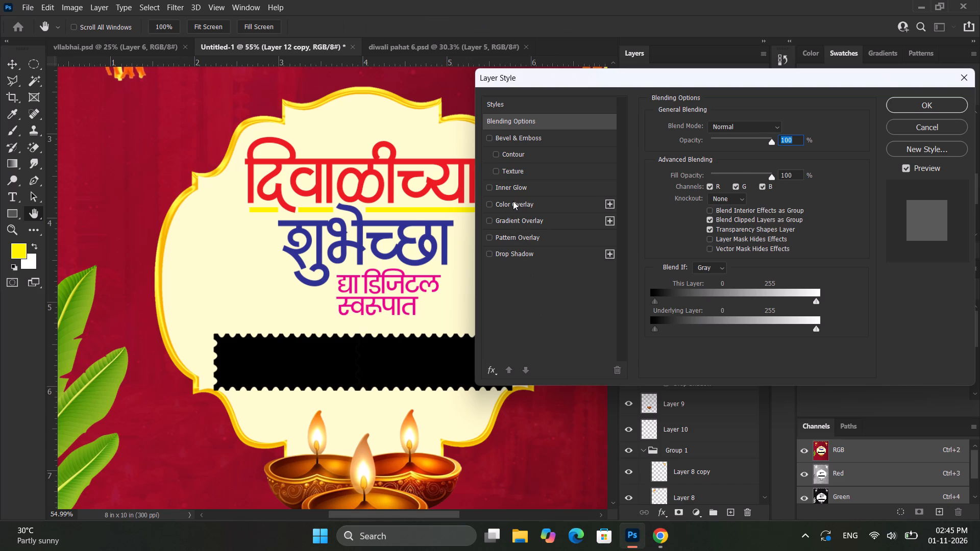
pyautogui.click(513, 201)
pyautogui.click(521, 201)
pyautogui.click(775, 129)
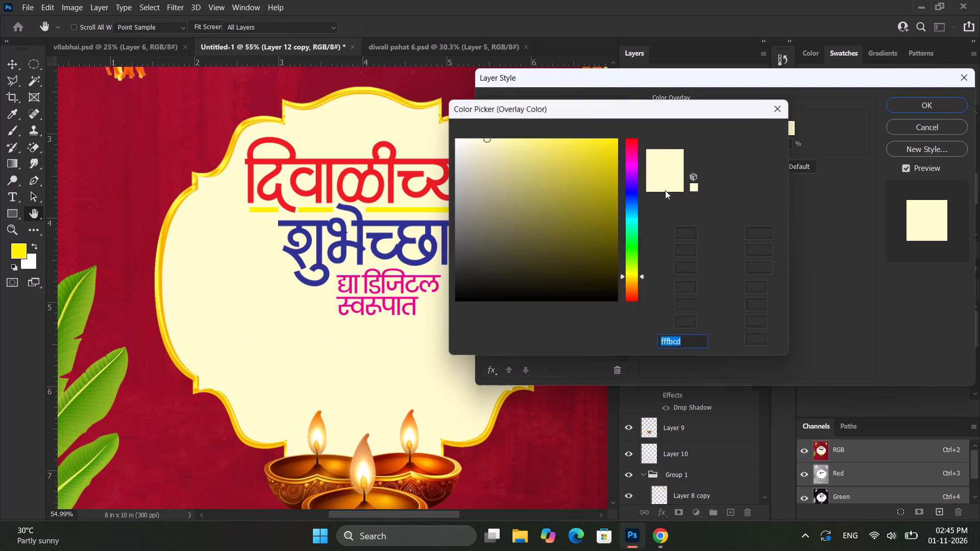
pyautogui.click(541, 164)
pyautogui.moveTo(542, 163); pyautogui.dragTo(553, 154)
pyautogui.moveTo(635, 277); pyautogui.dragTo(634, 286)
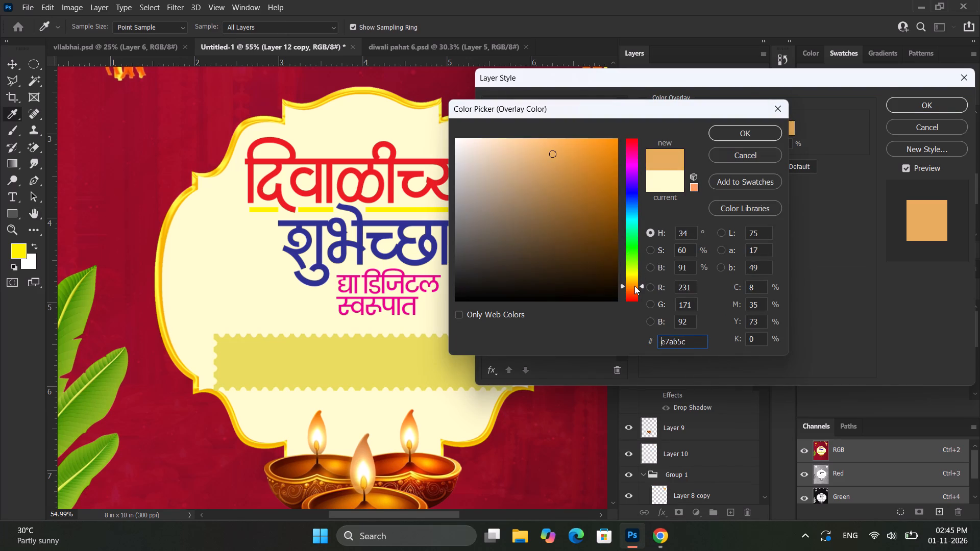
pyautogui.moveTo(634, 286); pyautogui.dragTo(633, 284)
pyautogui.moveTo(555, 149); pyautogui.dragTo(562, 130)
pyautogui.moveTo(537, 152); pyautogui.dragTo(529, 134)
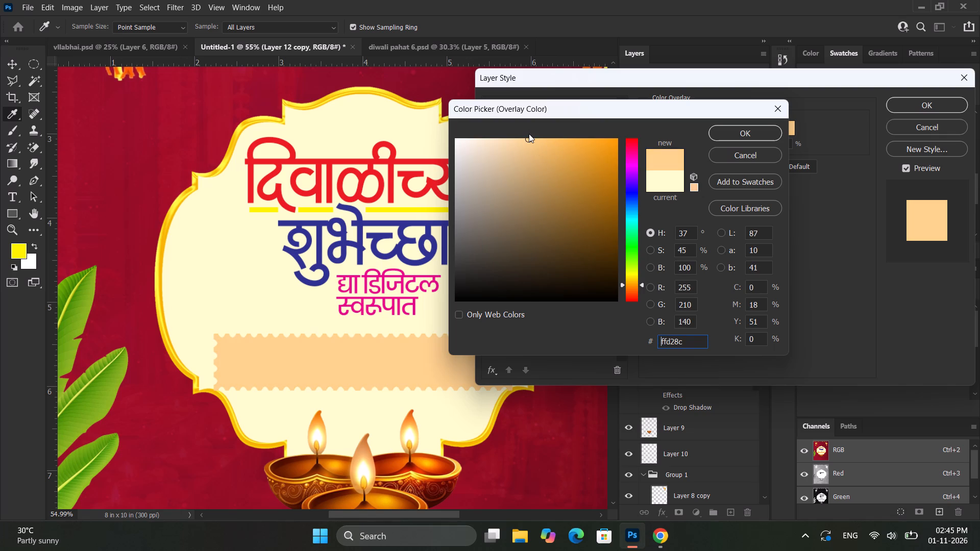
pyautogui.click(738, 130)
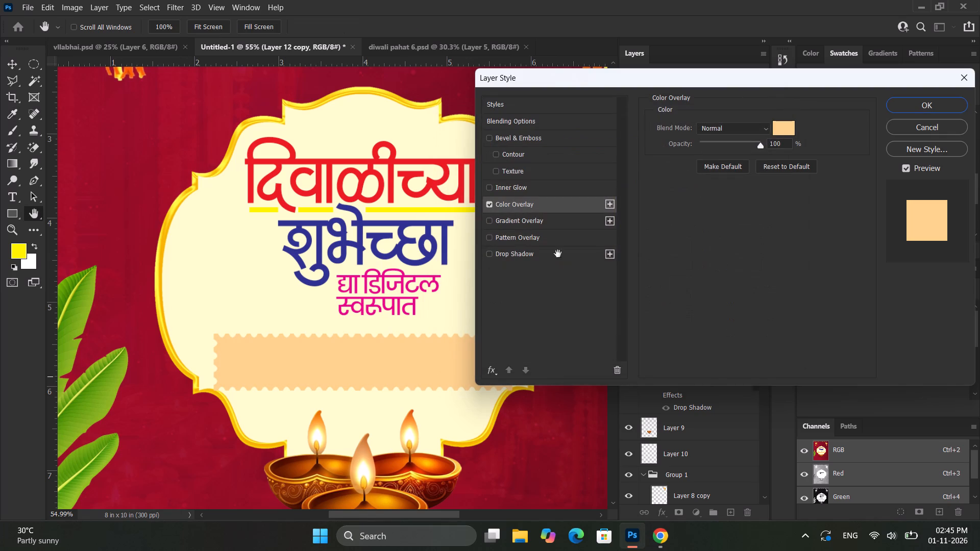
pyautogui.press('Return')
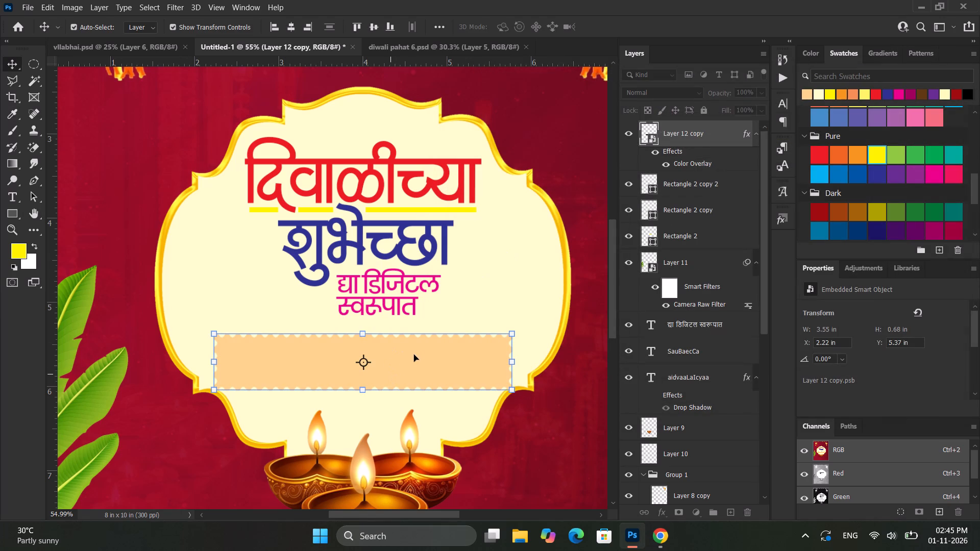
# Nudge the light orange strip up to about Y 5.26 in, closer to the pink text.
pyautogui.keyDown('shift'); pyautogui.moveTo(416, 353); pyautogui.dragTo(412, 343); pyautogui.keyUp('shift')
pyautogui.keyDown('alt'); pyautogui.scroll(-8, 412, 343); pyautogui.keyUp('alt')
pyautogui.click(578, 377)
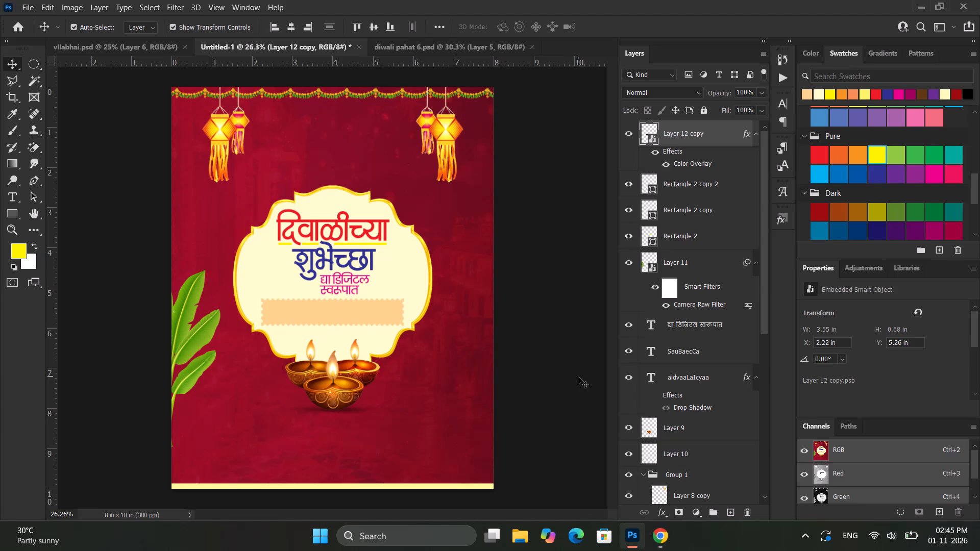
# Move the diyas up to about Y 6.01 in and centre them horizontally on the poster.
pyautogui.click(322, 362)
pyautogui.keyDown('alt'); pyautogui.scroll(6, 331, 363); pyautogui.keyUp('alt')
pyautogui.keyDown('shift'); pyautogui.moveTo(371, 379); pyautogui.dragTo(378, 363); pyautogui.keyUp('shift')
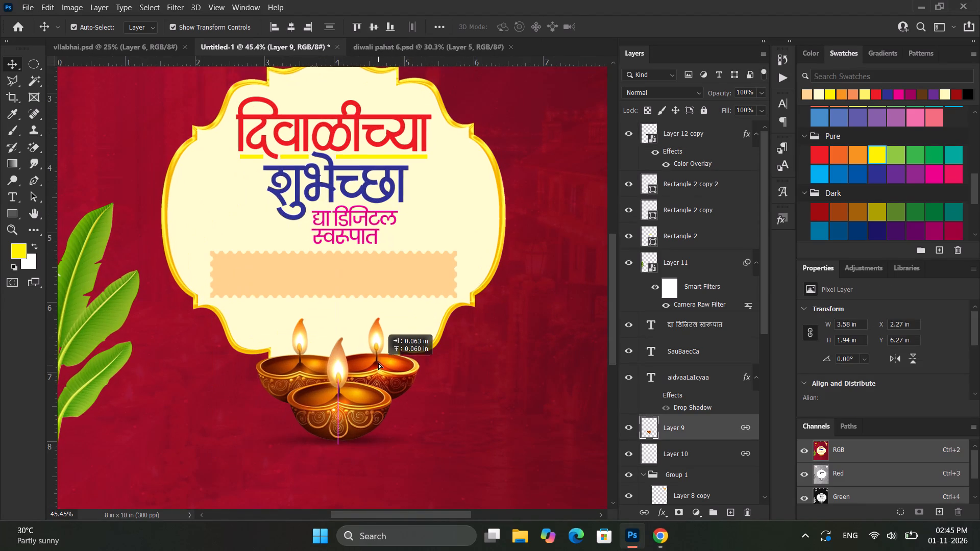
pyautogui.keyDown('shift'); pyautogui.moveTo(378, 363); pyautogui.dragTo(373, 360); pyautogui.keyUp('shift')
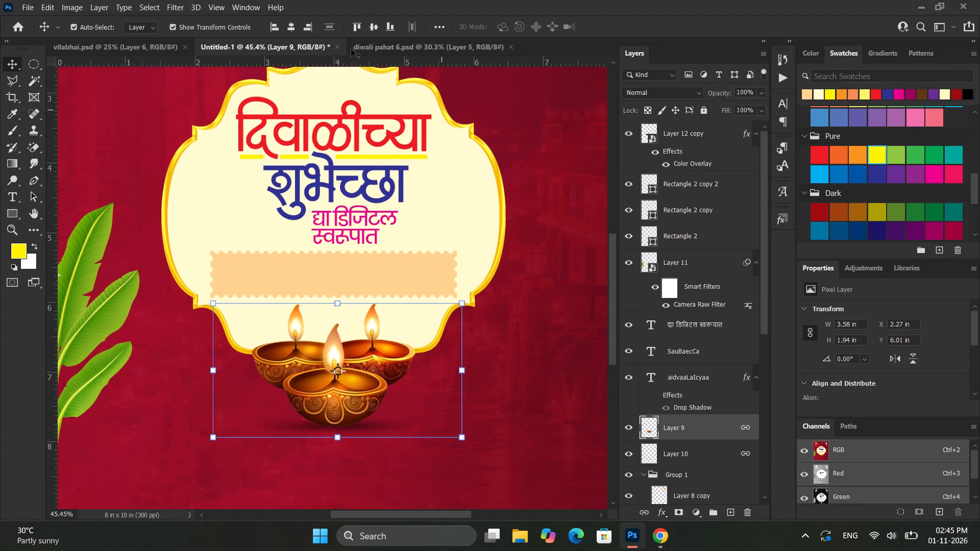
pyautogui.click(290, 29)
pyautogui.keyDown('alt'); pyautogui.scroll(-10, 349, 143); pyautogui.keyUp('alt')
pyautogui.click(549, 228)
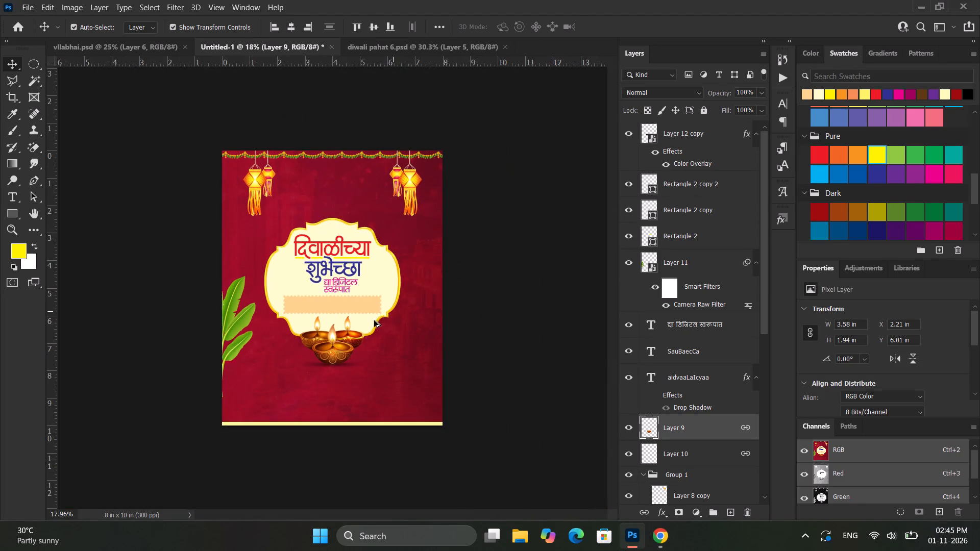
# Review the scalloped strip and its spacing within the frame, both up close and against the whole poster.
pyautogui.keyDown('alt'); pyautogui.scroll(10, 367, 320); pyautogui.keyUp('alt')
pyautogui.keyDown('ctrl'); pyautogui.scroll(11, 324, 325); pyautogui.keyUp('ctrl')
pyautogui.keyDown('alt'); pyautogui.scroll(-15, 369, 306); pyautogui.keyUp('alt')
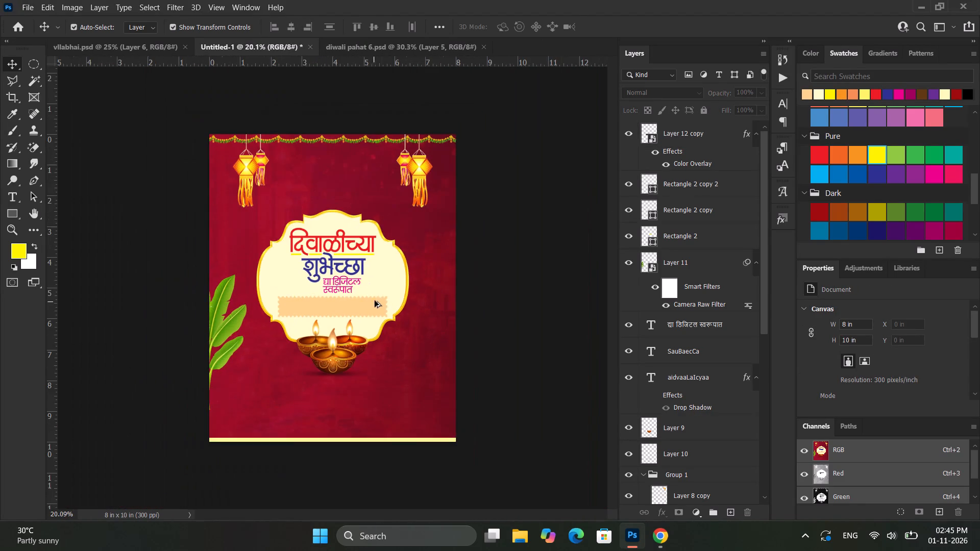
pyautogui.click(510, 277)
pyautogui.keyDown('alt'); pyautogui.scroll(18, 346, 274); pyautogui.keyUp('alt')
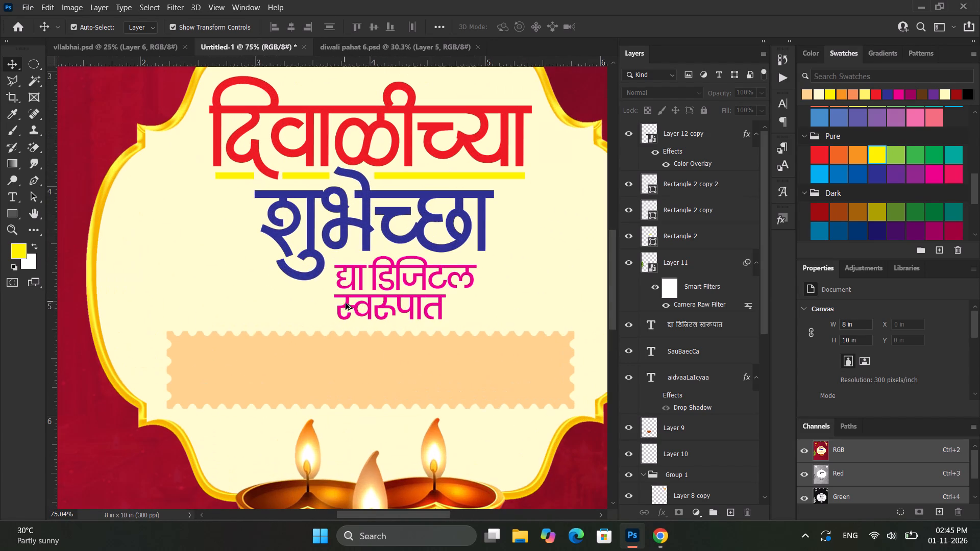
pyautogui.click(375, 352)
pyautogui.keyDown('alt'); pyautogui.scroll(-15, 537, 280); pyautogui.keyUp('alt')
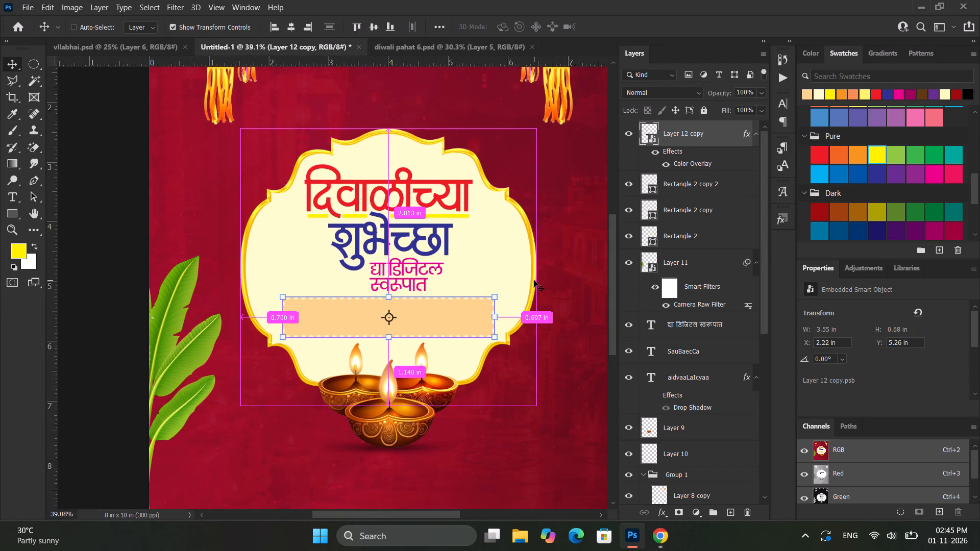
pyautogui.click(91, 252)
pyautogui.keyDown('alt'); pyautogui.scroll(-6, 132, 301); pyautogui.keyUp('alt')
pyautogui.keyDown('alt'); pyautogui.scroll(3, 377, 315); pyautogui.keyUp('alt')
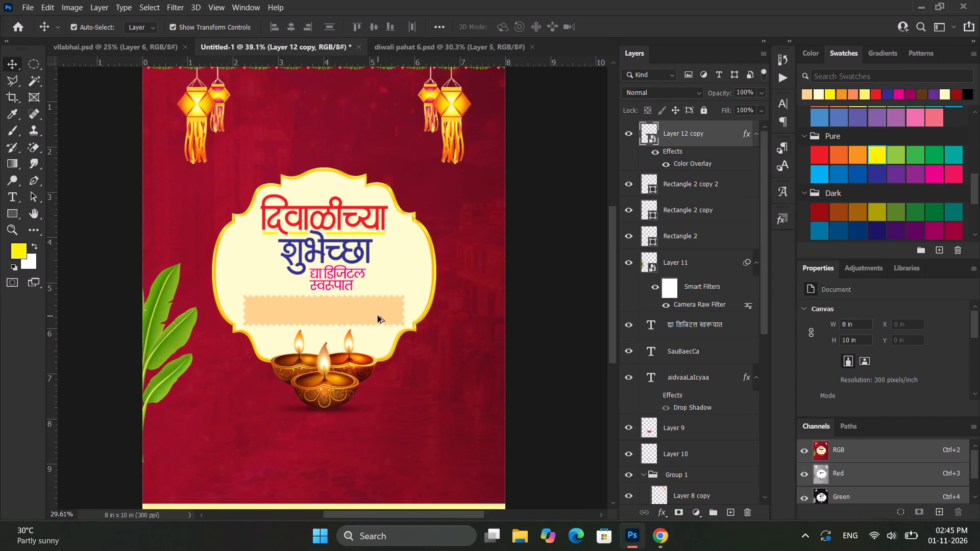
pyautogui.keyDown('ctrl'); pyautogui.scroll(3, 381, 324); pyautogui.keyUp('ctrl')
pyautogui.keyDown('alt'); pyautogui.scroll(-3, 207, 277); pyautogui.keyUp('alt')
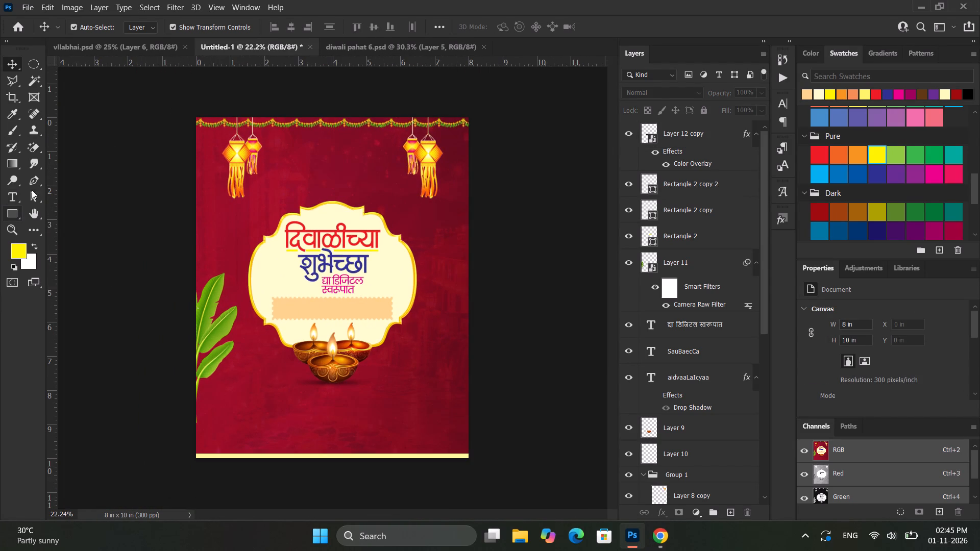
pyautogui.click(540, 213)
pyautogui.keyDown('alt'); pyautogui.scroll(1, 415, 234); pyautogui.keyUp('alt')
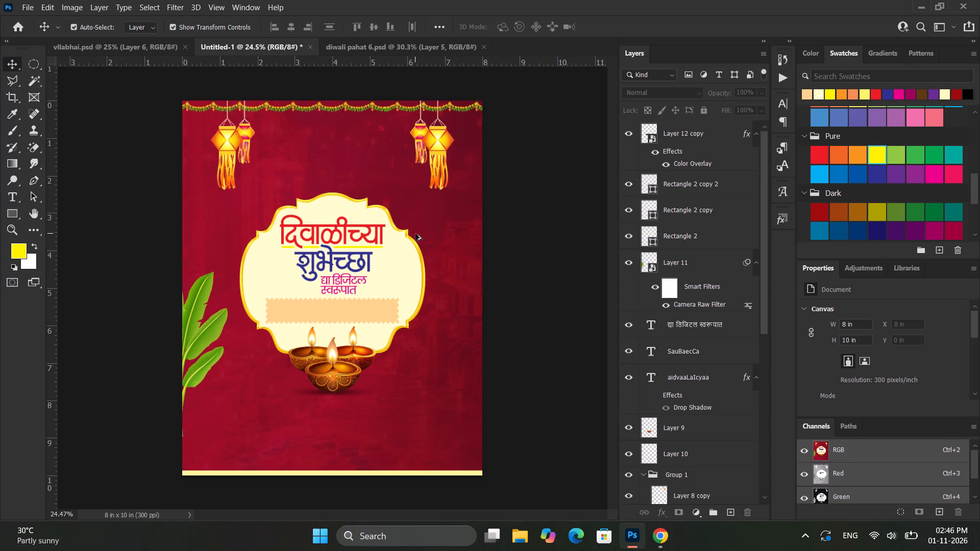
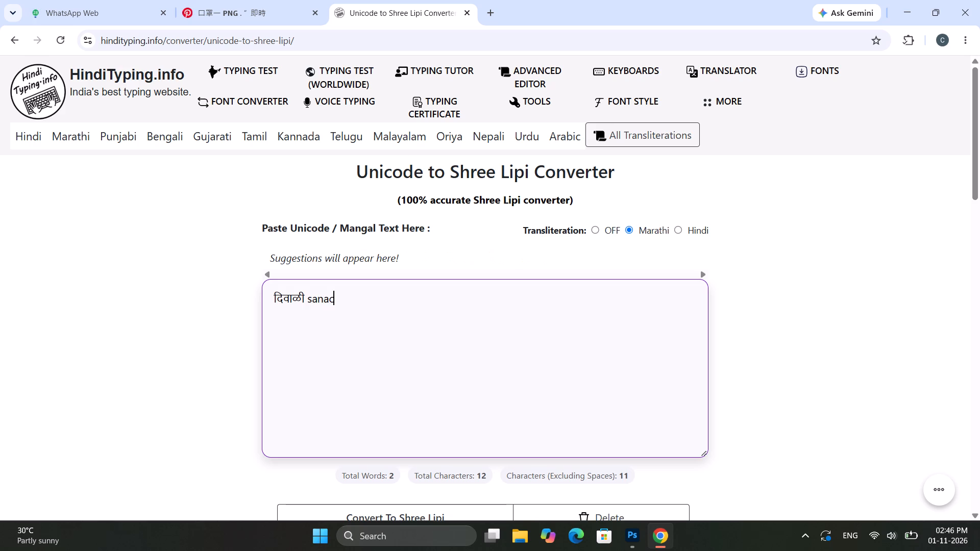
# Complete the first line in the converter's text box with Marathi transliteration as "दिवाळी सणाच्या ०७ डिजाईन".
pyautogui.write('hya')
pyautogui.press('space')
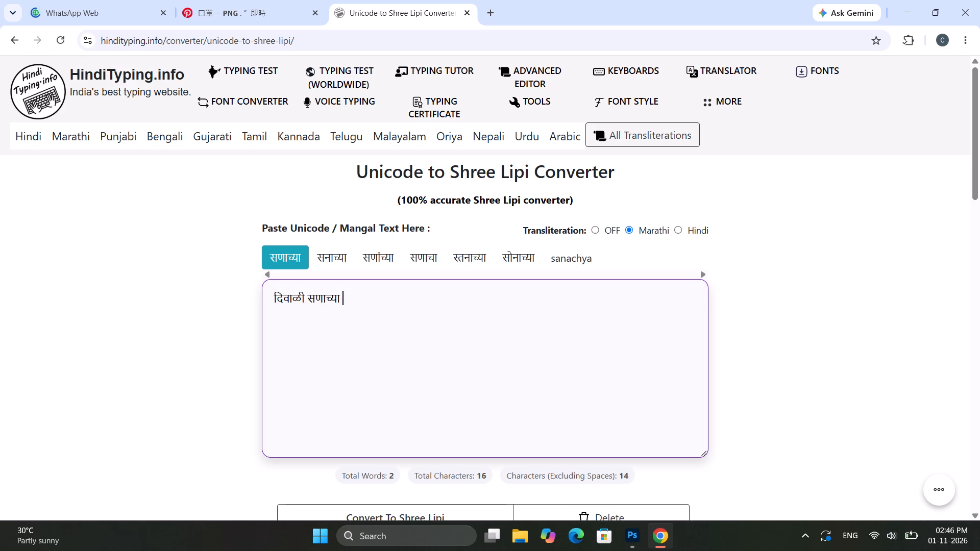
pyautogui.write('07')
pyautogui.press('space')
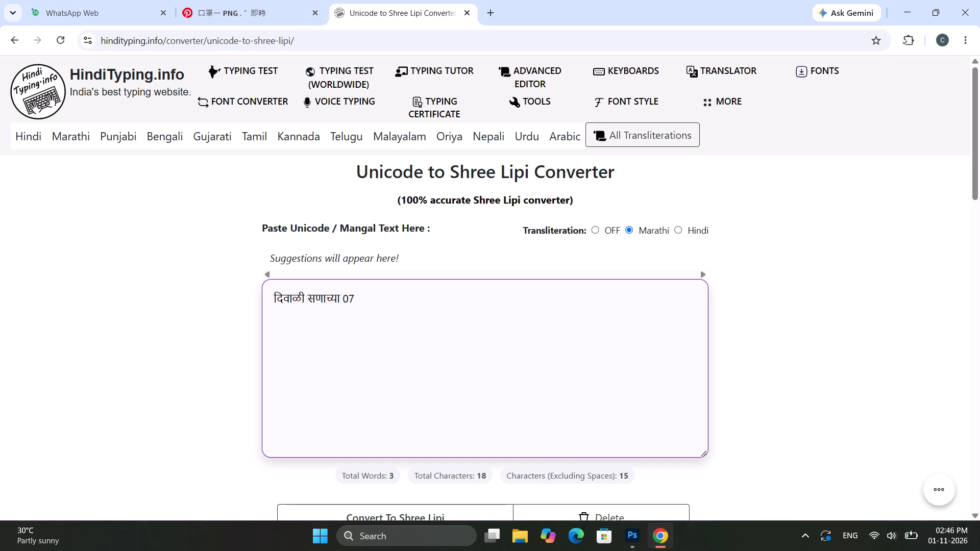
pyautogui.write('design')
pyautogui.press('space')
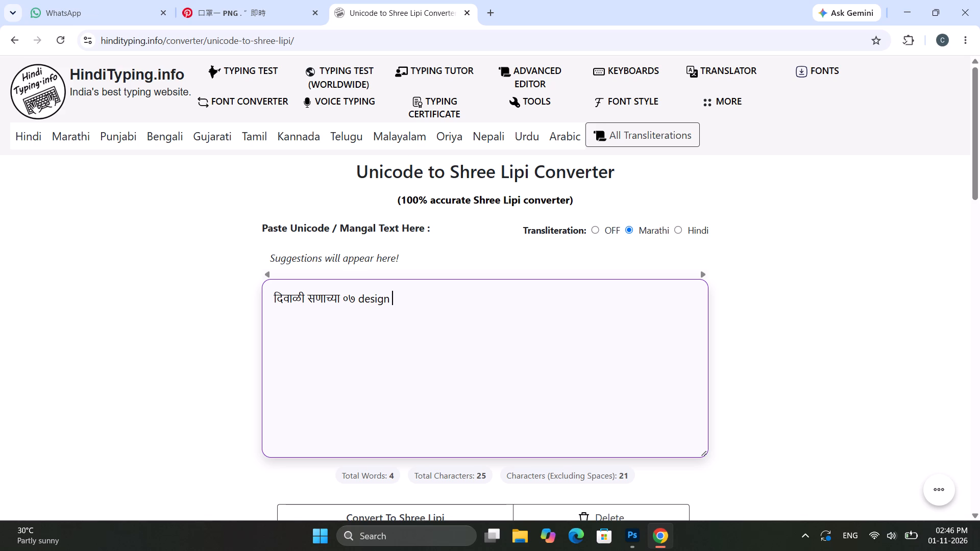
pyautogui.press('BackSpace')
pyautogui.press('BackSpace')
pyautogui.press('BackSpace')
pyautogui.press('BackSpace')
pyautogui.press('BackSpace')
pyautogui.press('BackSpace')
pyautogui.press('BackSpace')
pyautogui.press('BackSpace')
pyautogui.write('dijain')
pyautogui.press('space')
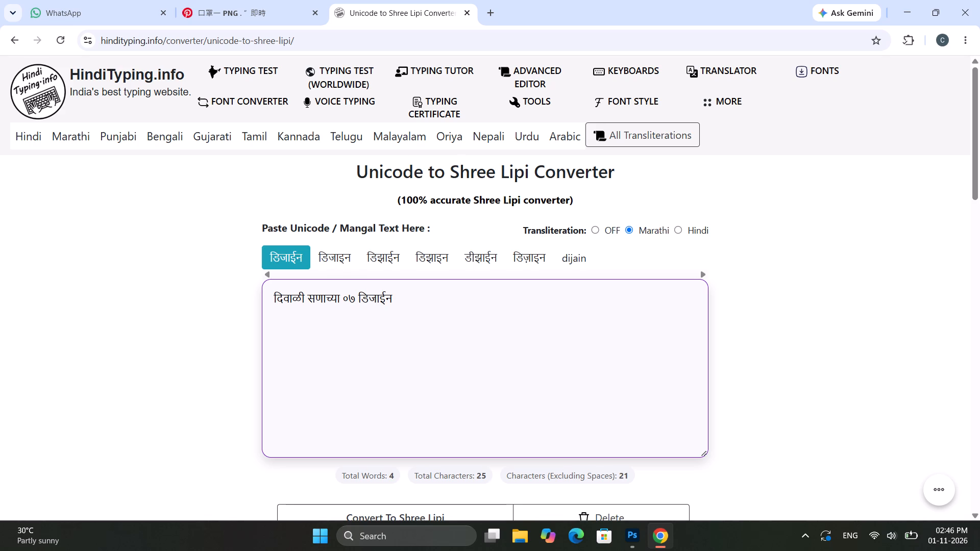
# Add a second line reading "फक्त ९९९/-" below the first one.
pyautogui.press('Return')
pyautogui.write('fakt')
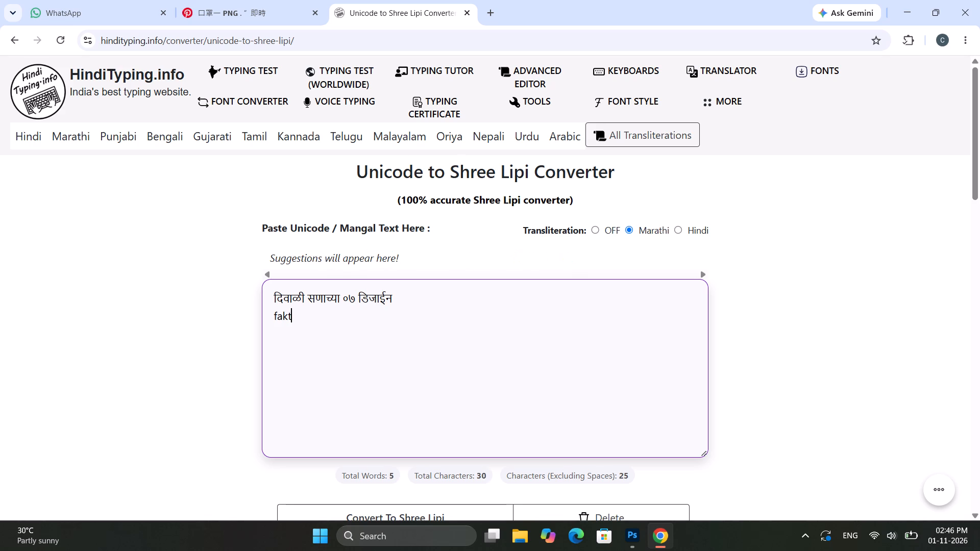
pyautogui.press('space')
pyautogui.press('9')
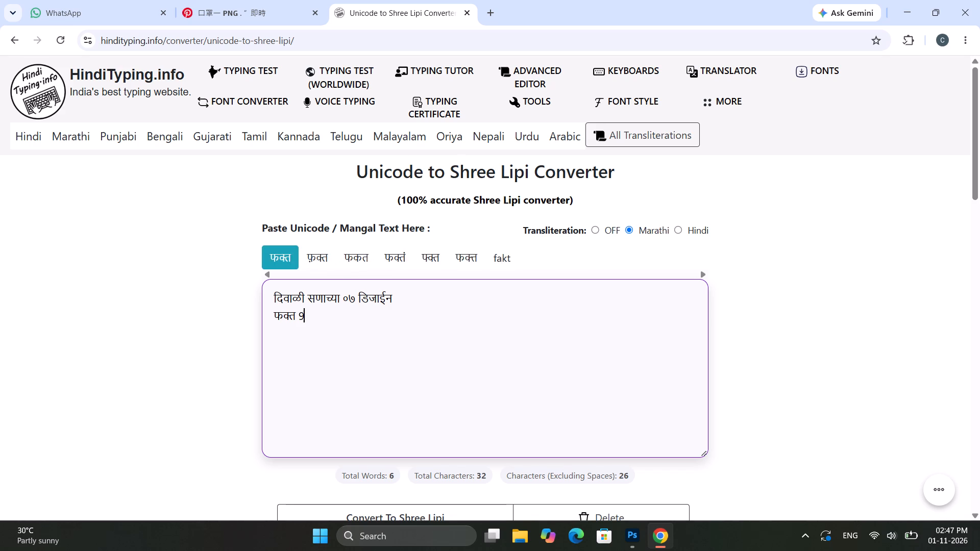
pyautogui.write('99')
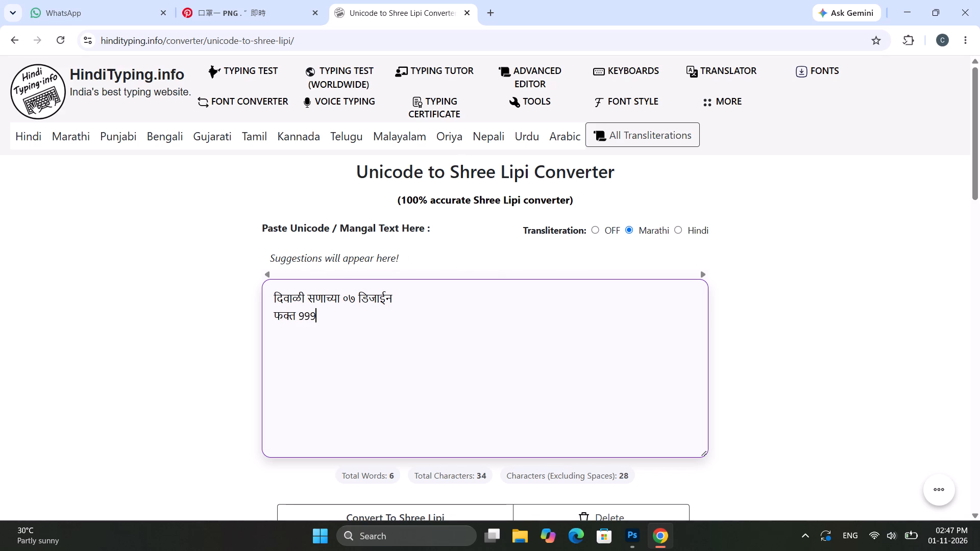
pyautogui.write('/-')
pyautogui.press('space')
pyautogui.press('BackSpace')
# Copy both Marathi lines, switch to Photoshop and paste them as a new text layer on the light orange scalloped strip.
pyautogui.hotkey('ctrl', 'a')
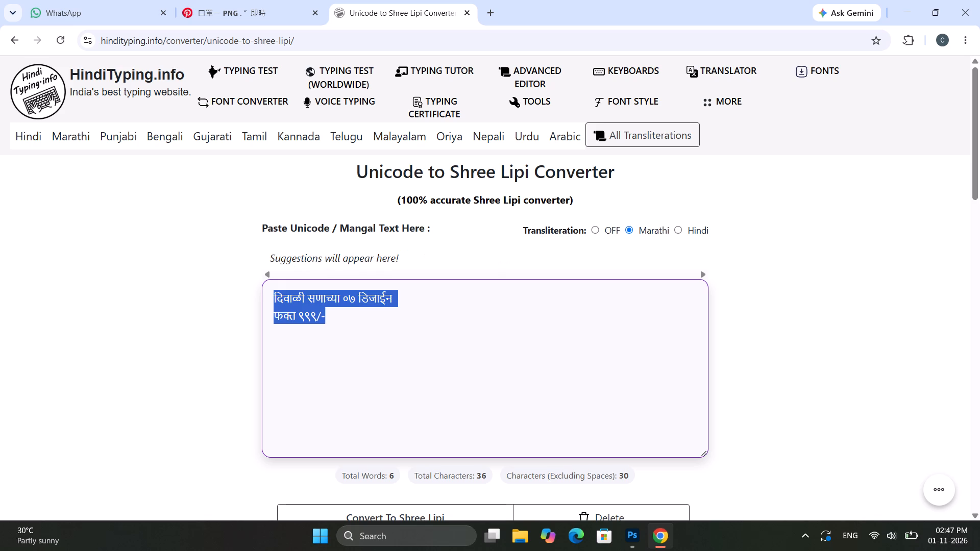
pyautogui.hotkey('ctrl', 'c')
pyautogui.click(898, 7)
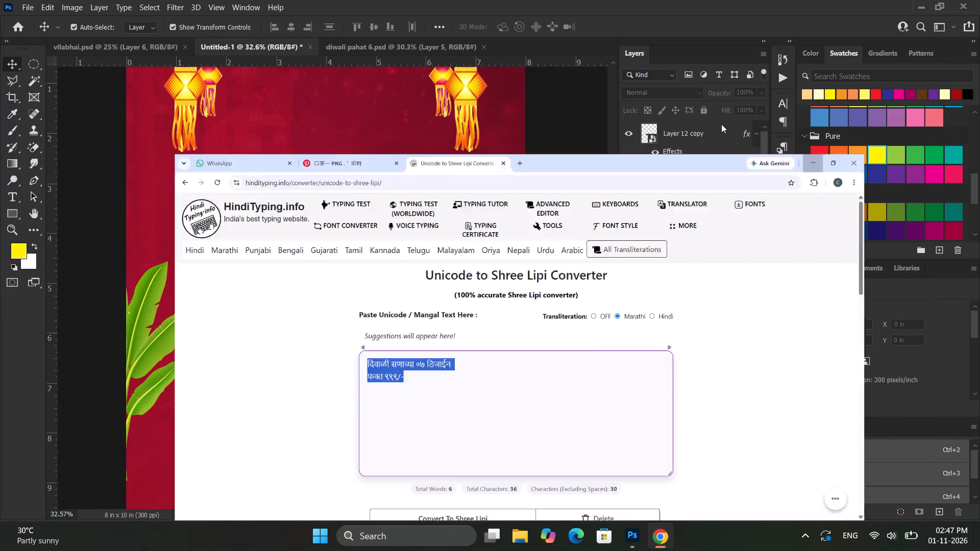
pyautogui.click(11, 198)
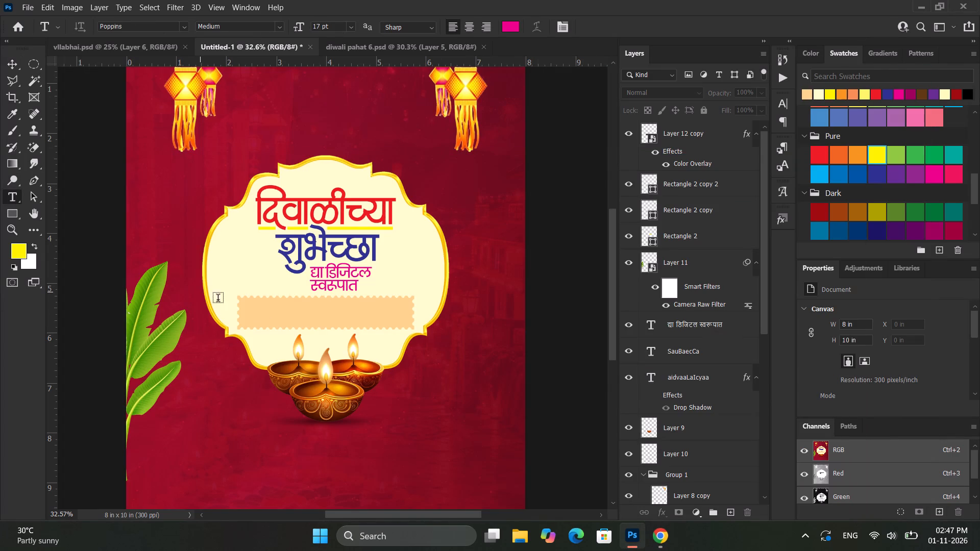
pyautogui.click(276, 316)
pyautogui.hotkey('ctrl', 'v')
# Set the pasted text in Anek Devanagari SemiCondensed SemiBold and centre-align its two lines.
pyautogui.hotkey('ctrl', 'a')
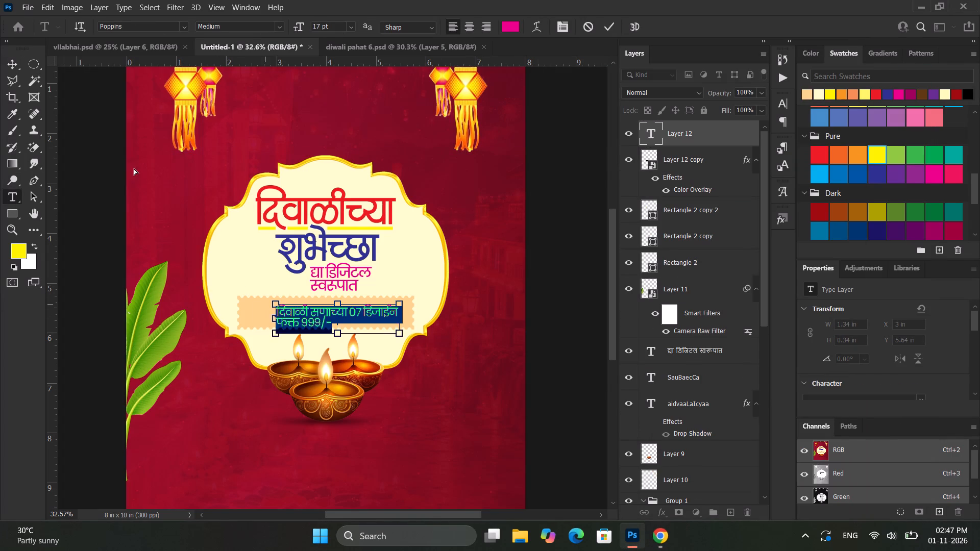
pyautogui.click(146, 20)
pyautogui.click(144, 27)
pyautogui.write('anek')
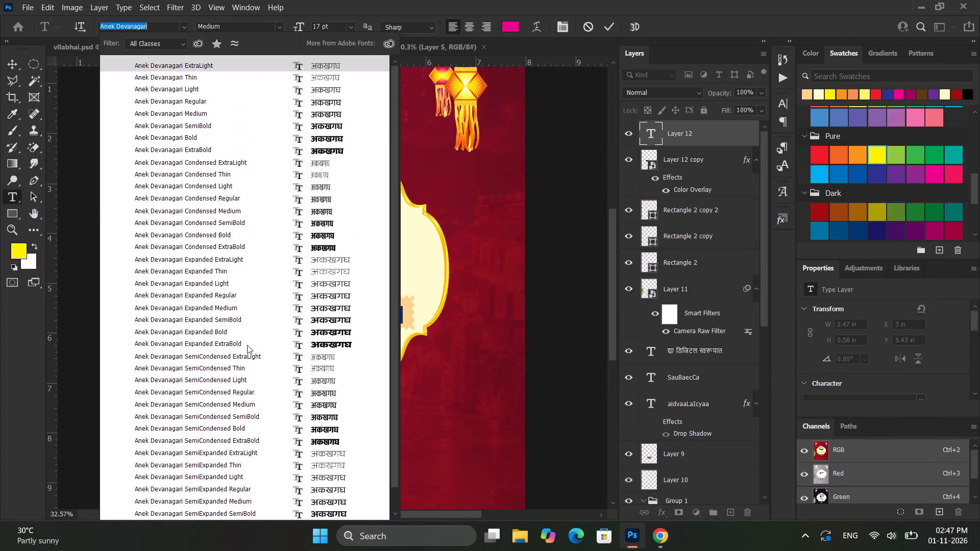
pyautogui.click(337, 419)
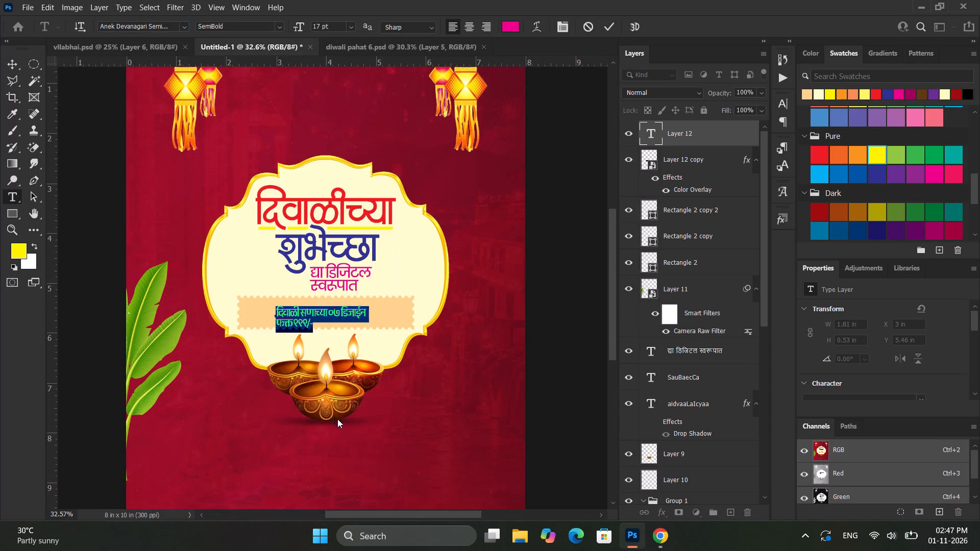
pyautogui.click(469, 24)
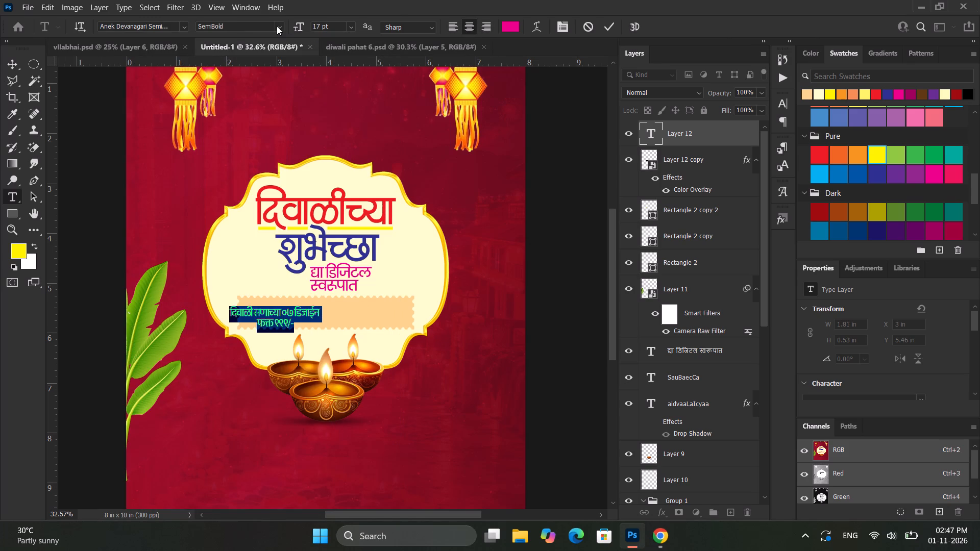
# Centre the offer text horizontally on the poster and colour it pure red.
pyautogui.click(10, 62)
pyautogui.click(297, 30)
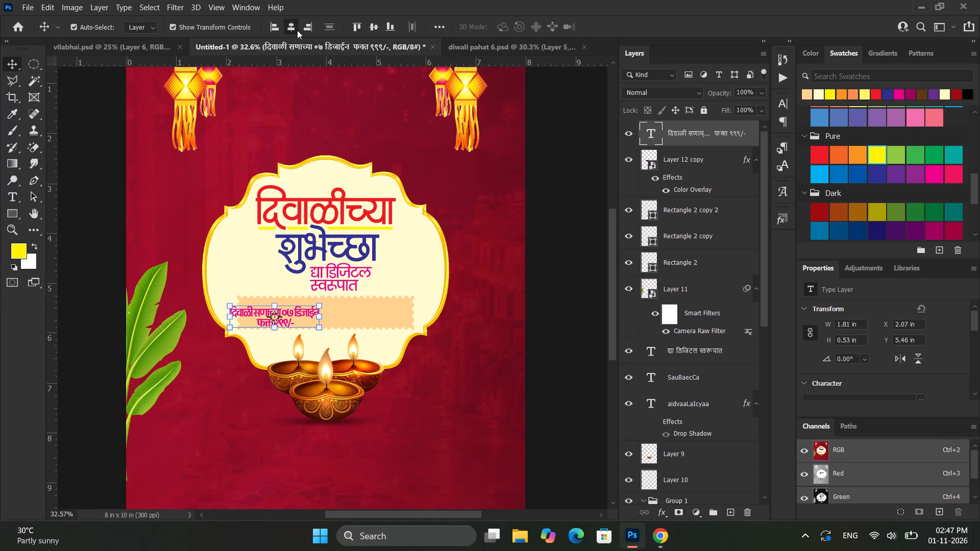
pyautogui.click(820, 155)
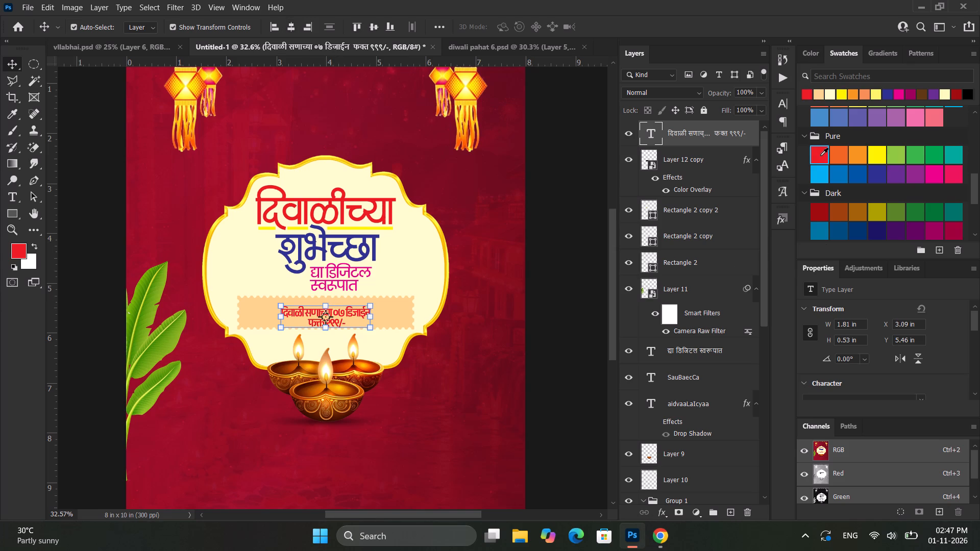
# Move the red offer text up within the strip and enlarge it to about 2.35 in wide, about 22 pt.
pyautogui.keyDown('alt'); pyautogui.scroll(4, 53, 423); pyautogui.keyUp('alt')
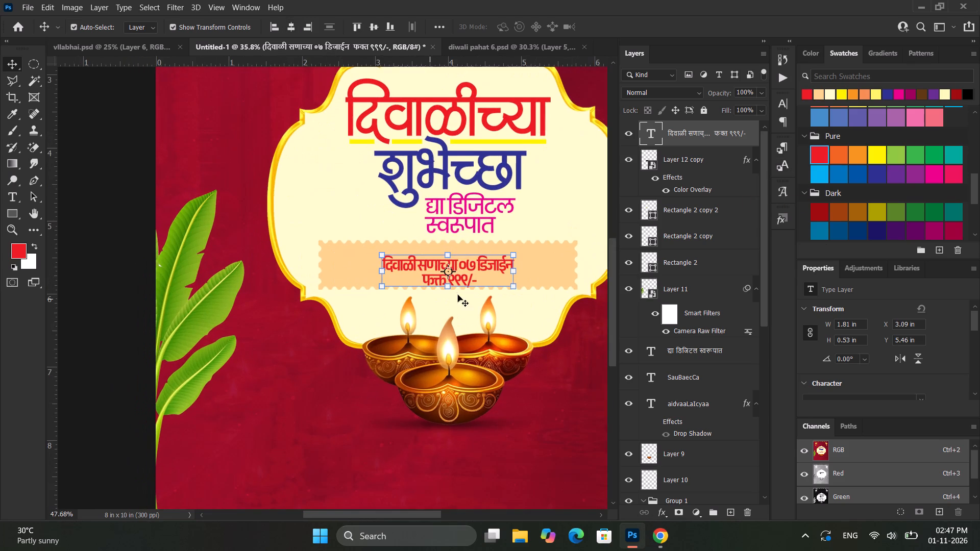
pyautogui.keyDown('alt'); pyautogui.scroll(3, 461, 298); pyautogui.keyUp('alt')
pyautogui.keyDown('ctrl'); pyautogui.scroll(-6, 461, 298); pyautogui.keyUp('ctrl')
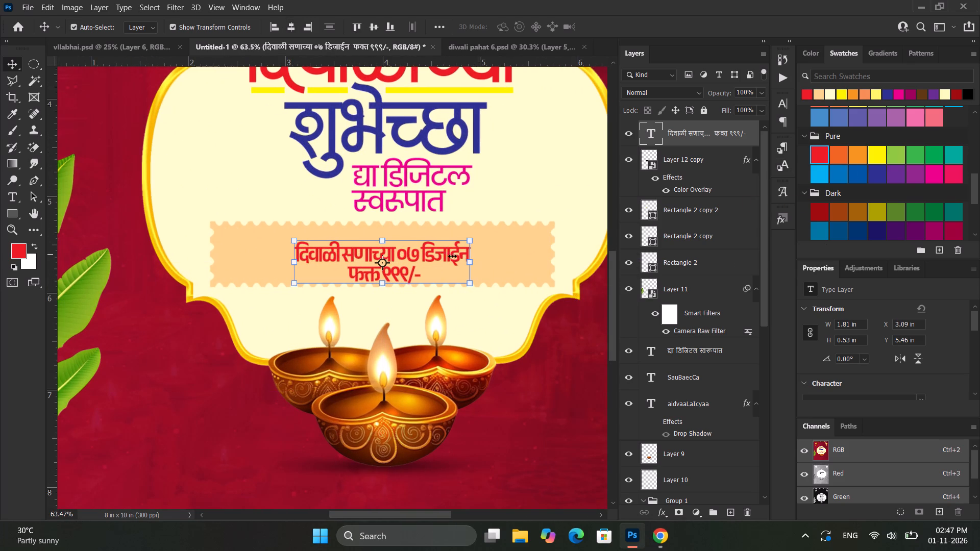
pyautogui.click(439, 254)
pyautogui.keyDown('shift'); pyautogui.moveTo(436, 252); pyautogui.dragTo(437, 244); pyautogui.keyUp('shift')
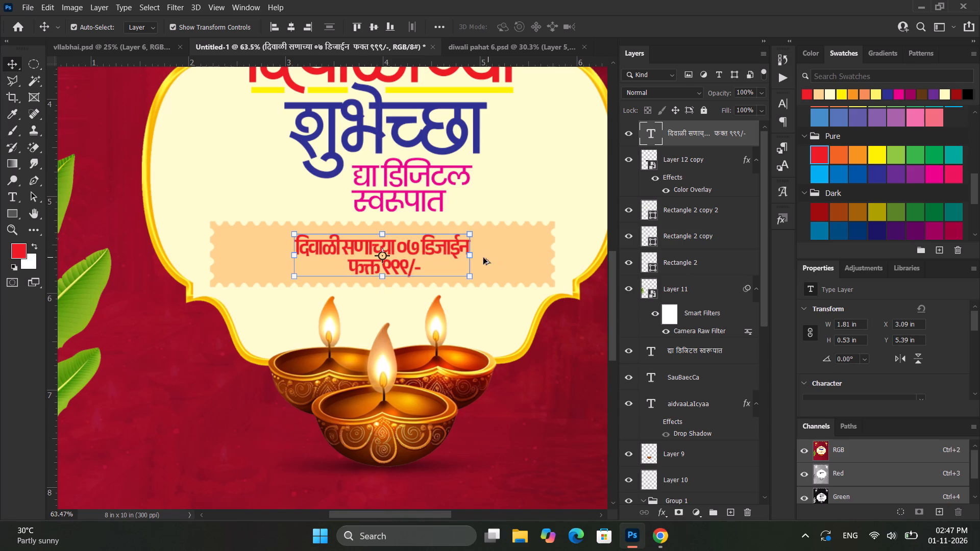
pyautogui.keyDown('alt'); pyautogui.moveTo(475, 256); pyautogui.dragTo(504, 260); pyautogui.keyUp('alt')
pyautogui.click(636, 21)
# Set the tracking of the whole offer text to 0.
pyautogui.keyDown('alt'); pyautogui.scroll(5, 436, 240); pyautogui.keyUp('alt')
pyautogui.click(404, 244)
pyautogui.doubleClick(393, 253)
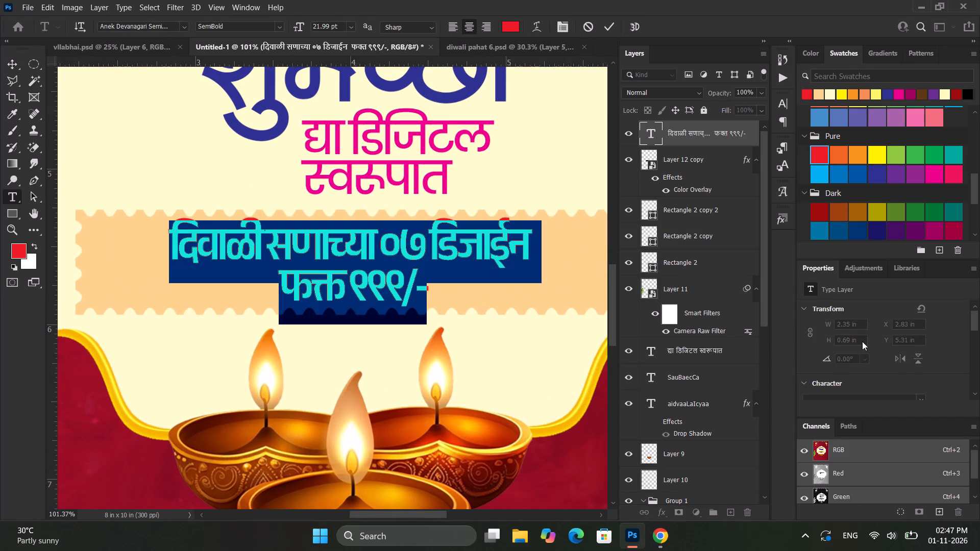
pyautogui.scroll(-8, 862, 343)
pyautogui.moveTo(904, 366); pyautogui.dragTo(868, 371)
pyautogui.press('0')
pyautogui.press('Return')
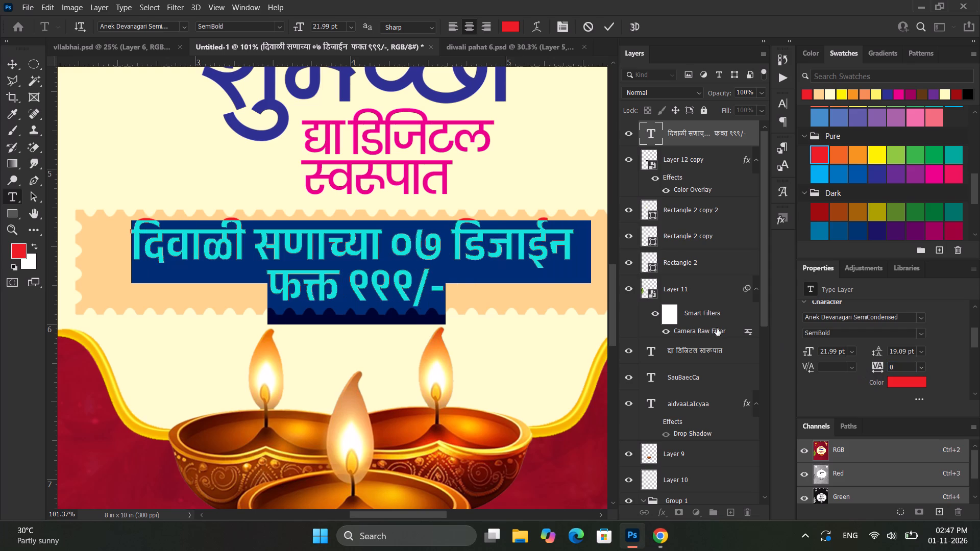
pyautogui.click(15, 62)
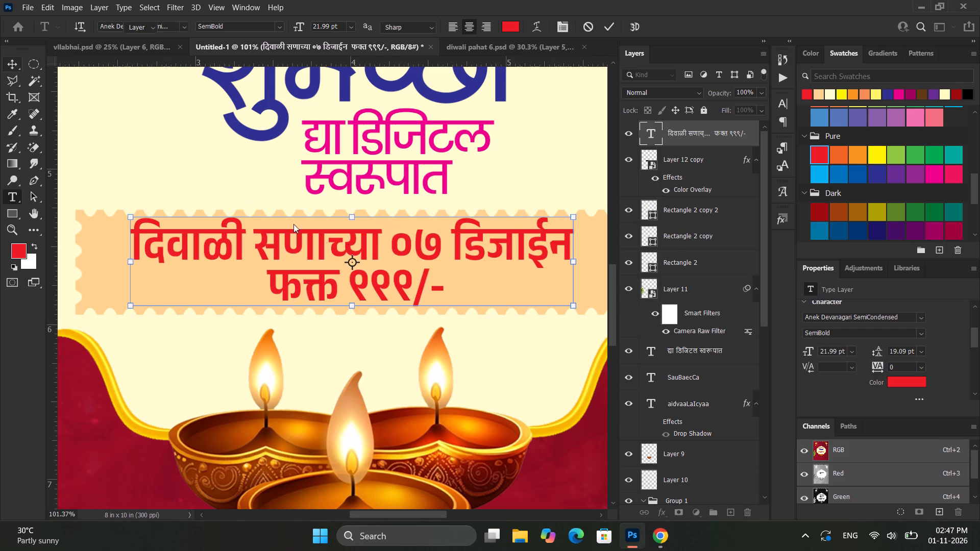
# Change the scalloped strip's Color Overlay to pale yellow, #fcffa9.
pyautogui.scroll(-6, 351, 246)
pyautogui.keyDown('alt'); pyautogui.scroll(-3, 386, 257); pyautogui.keyUp('alt')
pyautogui.click(531, 240)
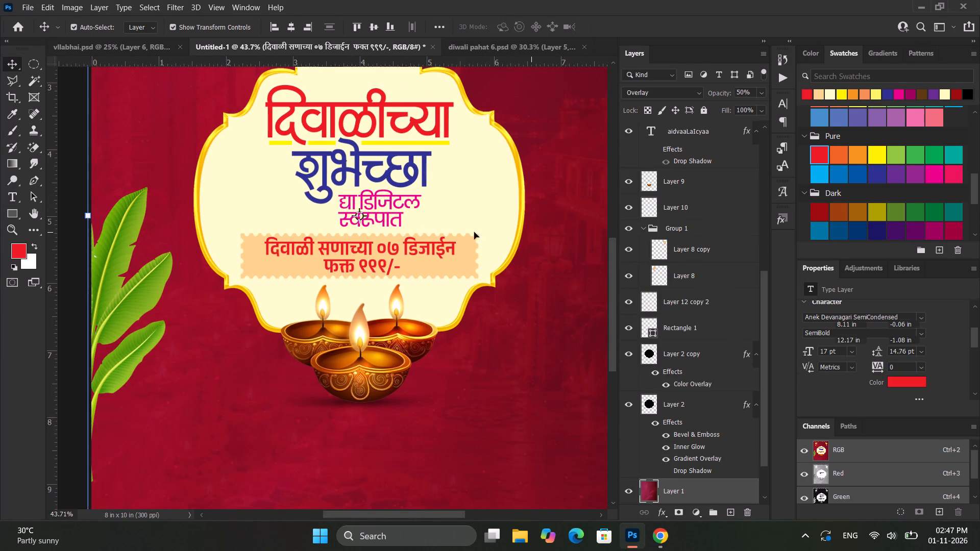
pyautogui.click(463, 237)
pyautogui.scroll(-6, 847, 189)
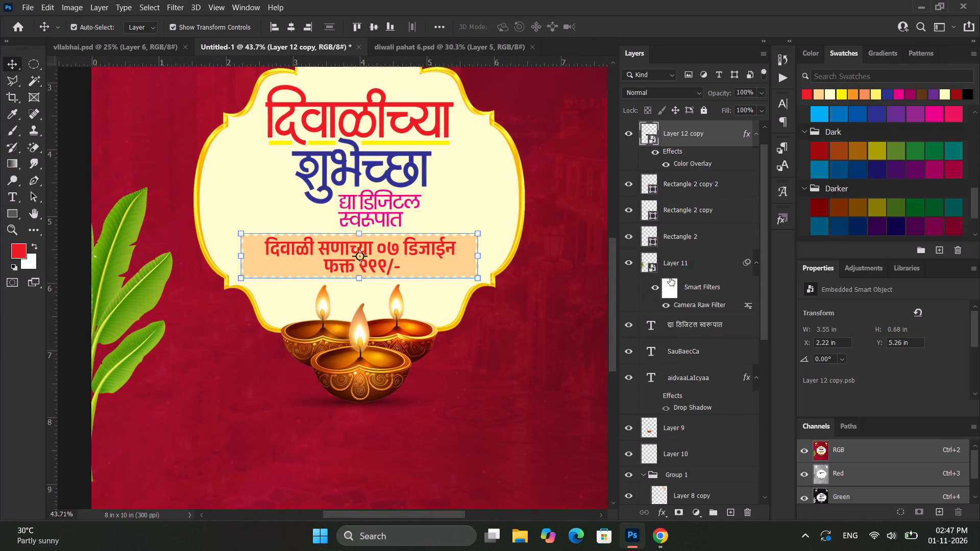
pyautogui.doubleClick(700, 164)
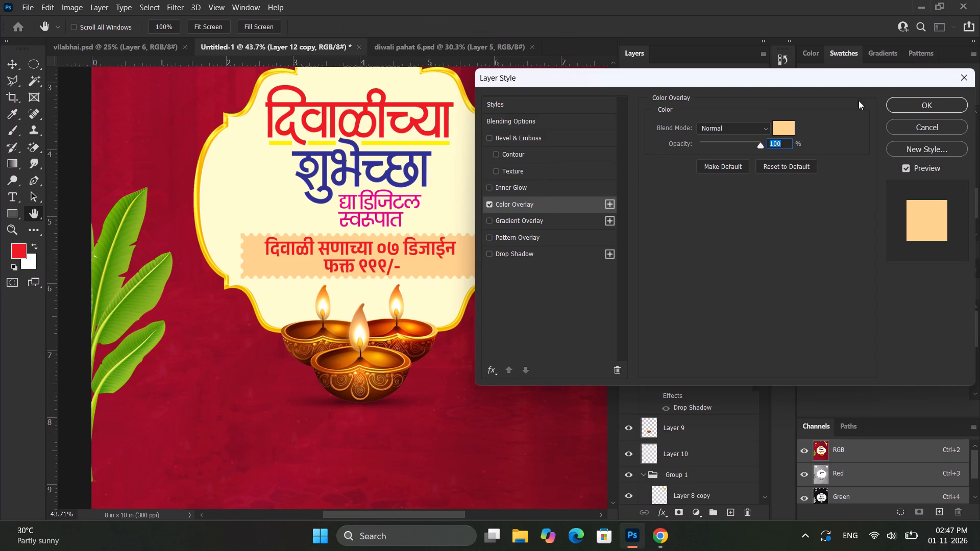
pyautogui.click(778, 133)
pyautogui.moveTo(522, 152); pyautogui.dragTo(503, 129)
pyautogui.moveTo(493, 142); pyautogui.dragTo(487, 135)
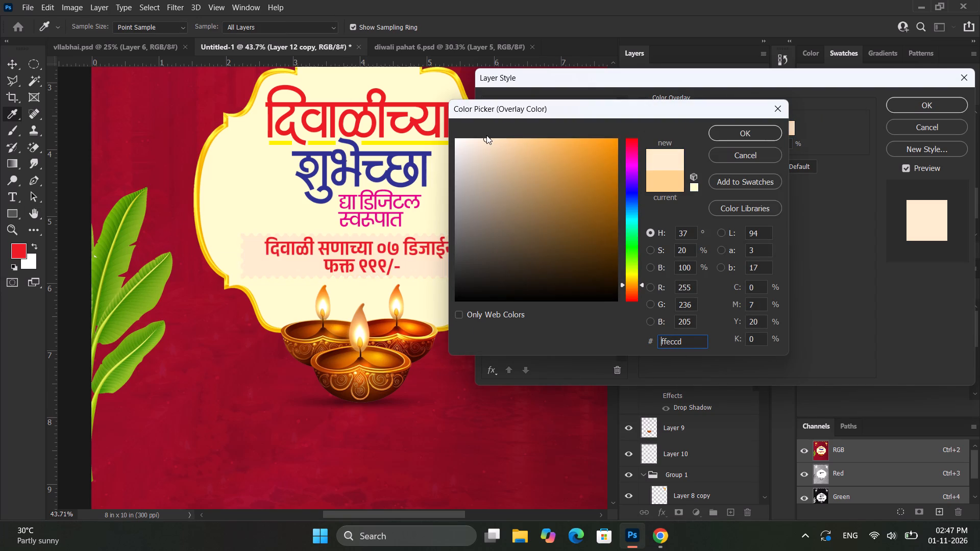
pyautogui.moveTo(635, 285); pyautogui.dragTo(634, 273)
pyautogui.moveTo(528, 161); pyautogui.dragTo(531, 93)
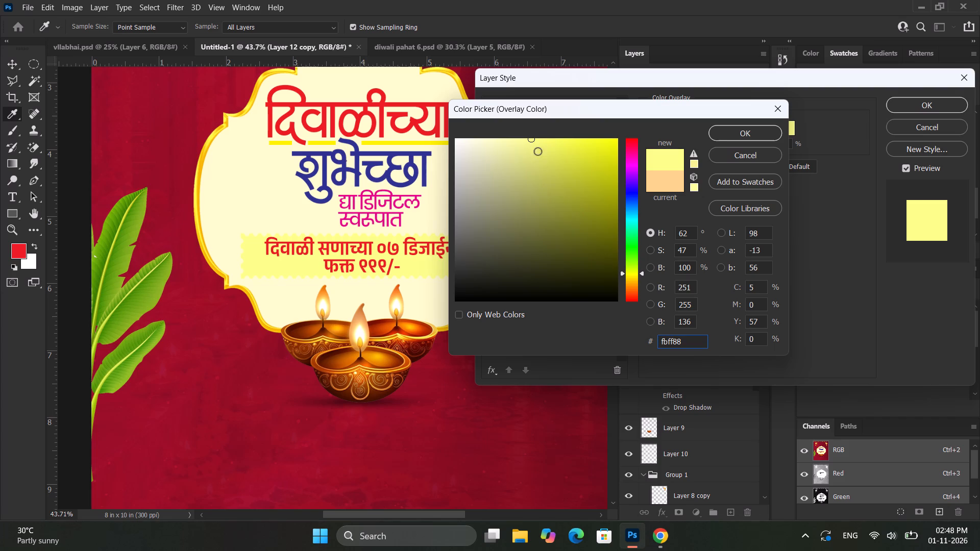
pyautogui.moveTo(633, 270); pyautogui.dragTo(628, 271)
pyautogui.moveTo(626, 232); pyautogui.dragTo(632, 159)
pyautogui.click(632, 159)
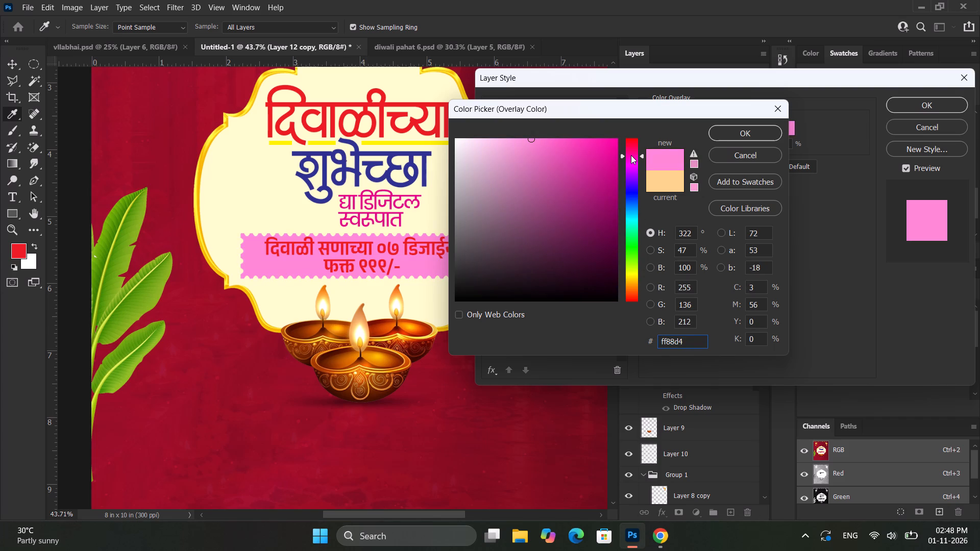
pyautogui.moveTo(489, 140); pyautogui.dragTo(480, 128)
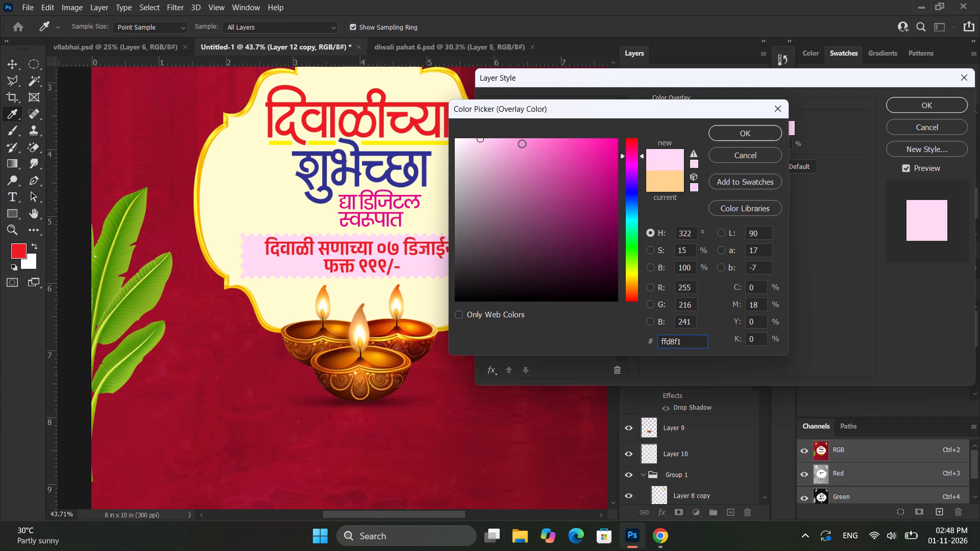
pyautogui.moveTo(630, 162); pyautogui.dragTo(629, 119)
pyautogui.moveTo(631, 166); pyautogui.dragTo(612, 268)
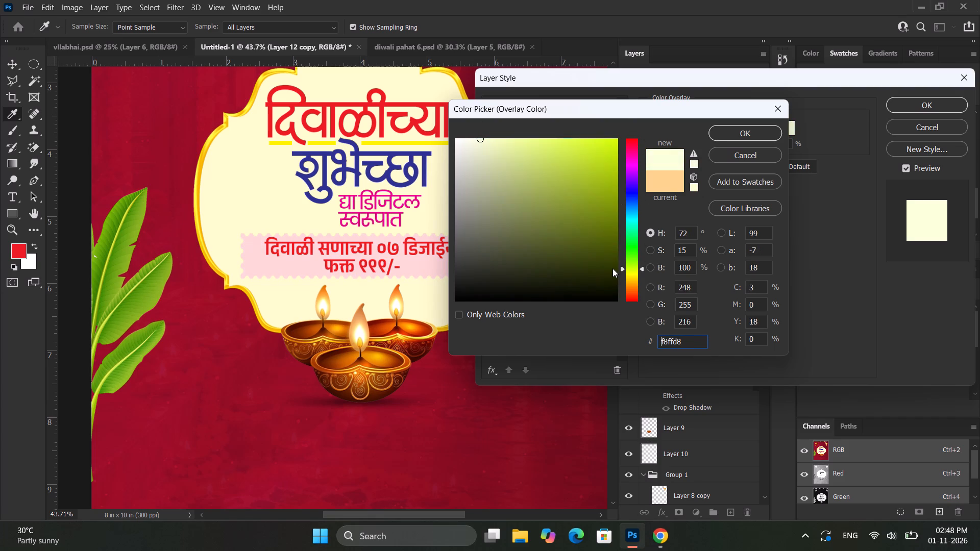
pyautogui.moveTo(612, 268); pyautogui.dragTo(612, 268)
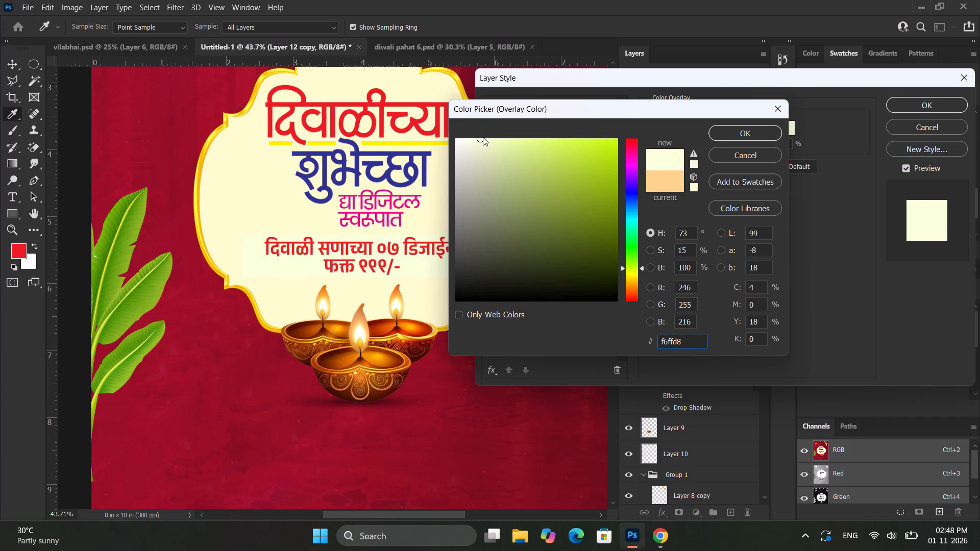
pyautogui.moveTo(484, 138); pyautogui.dragTo(497, 133)
pyautogui.moveTo(493, 138); pyautogui.dragTo(516, 133)
pyautogui.moveTo(487, 142); pyautogui.dragTo(510, 130)
pyautogui.click(632, 273)
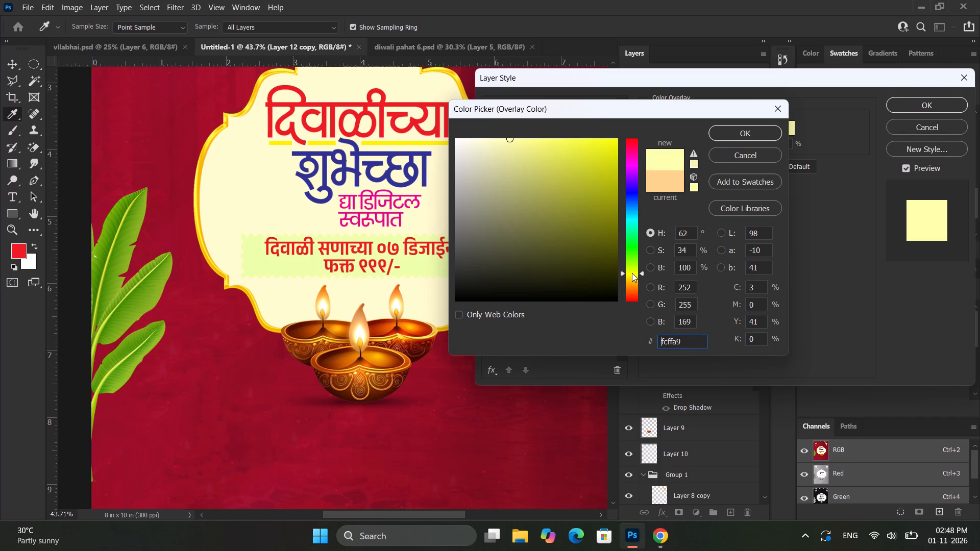
pyautogui.press('Return')
pyautogui.click(925, 110)
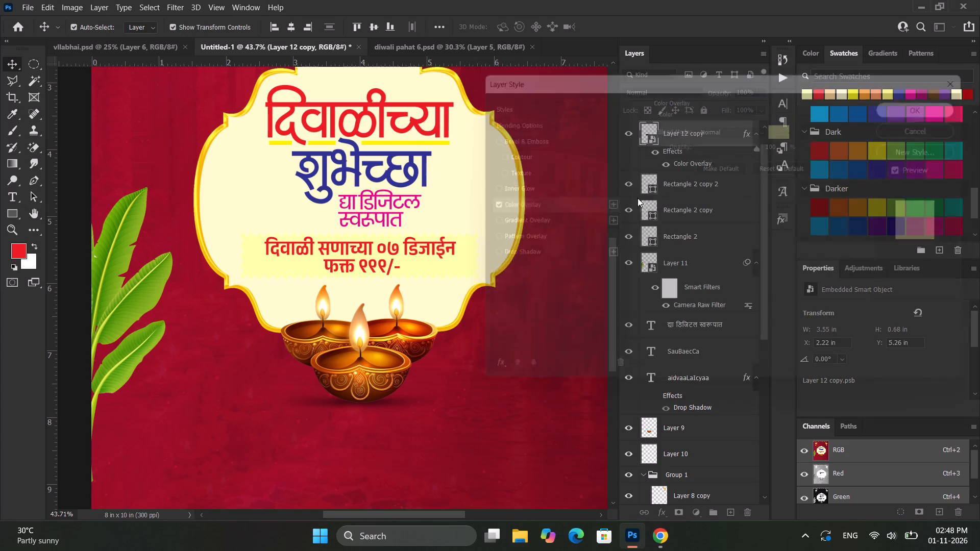
# Recolour only the numerals "०७" in the offer text with the strip's pale yellow.
pyautogui.keyDown('alt'); pyautogui.scroll(10, 389, 249); pyautogui.keyUp('alt')
pyautogui.tripleClick(389, 249)
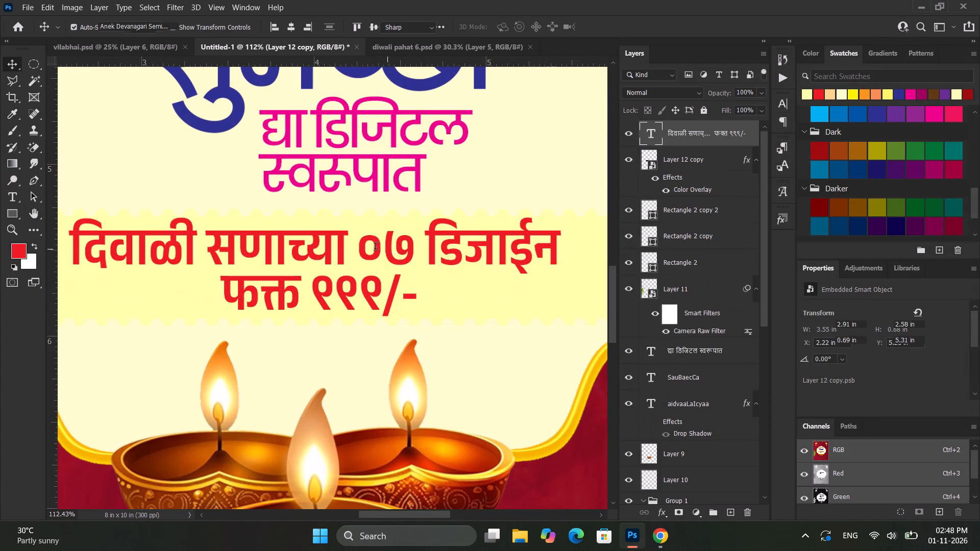
pyautogui.moveTo(360, 249); pyautogui.dragTo(407, 234)
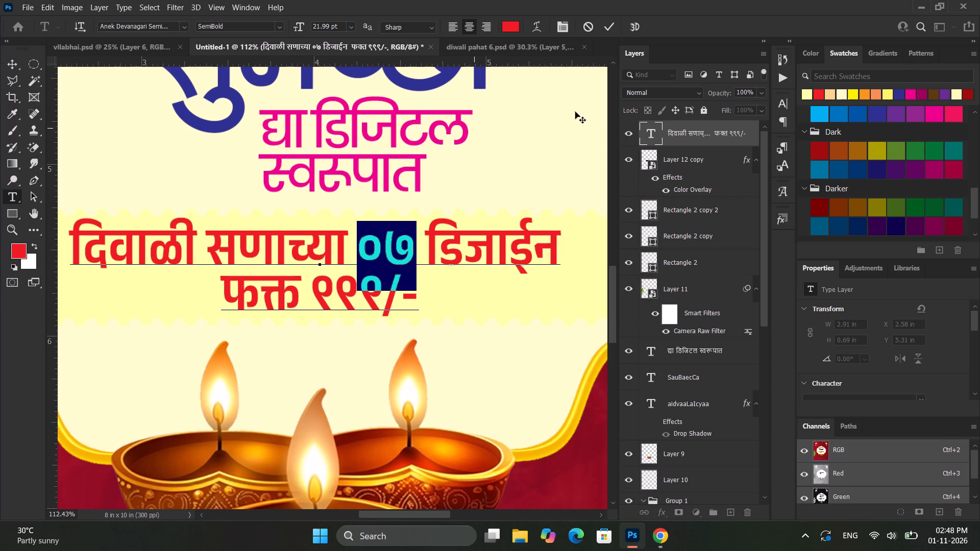
pyautogui.click(806, 97)
# Draw an ellipse-shape circle about 0.32 in wide over the numerals "०७" and place its layer beneath the offer text.
pyautogui.rightClick(13, 211)
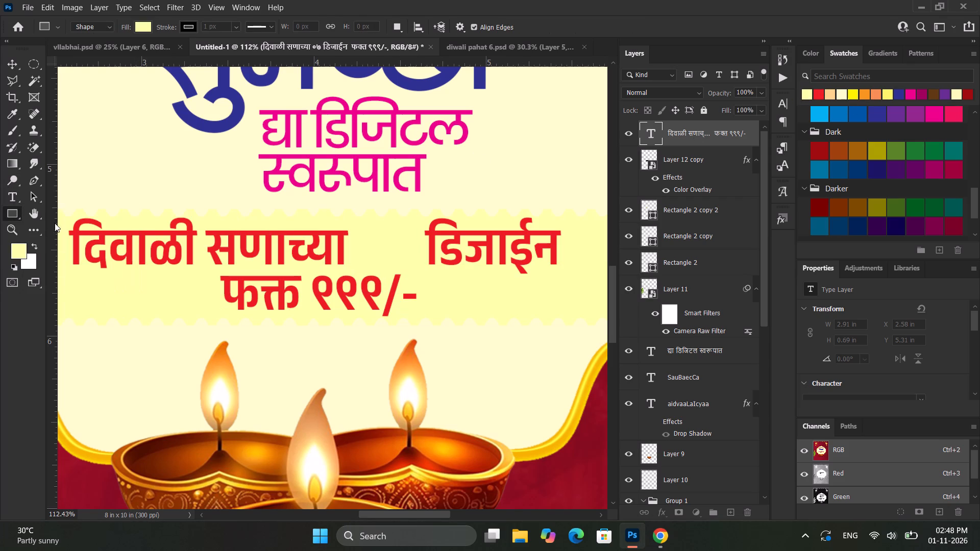
pyautogui.rightClick(17, 215)
pyautogui.click(72, 237)
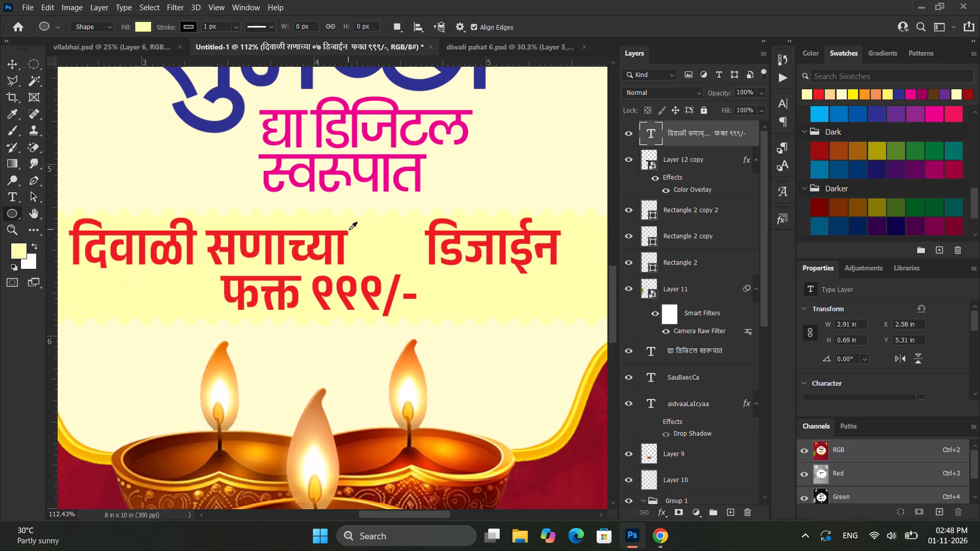
pyautogui.keyDown('alt'); pyautogui.scroll(5, 349, 230); pyautogui.keyUp('alt')
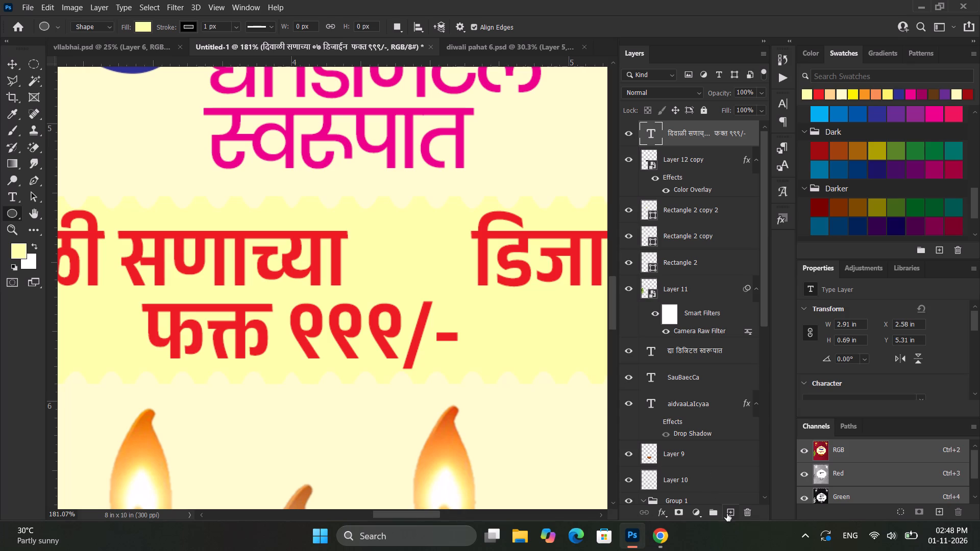
pyautogui.keyDown('shift'); pyautogui.moveTo(375, 217); pyautogui.dragTo(471, 305); pyautogui.keyUp('shift')
pyautogui.moveTo(710, 133); pyautogui.dragTo(707, 164)
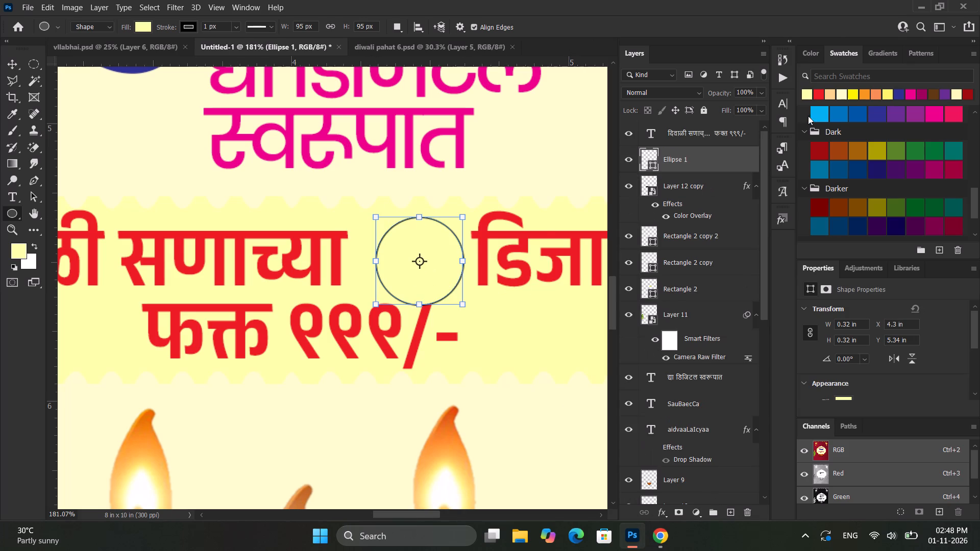
# Fill the new circle with pure red and remove its stroke.
pyautogui.click(819, 94)
pyautogui.scroll(-5, 832, 370)
pyautogui.click(846, 366)
pyautogui.click(813, 328)
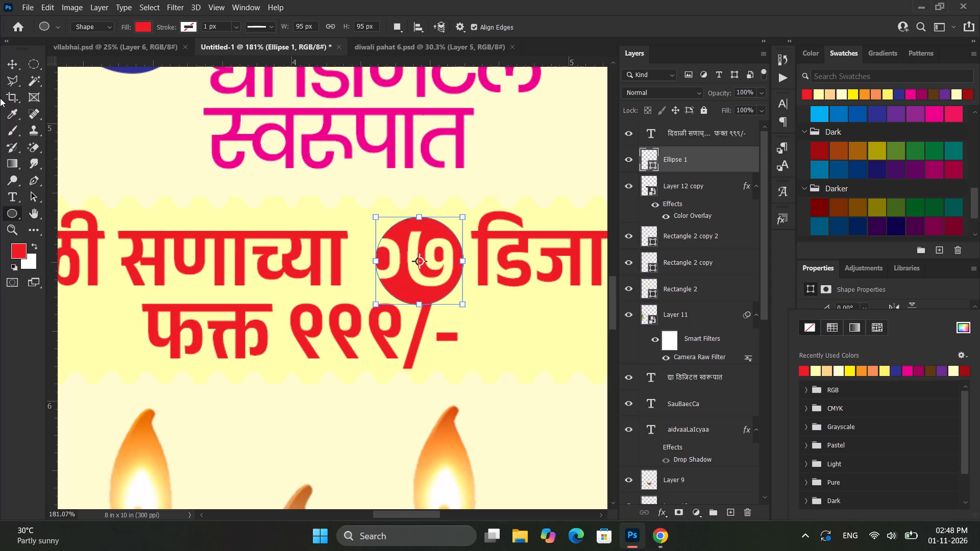
# Move the red circle slightly up towards the numerals "०७" and enlarge it to about 0.35 in.
pyautogui.click(14, 60)
pyautogui.keyDown('alt'); pyautogui.scroll(4, 574, 256); pyautogui.keyUp('alt')
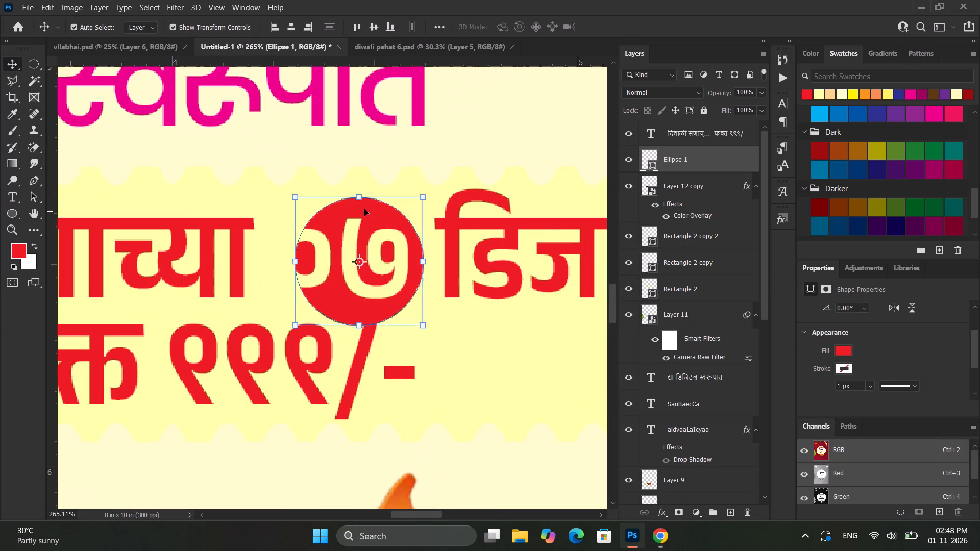
pyautogui.moveTo(391, 211); pyautogui.dragTo(379, 206)
pyautogui.hotkey('ctrl', 'z')
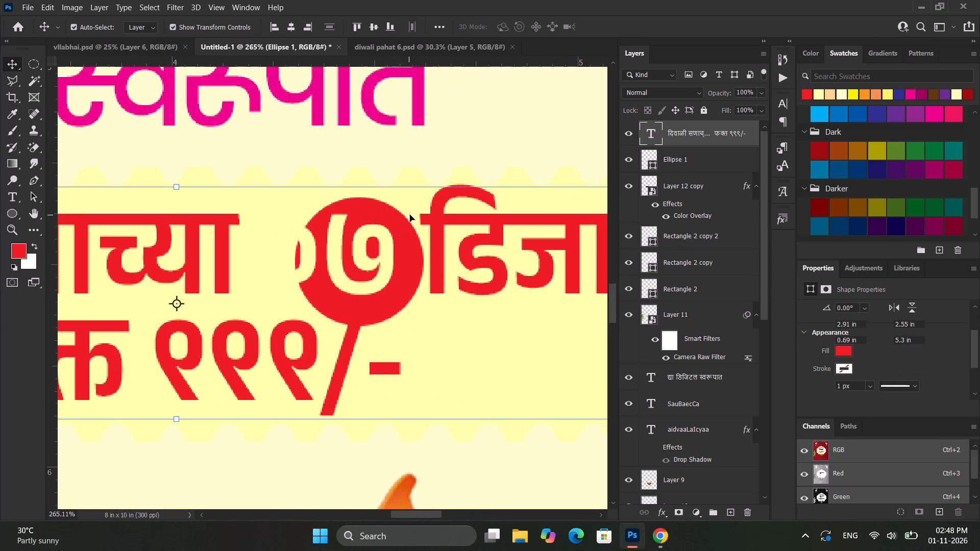
pyautogui.click(710, 160)
pyautogui.hotkey('ctrl', 't')
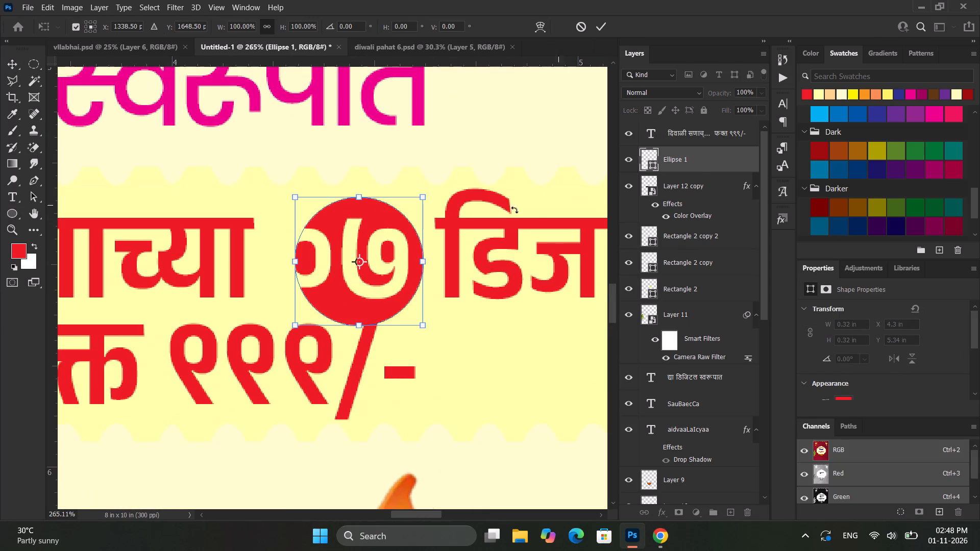
pyautogui.moveTo(378, 213); pyautogui.dragTo(366, 209)
pyautogui.keyDown('alt'); pyautogui.moveTo(413, 193); pyautogui.dragTo(422, 190); pyautogui.keyUp('alt')
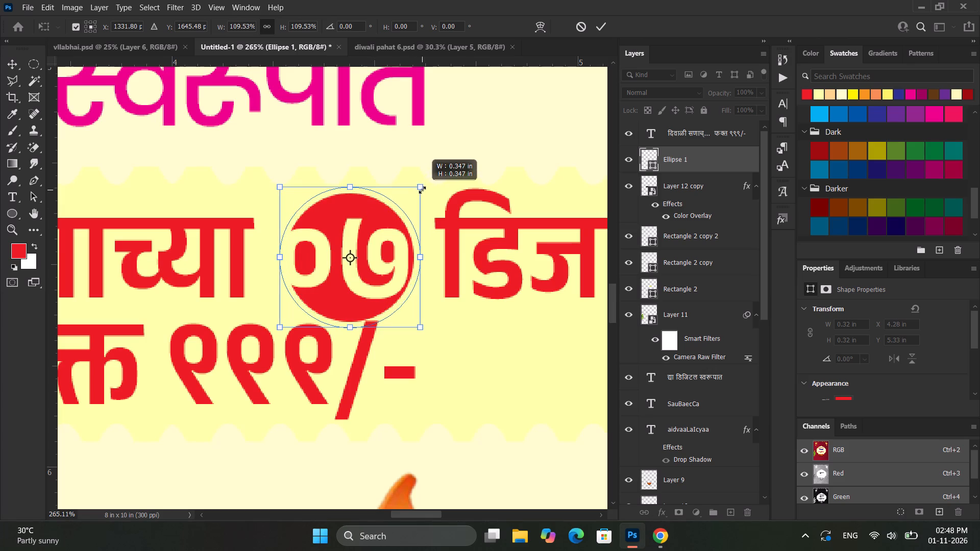
pyautogui.keyDown('alt'); pyautogui.moveTo(422, 190); pyautogui.dragTo(423, 190); pyautogui.keyUp('alt')
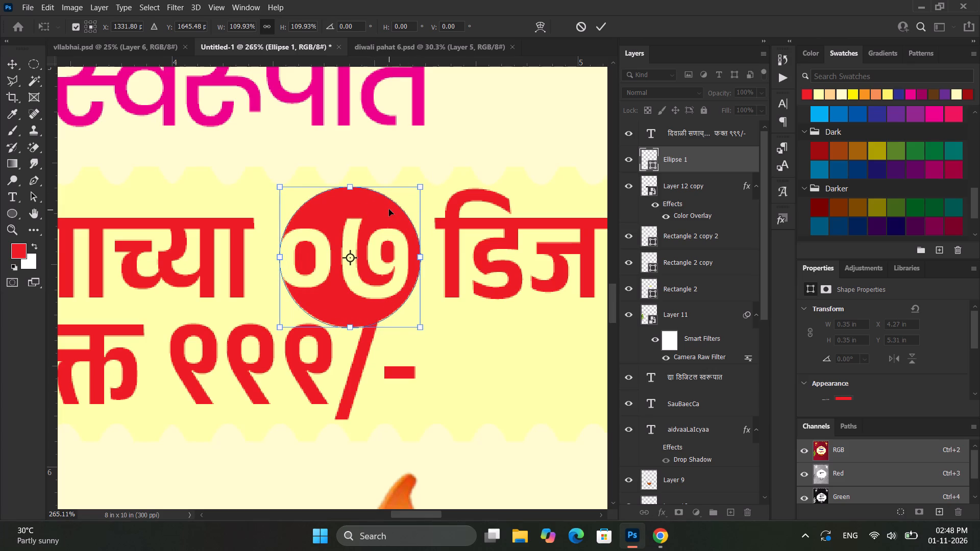
# Centre the red circle horizontally behind "०७" and enlarge it to about 0.36 in.
pyautogui.hotkey('shift', 'Left')
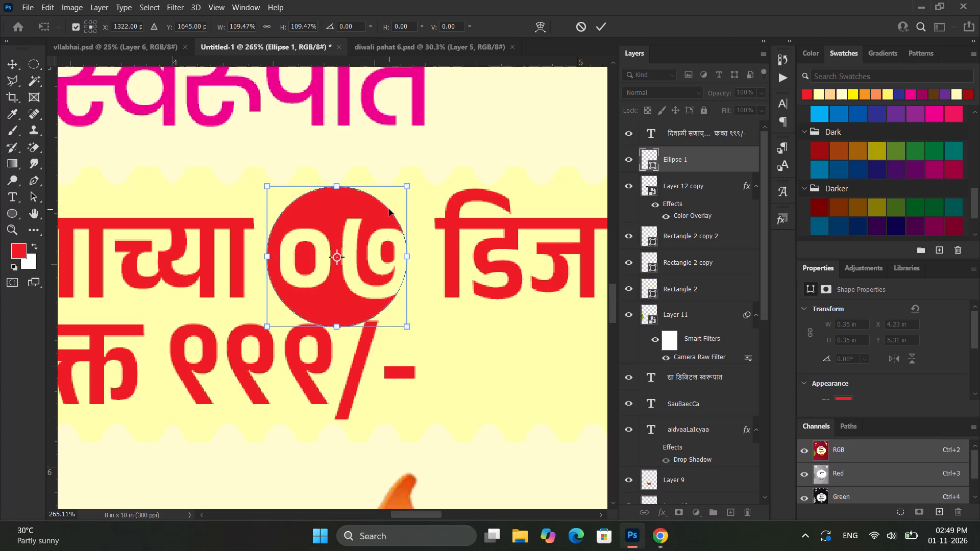
pyautogui.press('Right')
pyautogui.press('Right')
pyautogui.press('Right')
pyautogui.press('Right')
pyautogui.press('Right')
pyautogui.press('Right')
pyautogui.press('Right')
pyautogui.press('Right')
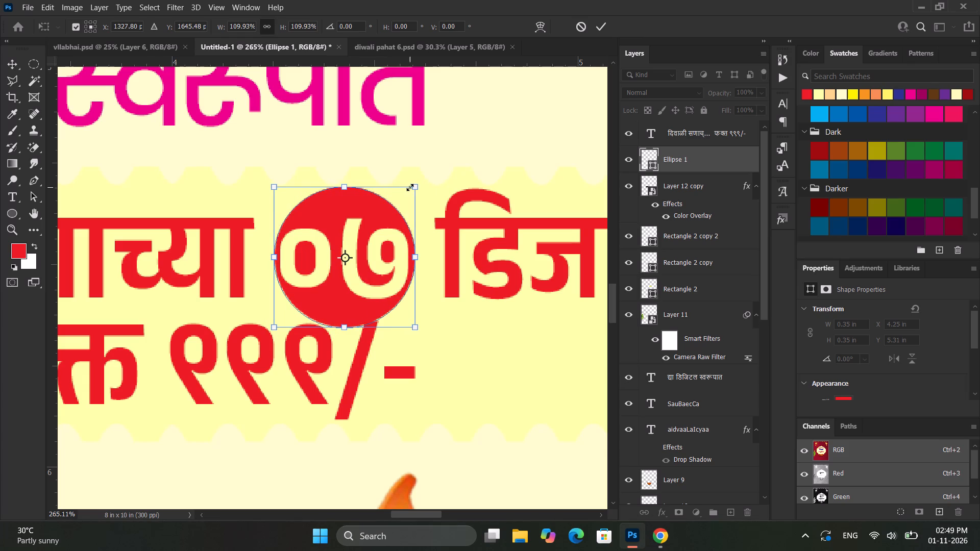
pyautogui.keyDown('alt'); pyautogui.moveTo(414, 187); pyautogui.dragTo(420, 181); pyautogui.keyUp('alt')
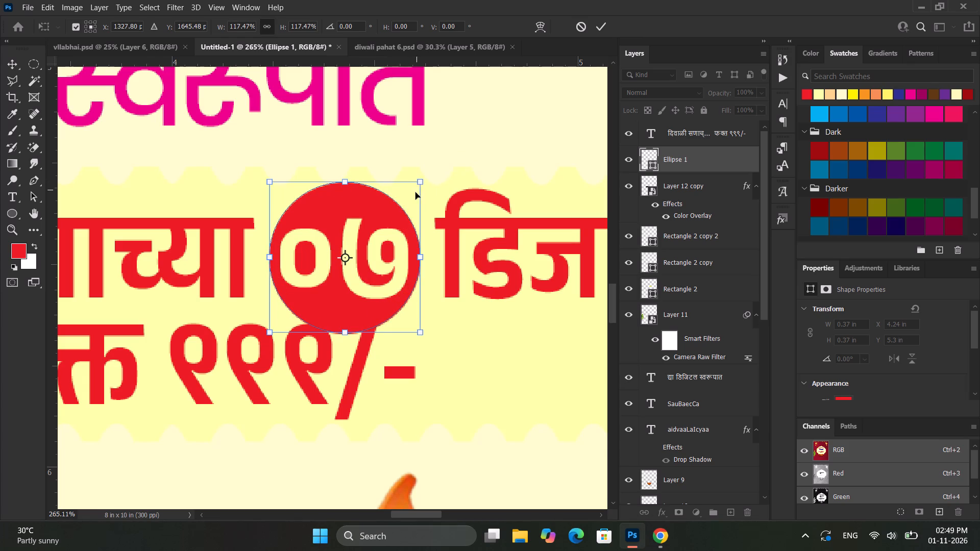
pyautogui.keyDown('alt'); pyautogui.moveTo(421, 182); pyautogui.dragTo(418, 187); pyautogui.keyUp('alt')
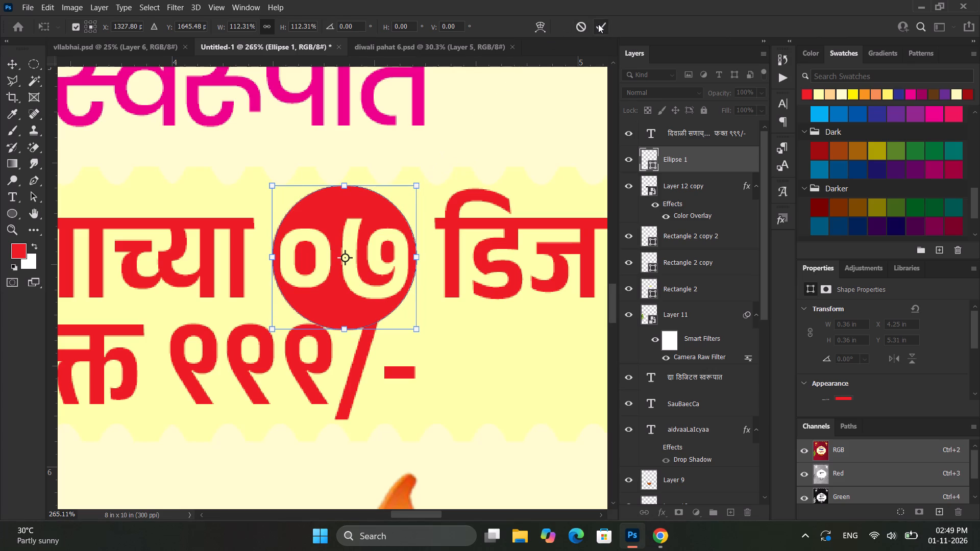
pyautogui.click(598, 24)
# Increase the leading of the second offer line, "फक्त ९९९/-", to lower it slightly beneath the first line.
pyautogui.keyDown('alt'); pyautogui.scroll(-10, 339, 364); pyautogui.keyUp('alt')
pyautogui.click(295, 360)
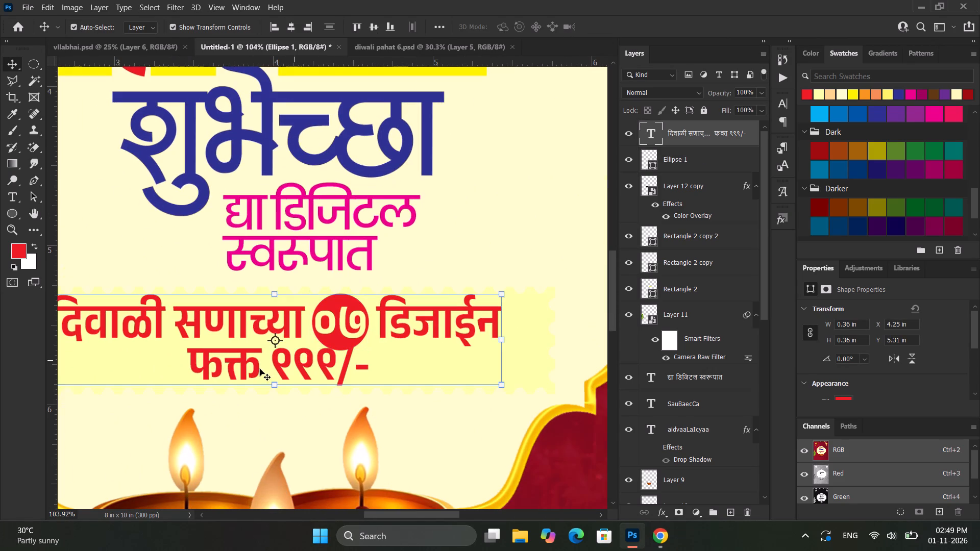
pyautogui.doubleClick(260, 369)
pyautogui.moveTo(180, 355); pyautogui.dragTo(394, 376)
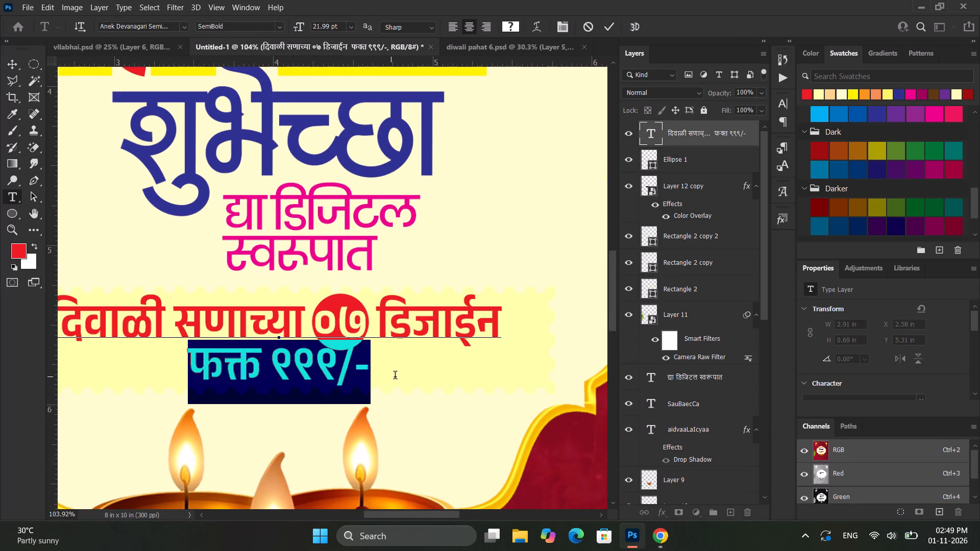
pyautogui.hotkey('alt', 'Down')
pyautogui.hotkey('alt', 'Down')
pyautogui.hotkey('alt', 'Down')
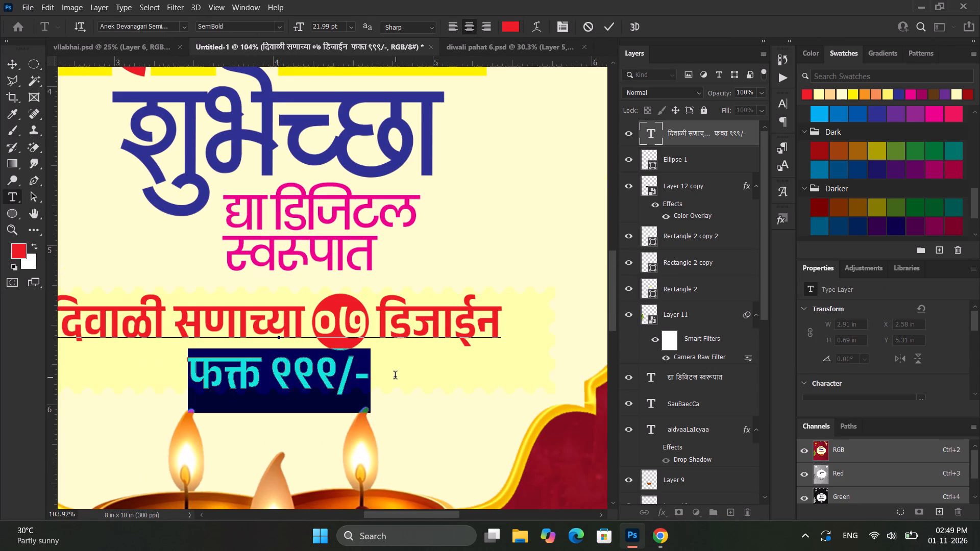
pyautogui.hotkey('ctrl', 'z')
# Set the font size of the price "९९९/-" in the offer text to 25 pt.
pyautogui.moveTo(271, 371); pyautogui.dragTo(275, 371)
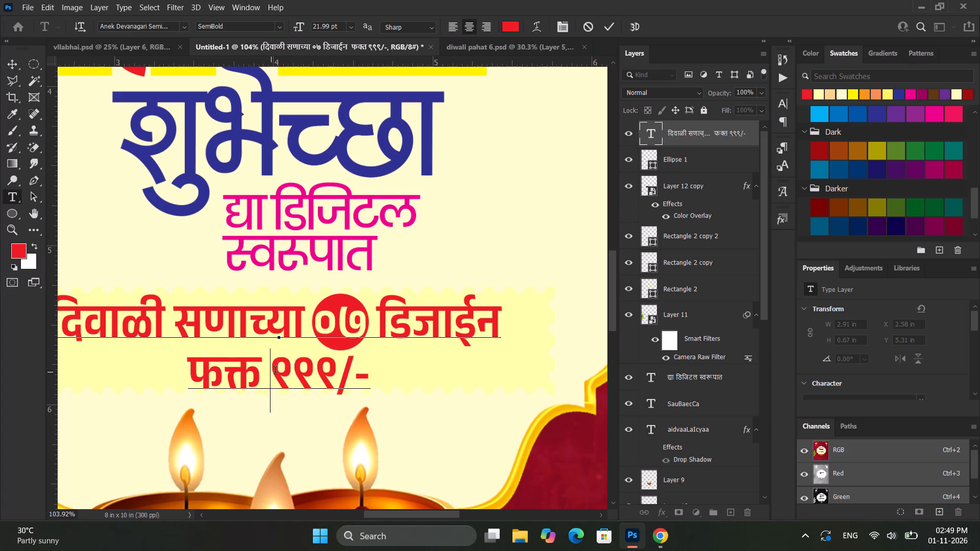
pyautogui.moveTo(275, 371); pyautogui.dragTo(418, 385)
pyautogui.doubleClick(324, 23)
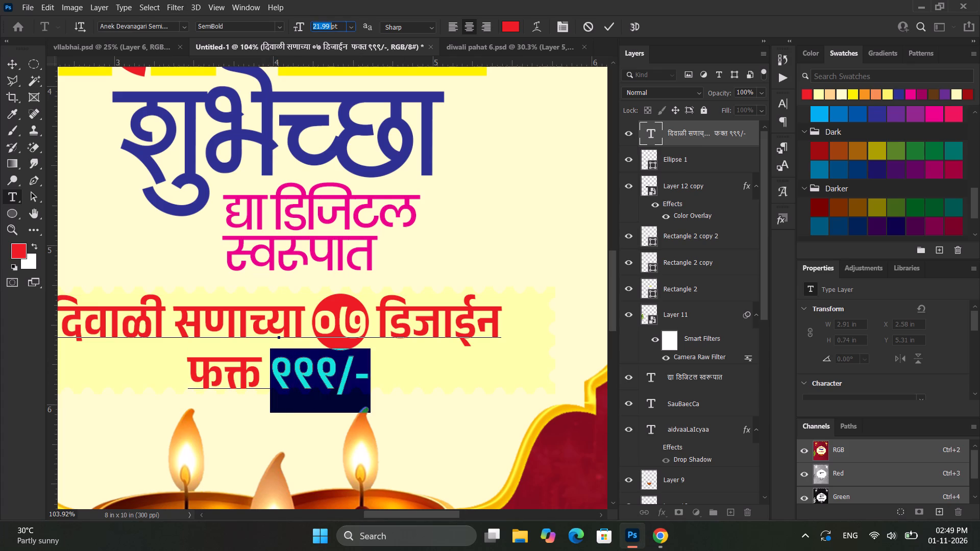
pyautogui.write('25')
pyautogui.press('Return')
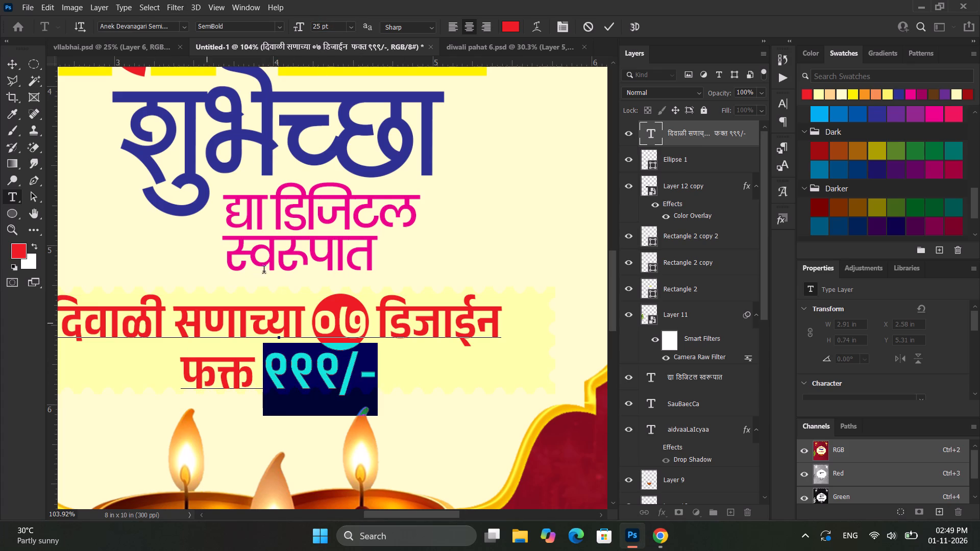
# Set the font size of the price "९९९/-" in the offer text to 30 pt.
pyautogui.doubleClick(318, 23)
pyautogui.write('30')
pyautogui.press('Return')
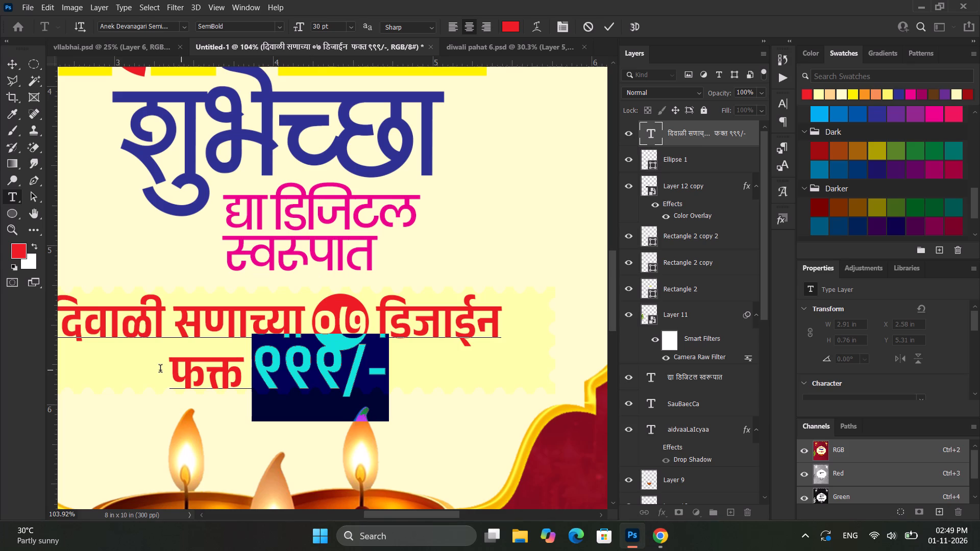
# Increase the leading of the second offer line, "फक्त ९९९/-", to lower it slightly beneath the first line.
pyautogui.moveTo(163, 371); pyautogui.dragTo(521, 401)
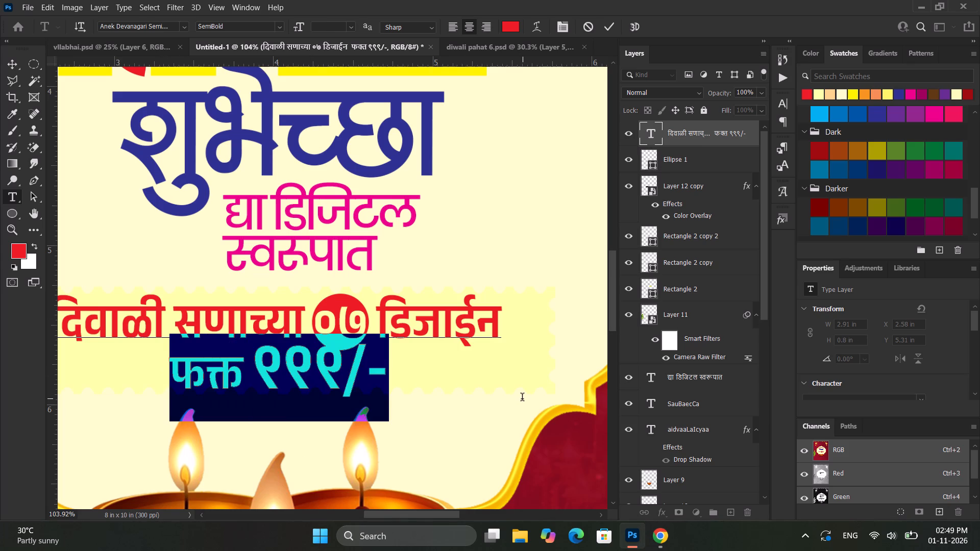
pyautogui.hotkey('alt', 'Down')
pyautogui.hotkey('alt', 'Down')
pyautogui.hotkey('alt', 'Down')
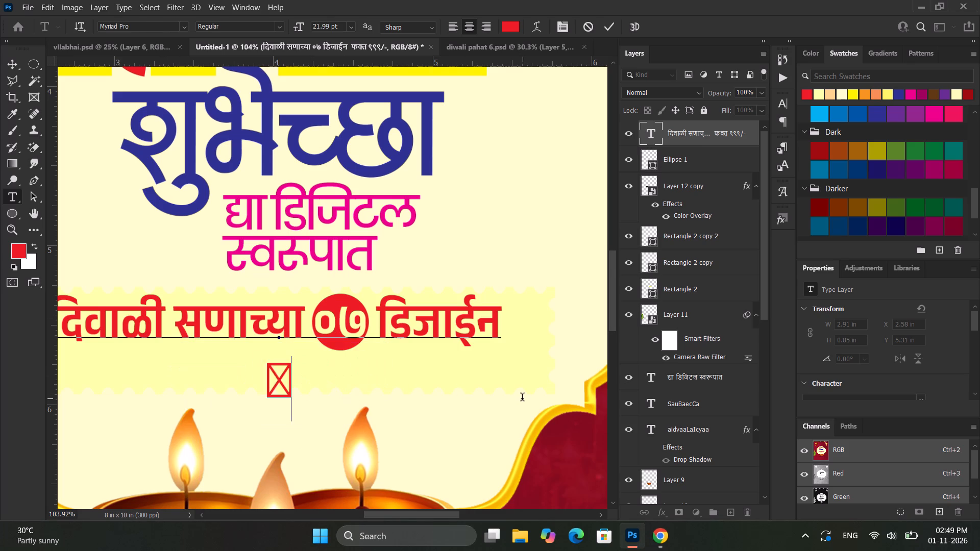
pyautogui.hotkey('ctrl', 'z')
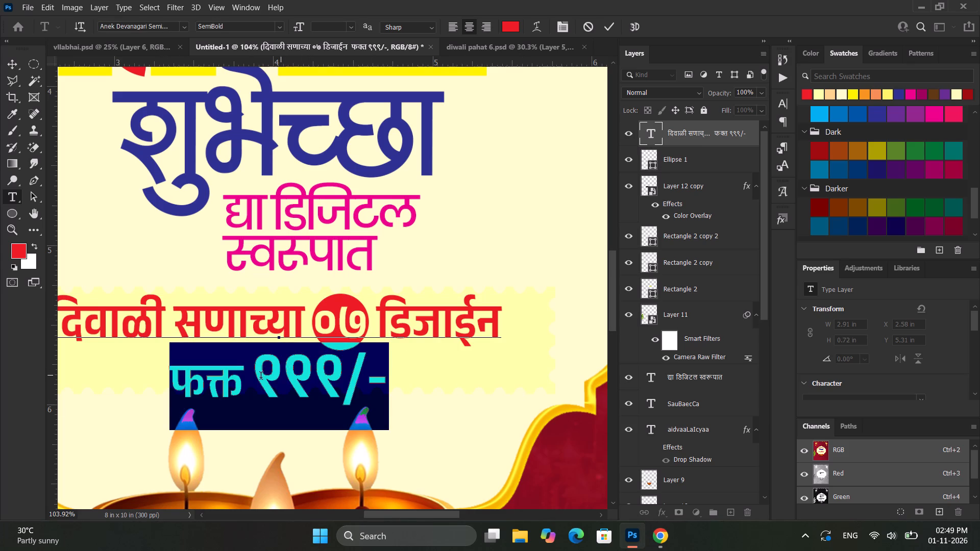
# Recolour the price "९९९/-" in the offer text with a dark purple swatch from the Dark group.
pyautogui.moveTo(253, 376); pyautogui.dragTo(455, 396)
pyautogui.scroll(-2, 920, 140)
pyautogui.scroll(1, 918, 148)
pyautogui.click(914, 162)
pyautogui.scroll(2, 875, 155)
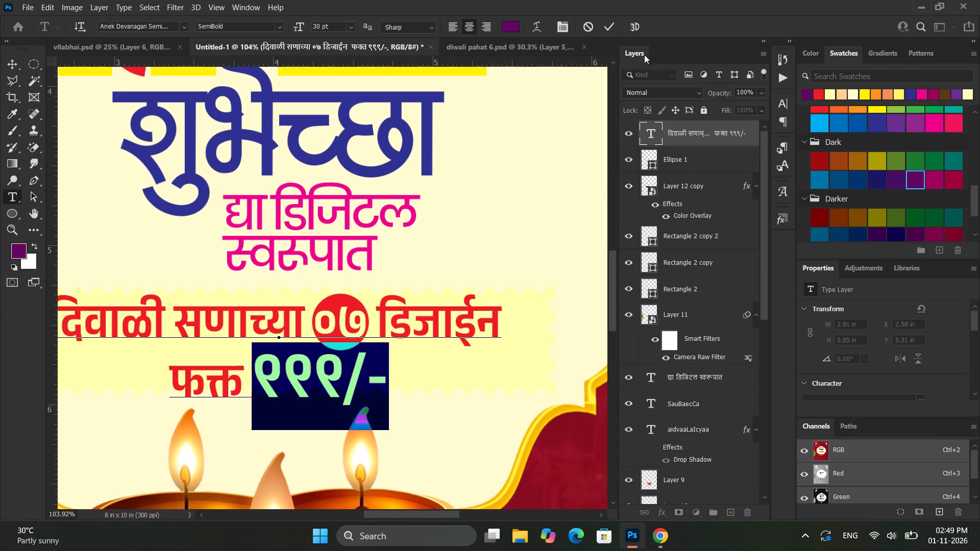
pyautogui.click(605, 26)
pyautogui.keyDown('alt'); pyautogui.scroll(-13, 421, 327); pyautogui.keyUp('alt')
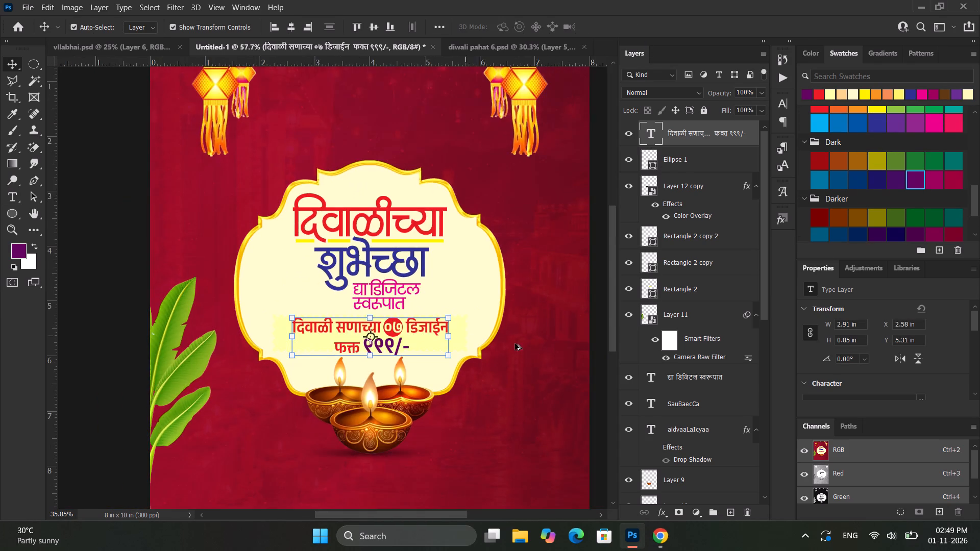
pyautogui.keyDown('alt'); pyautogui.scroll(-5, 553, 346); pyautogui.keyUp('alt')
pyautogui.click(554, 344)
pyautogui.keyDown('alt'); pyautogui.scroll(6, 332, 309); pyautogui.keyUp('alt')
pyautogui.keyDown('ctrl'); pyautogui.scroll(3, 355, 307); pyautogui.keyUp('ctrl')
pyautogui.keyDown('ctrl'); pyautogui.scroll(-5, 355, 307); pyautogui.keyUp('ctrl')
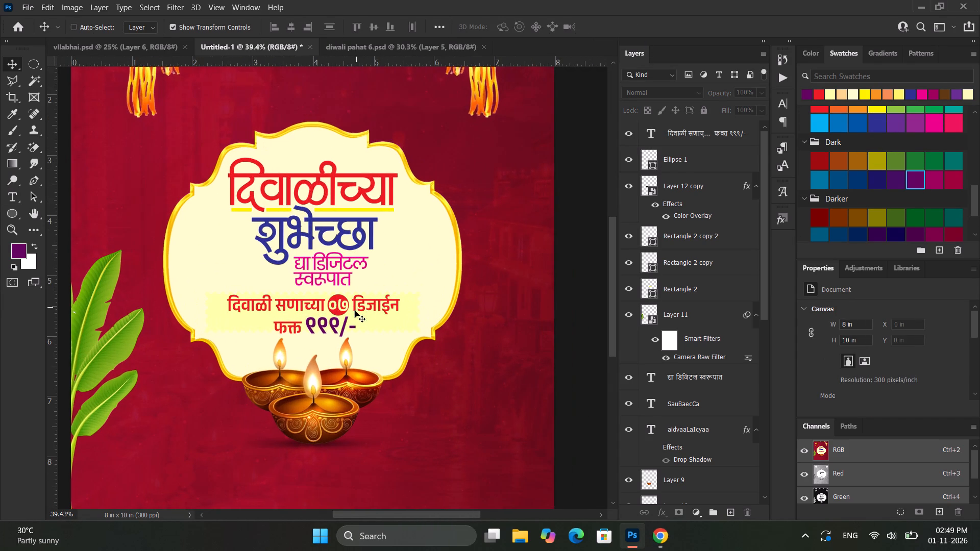
# Recolour the price "९९९/-" with the brighter purple swatch from the Pure group.
pyautogui.keyDown('alt'); pyautogui.scroll(5, 355, 311); pyautogui.keyUp('alt')
pyautogui.keyDown('ctrl'); pyautogui.scroll(9, 322, 339); pyautogui.keyUp('ctrl')
pyautogui.click(333, 337)
pyautogui.doubleClick(328, 329)
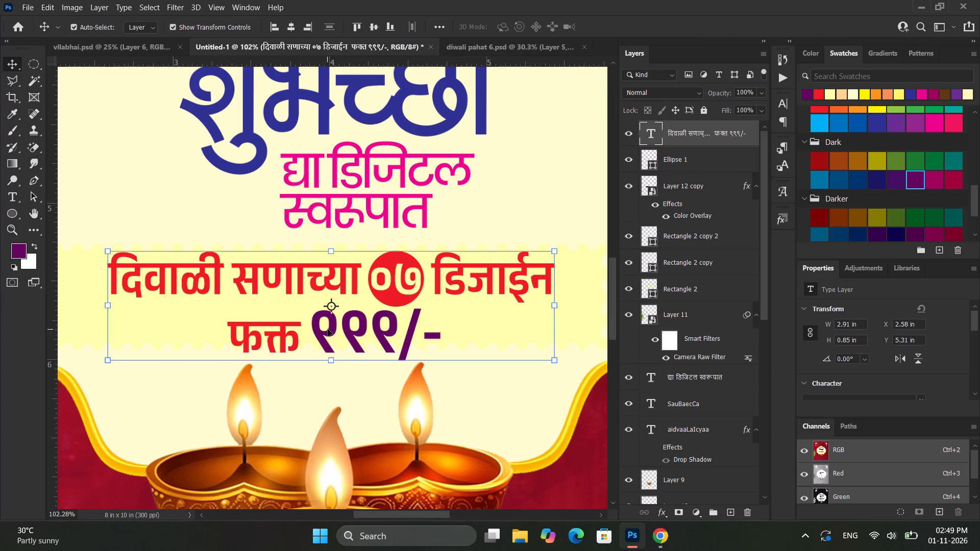
pyautogui.moveTo(310, 320); pyautogui.dragTo(507, 356)
pyautogui.scroll(4, 949, 189)
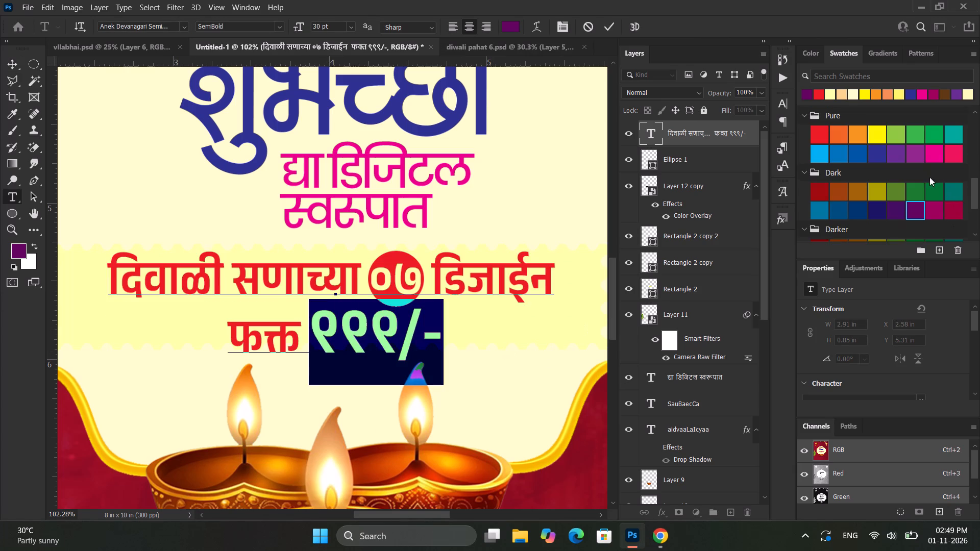
pyautogui.click(915, 157)
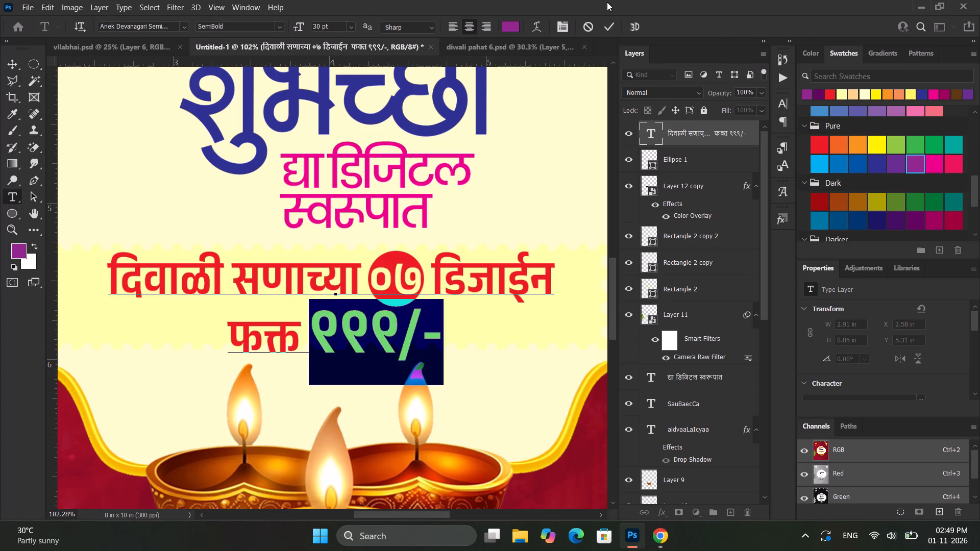
pyautogui.click(608, 28)
pyautogui.keyDown('alt'); pyautogui.scroll(-16, 373, 303); pyautogui.keyUp('alt')
pyautogui.click(521, 302)
pyautogui.keyDown('alt'); pyautogui.scroll(3, 362, 300); pyautogui.keyUp('alt')
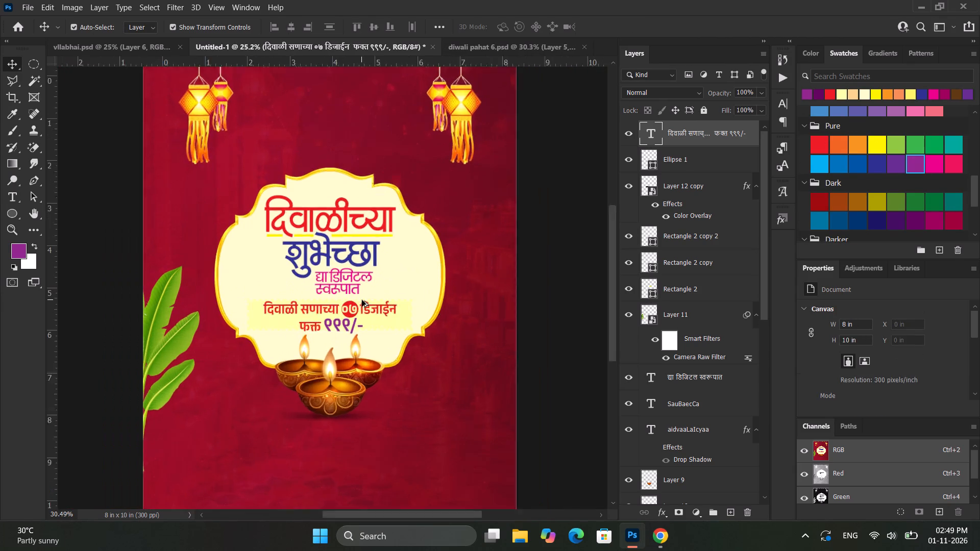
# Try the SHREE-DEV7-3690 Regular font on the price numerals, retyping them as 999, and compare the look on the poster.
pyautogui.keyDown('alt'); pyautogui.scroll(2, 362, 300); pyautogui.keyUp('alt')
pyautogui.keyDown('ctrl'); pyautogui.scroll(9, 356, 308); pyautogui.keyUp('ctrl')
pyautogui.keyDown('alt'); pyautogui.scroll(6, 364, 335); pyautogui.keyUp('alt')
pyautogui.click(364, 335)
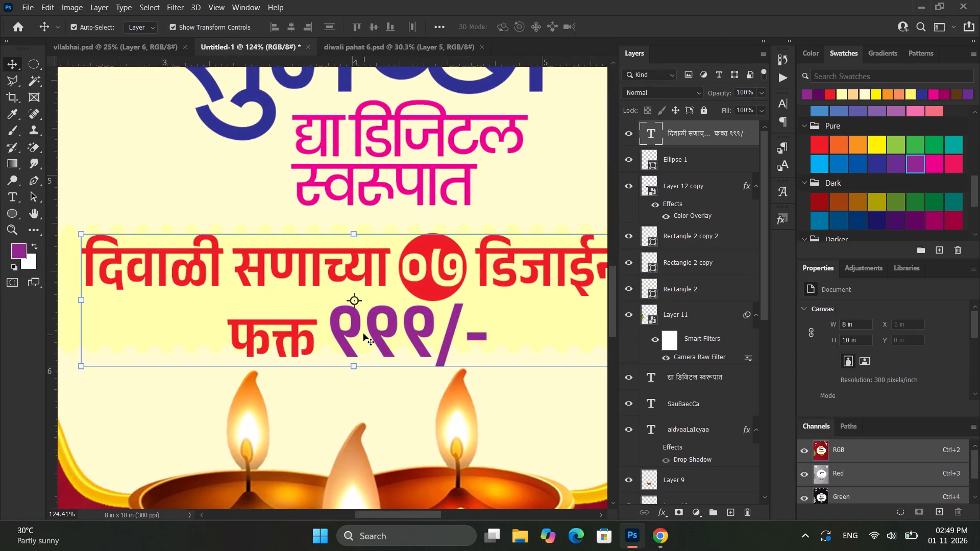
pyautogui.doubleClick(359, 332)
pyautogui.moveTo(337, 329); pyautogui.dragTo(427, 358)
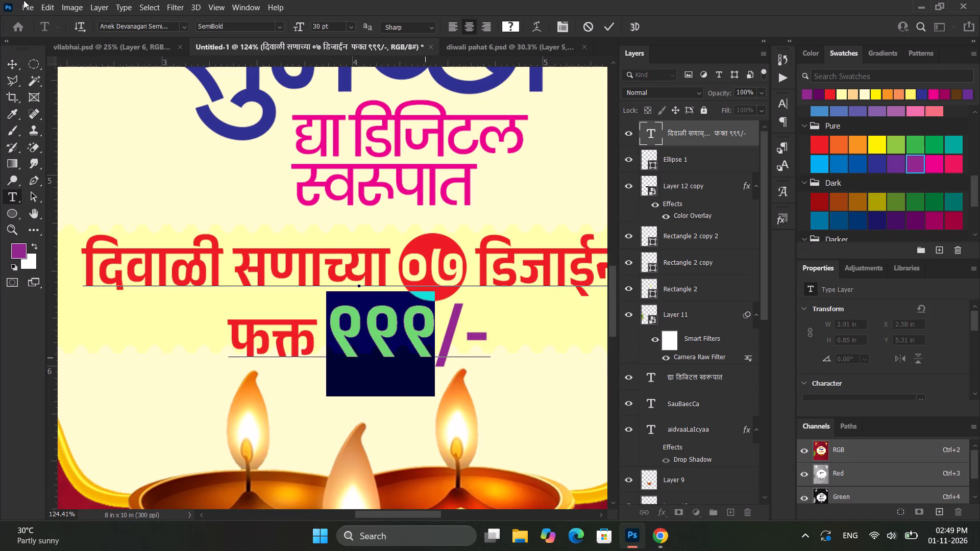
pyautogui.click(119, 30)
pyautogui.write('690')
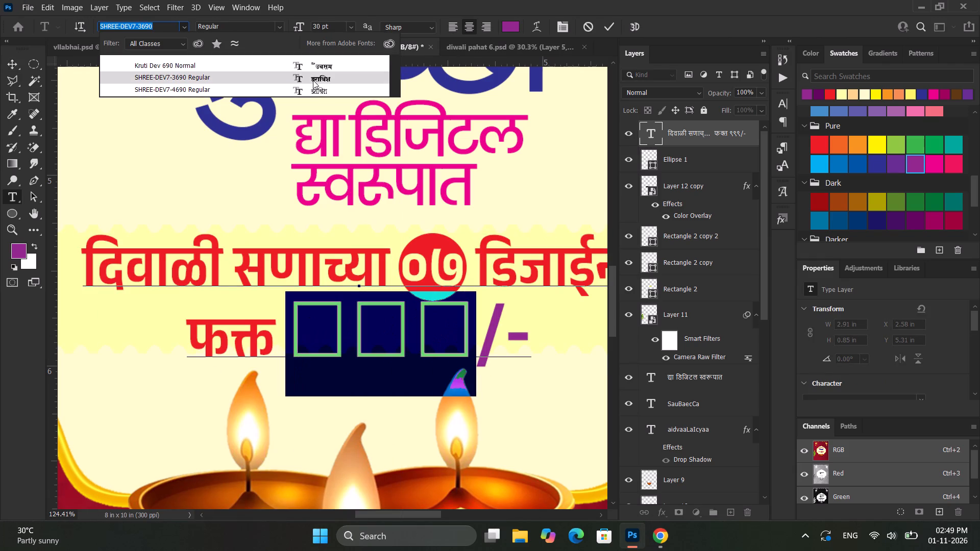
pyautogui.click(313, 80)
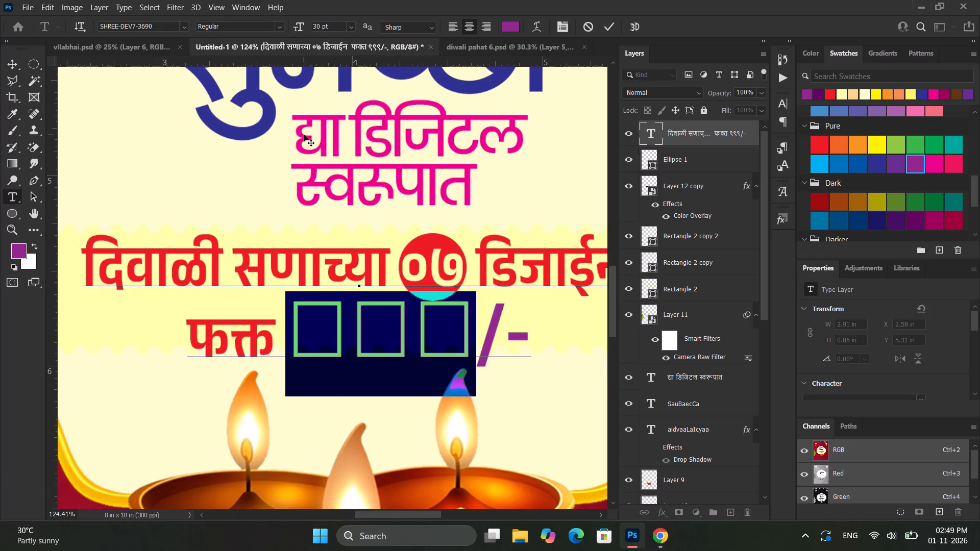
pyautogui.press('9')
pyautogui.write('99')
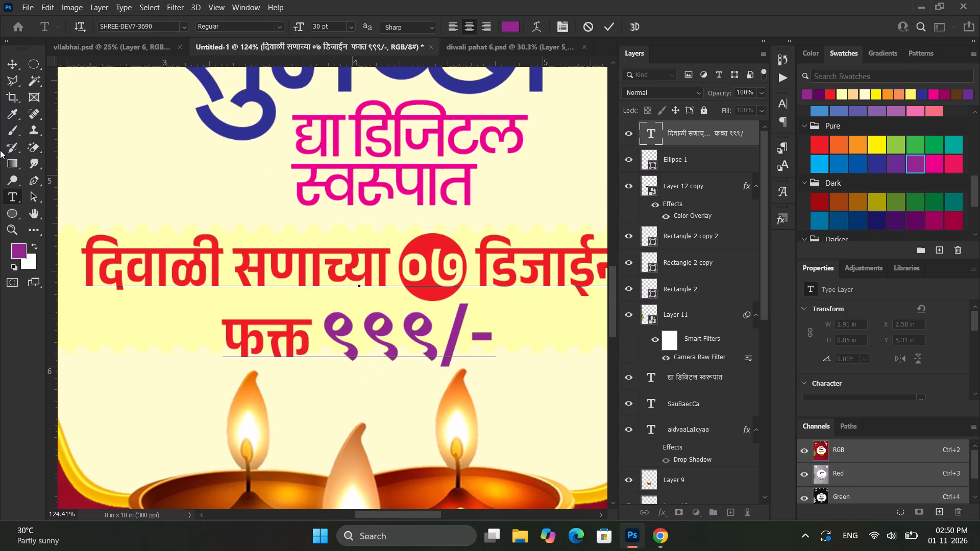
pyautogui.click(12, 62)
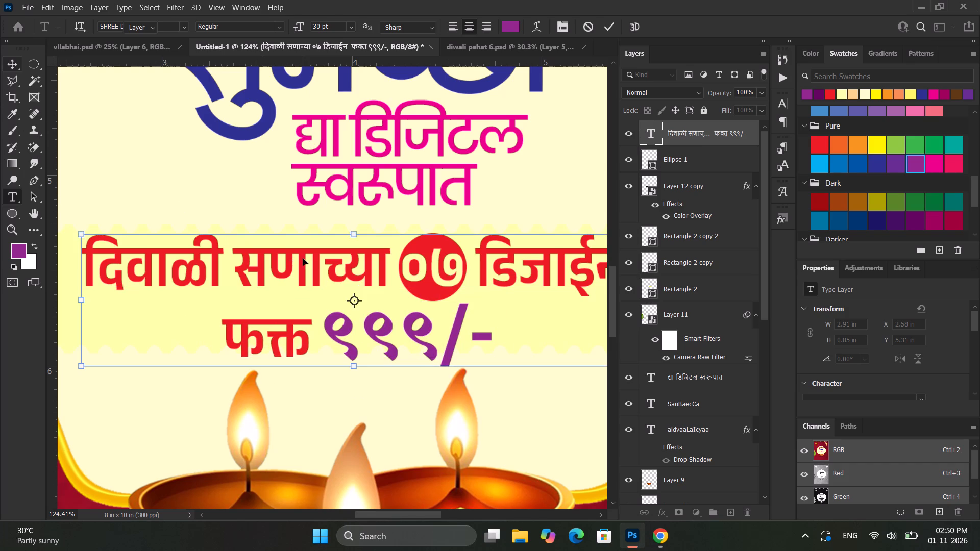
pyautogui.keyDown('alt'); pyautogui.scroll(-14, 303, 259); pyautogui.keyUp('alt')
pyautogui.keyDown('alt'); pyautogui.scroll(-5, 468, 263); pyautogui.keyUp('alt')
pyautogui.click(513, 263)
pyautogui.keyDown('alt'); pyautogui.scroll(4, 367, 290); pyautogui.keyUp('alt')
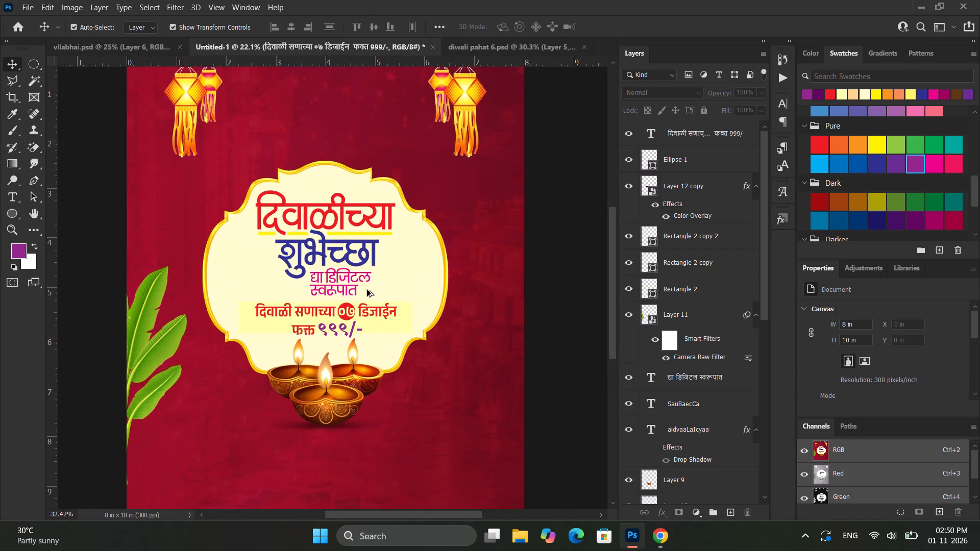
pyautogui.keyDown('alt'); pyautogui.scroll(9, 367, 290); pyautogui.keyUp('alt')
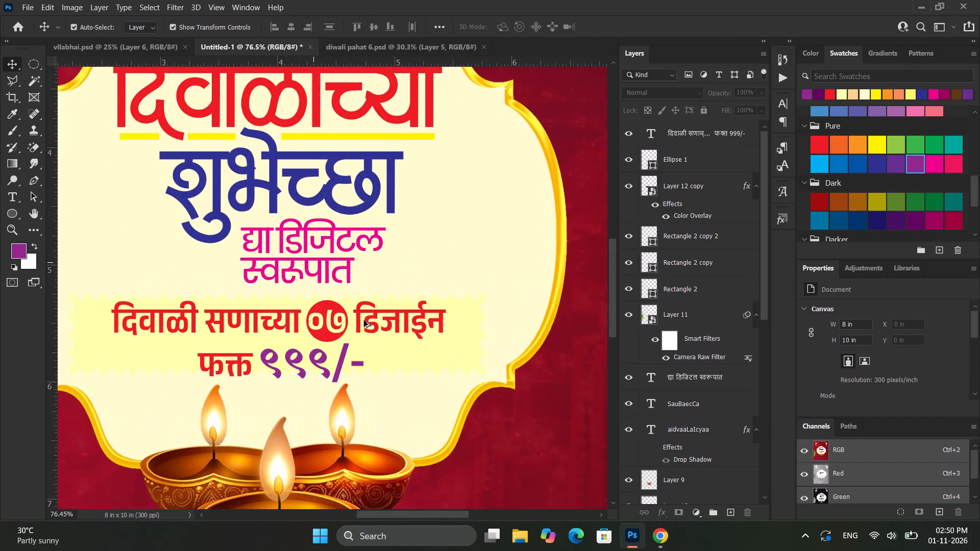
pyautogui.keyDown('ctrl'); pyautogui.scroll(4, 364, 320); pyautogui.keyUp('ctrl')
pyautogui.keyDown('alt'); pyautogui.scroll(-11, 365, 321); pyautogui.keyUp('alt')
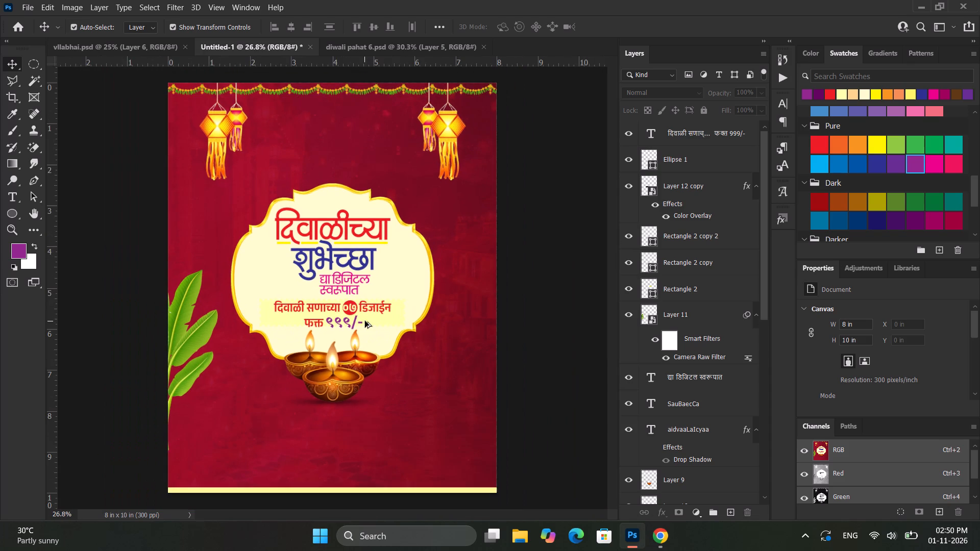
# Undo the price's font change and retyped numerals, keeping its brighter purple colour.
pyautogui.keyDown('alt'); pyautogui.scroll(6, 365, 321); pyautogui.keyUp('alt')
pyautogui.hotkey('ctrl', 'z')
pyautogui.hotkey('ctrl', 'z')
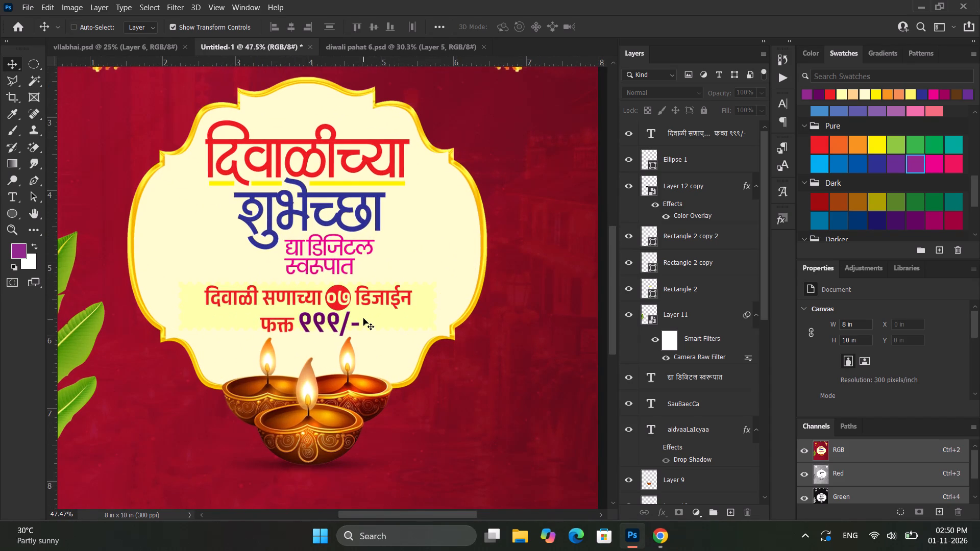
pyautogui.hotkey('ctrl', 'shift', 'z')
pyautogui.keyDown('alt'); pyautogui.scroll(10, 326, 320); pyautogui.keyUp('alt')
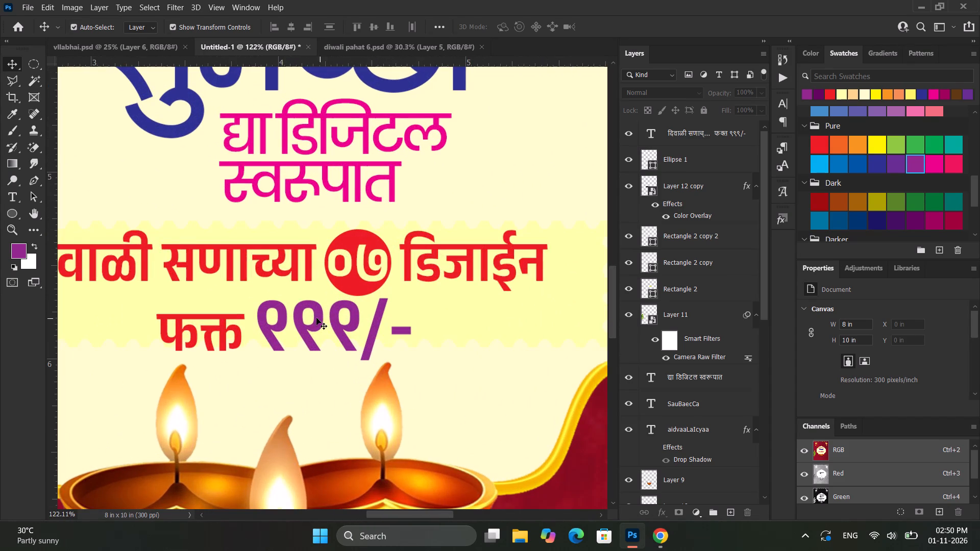
# Change the font of the entire two-line offer text to Anek Devanagari Bold.
pyautogui.click(316, 317)
pyautogui.keyDown('alt'); pyautogui.scroll(-3, 316, 317); pyautogui.keyUp('alt')
pyautogui.keyDown('ctrl'); pyautogui.scroll(3, 318, 318); pyautogui.keyUp('ctrl')
pyautogui.keyDown('alt'); pyautogui.scroll(-4, 331, 317); pyautogui.keyUp('alt')
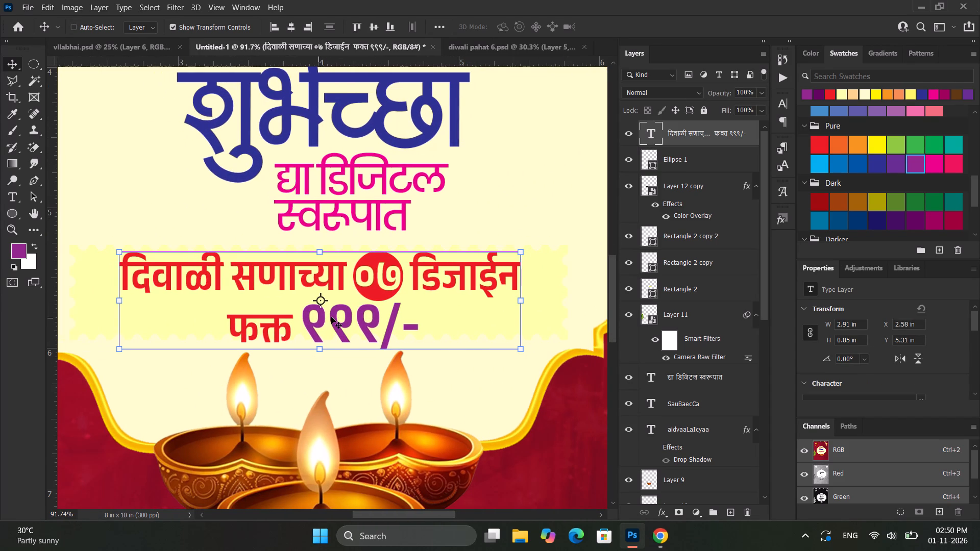
pyautogui.doubleClick(423, 228)
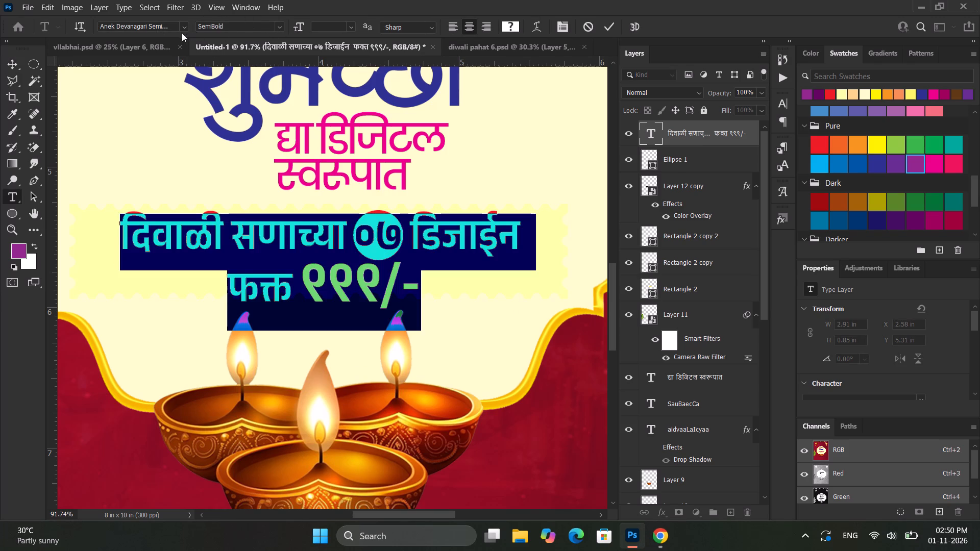
pyautogui.click(170, 23)
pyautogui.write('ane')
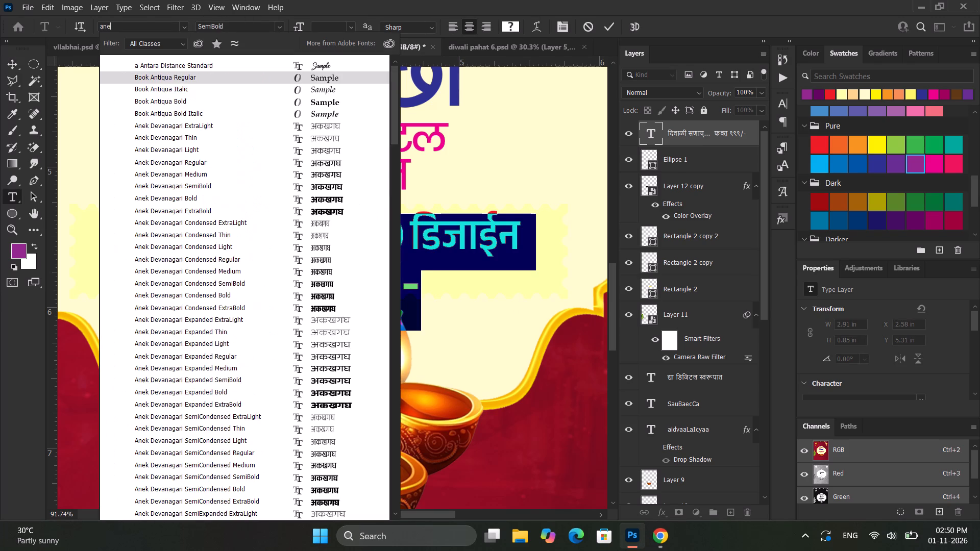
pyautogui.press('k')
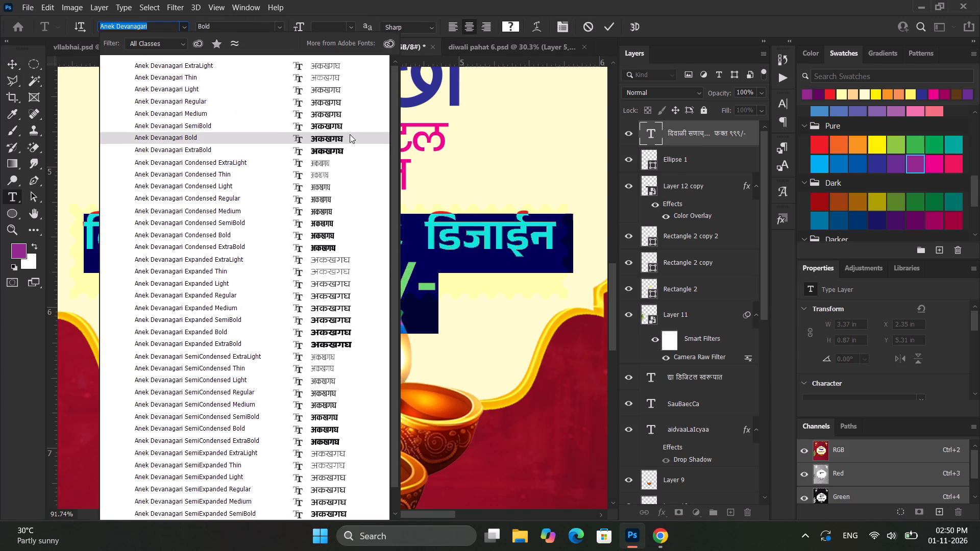
pyautogui.click(350, 134)
pyautogui.scroll(-12, 966, 419)
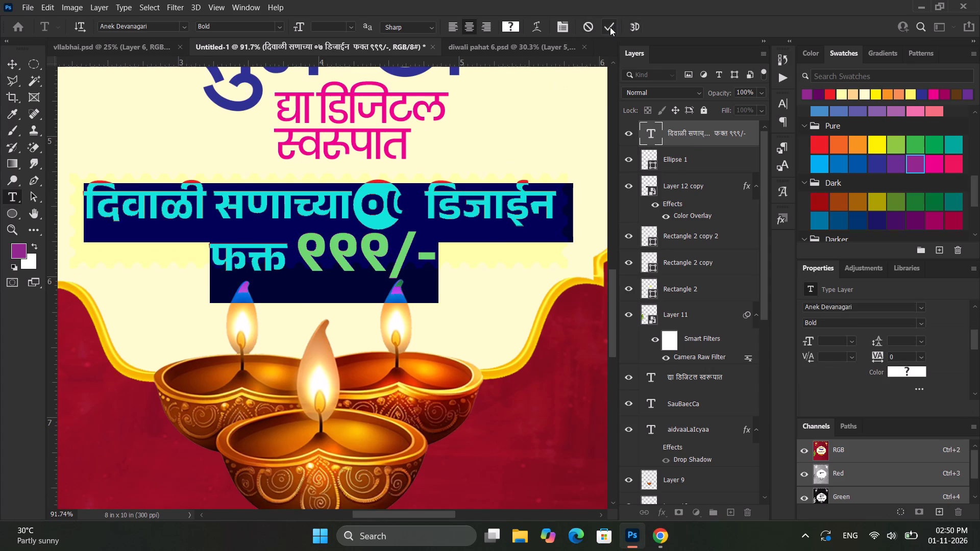
pyautogui.click(610, 27)
# Move the red circle onto the "०७" in the offer text and enlarge it to about 0.39 in across.
pyautogui.click(372, 190)
pyautogui.keyDown('alt'); pyautogui.scroll(5, 385, 187); pyautogui.keyUp('alt')
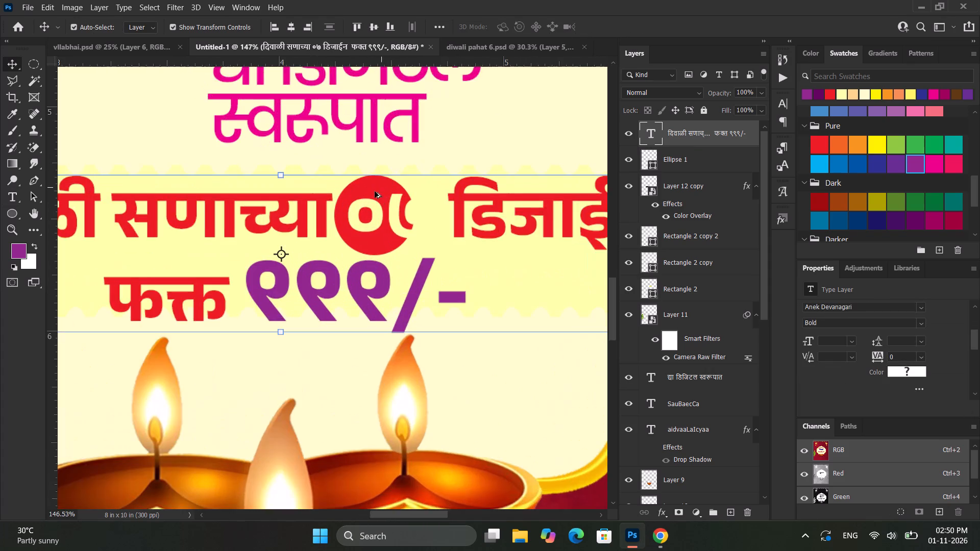
pyautogui.keyDown('alt'); pyautogui.scroll(4, 375, 191); pyautogui.keyUp('alt')
pyautogui.click(728, 162)
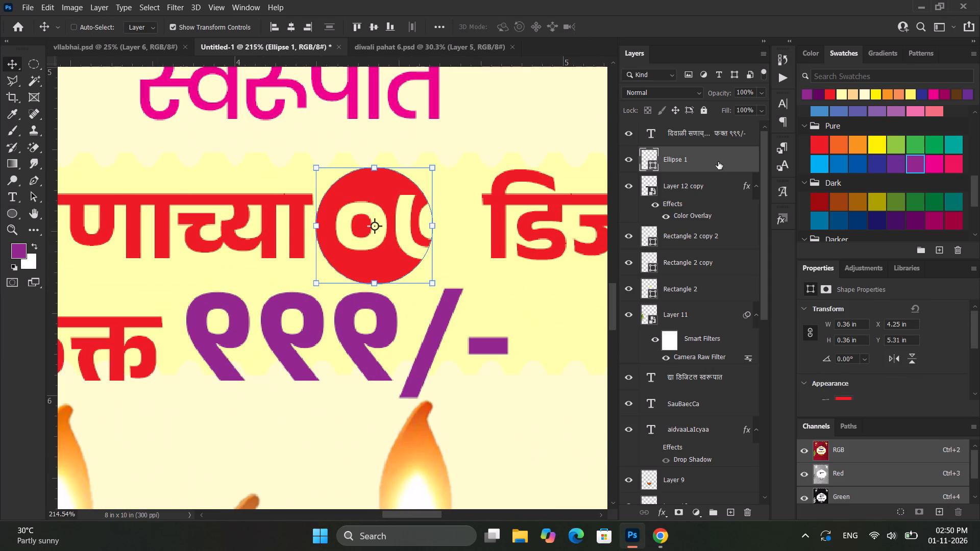
pyautogui.hotkey('ctrl', 't')
pyautogui.moveTo(338, 187); pyautogui.dragTo(367, 183)
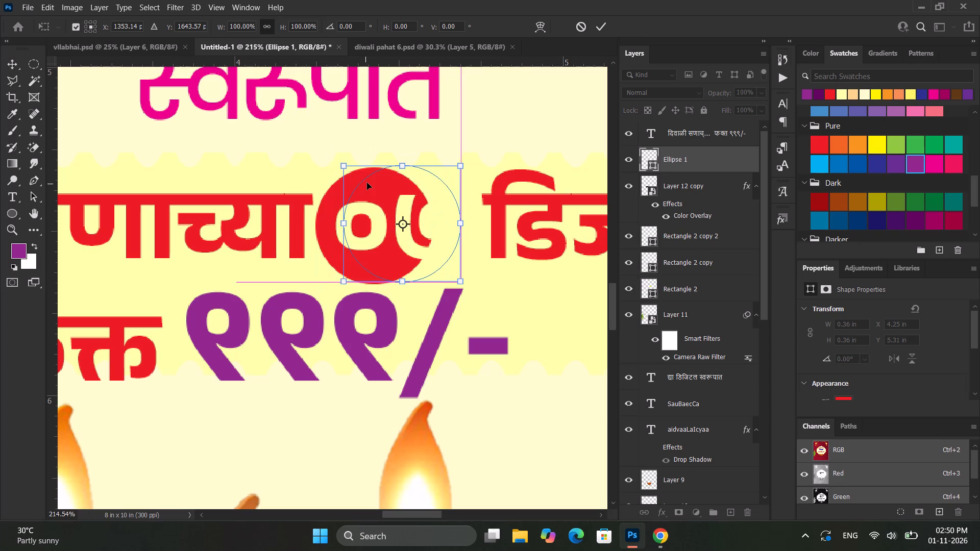
pyautogui.keyDown('alt'); pyautogui.click(462, 222); pyautogui.keyUp('alt')
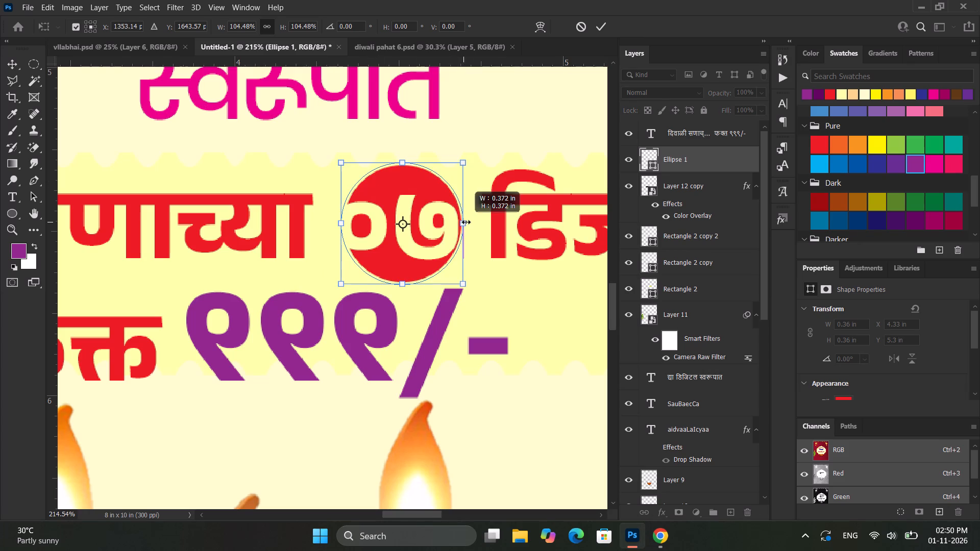
pyautogui.moveTo(435, 184); pyautogui.dragTo(432, 185)
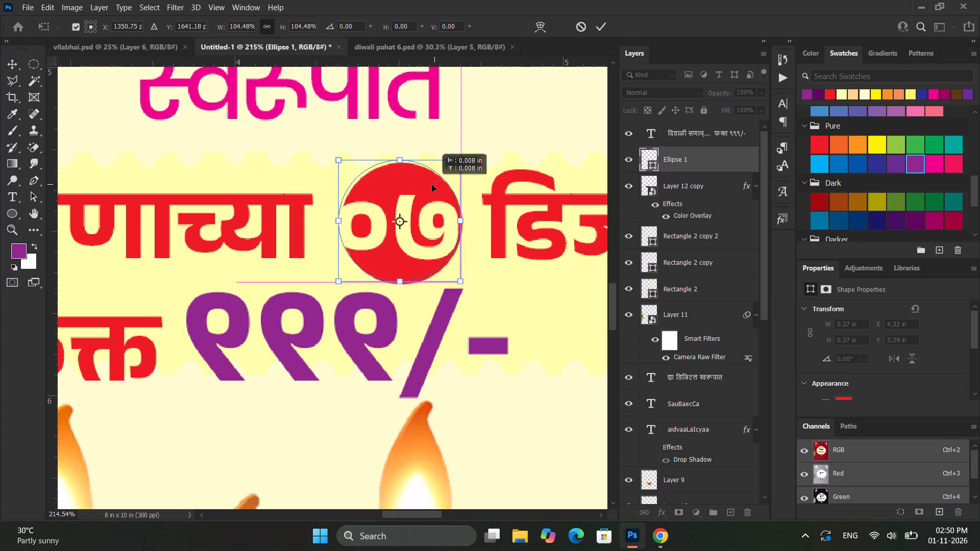
pyautogui.moveTo(432, 185); pyautogui.dragTo(430, 187)
pyautogui.keyDown('alt'); pyautogui.moveTo(462, 228); pyautogui.dragTo(470, 227); pyautogui.keyUp('alt')
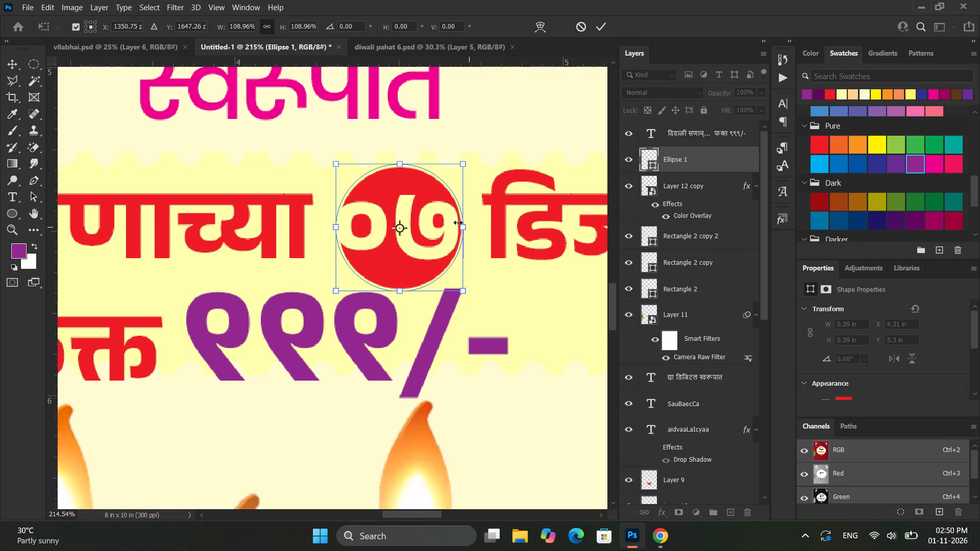
# Fine-tune the red circle's position so the "०७" sits centred inside it, and apply the transform.
pyautogui.moveTo(394, 184); pyautogui.dragTo(396, 177)
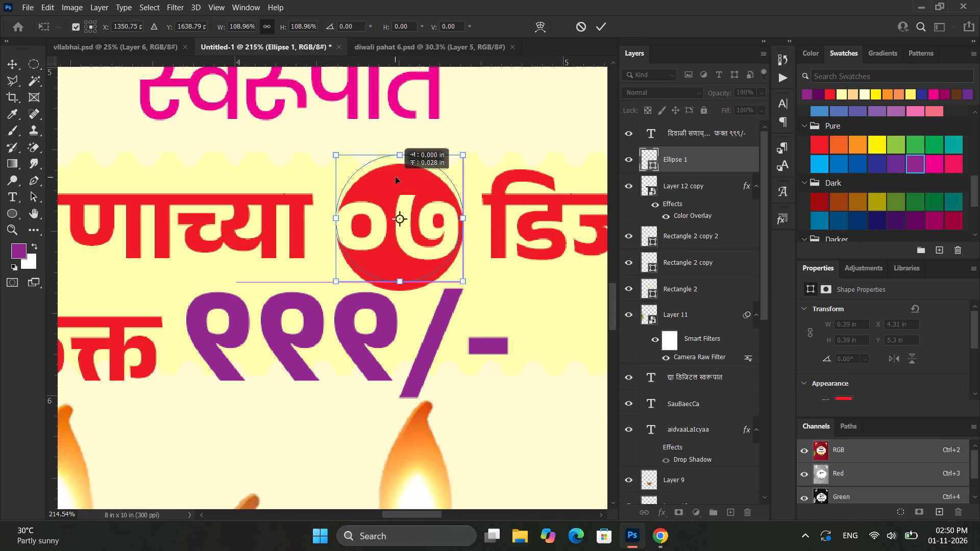
pyautogui.moveTo(396, 177); pyautogui.dragTo(394, 179)
pyautogui.hotkey('shift', 'Down')
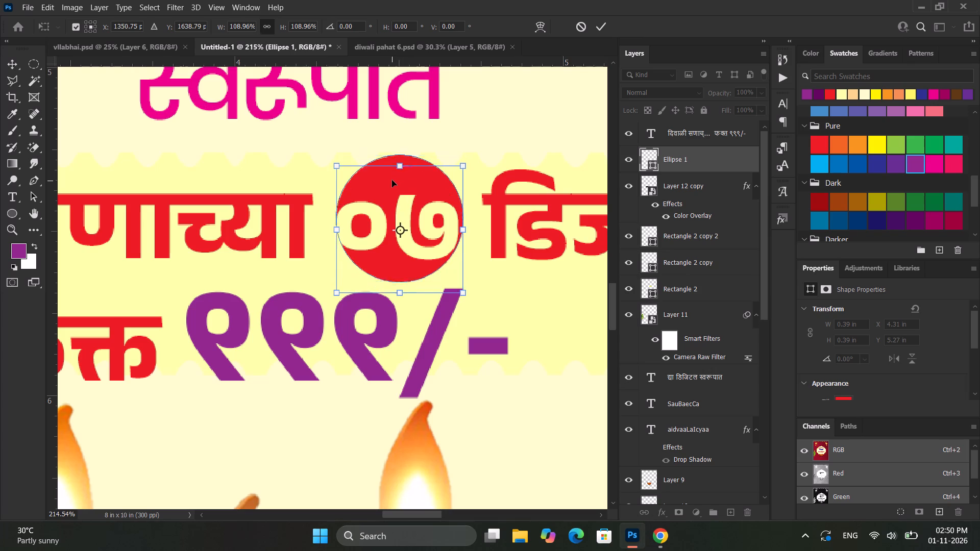
pyautogui.press('Up')
pyautogui.press('Up')
pyautogui.press('Up')
pyautogui.press('Left')
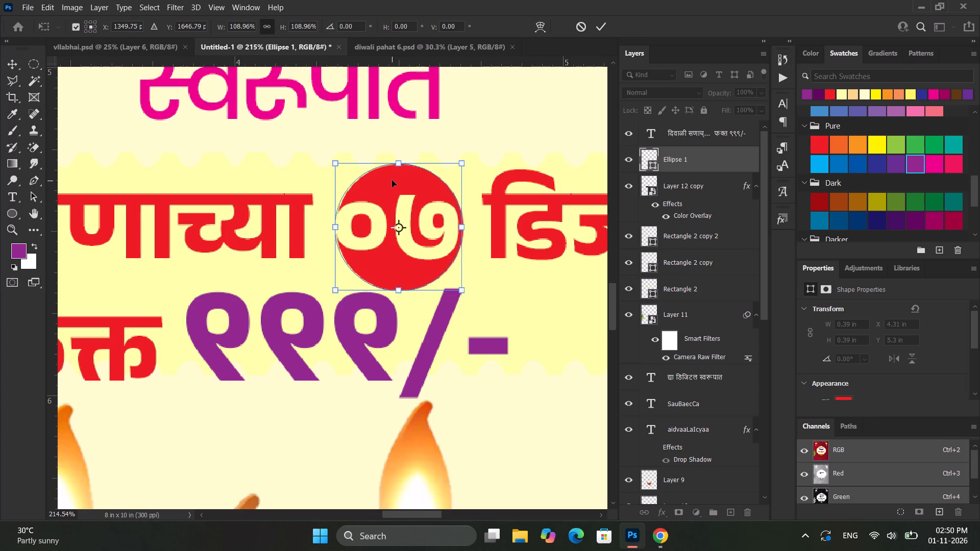
pyautogui.press('Left')
pyautogui.press('Down')
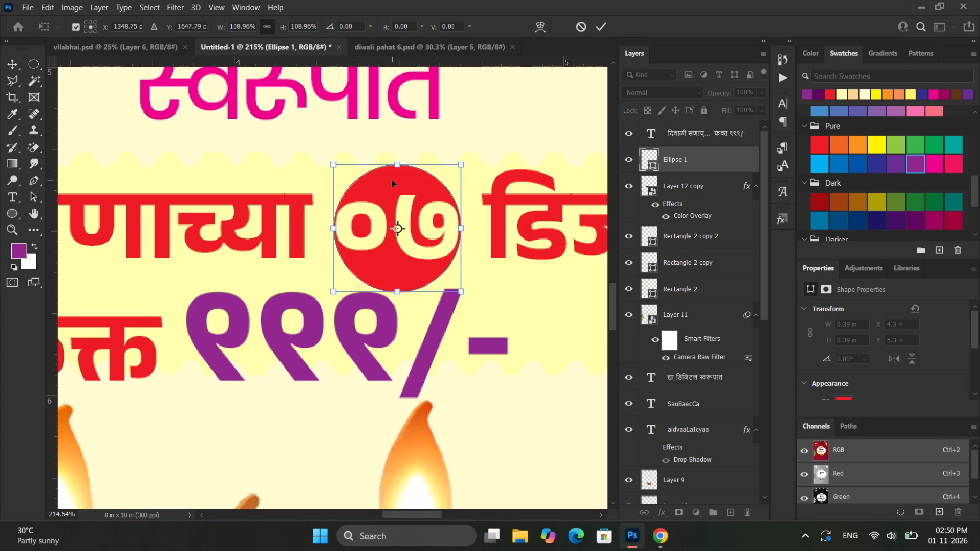
pyautogui.press('Up')
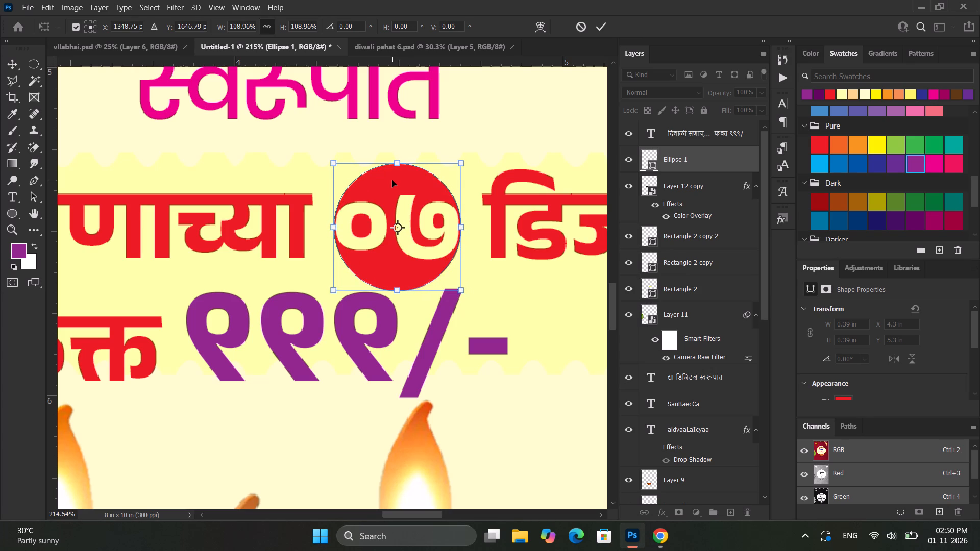
pyautogui.keyDown('alt'); pyautogui.scroll(-8, 391, 179); pyautogui.keyUp('alt')
pyautogui.click(600, 22)
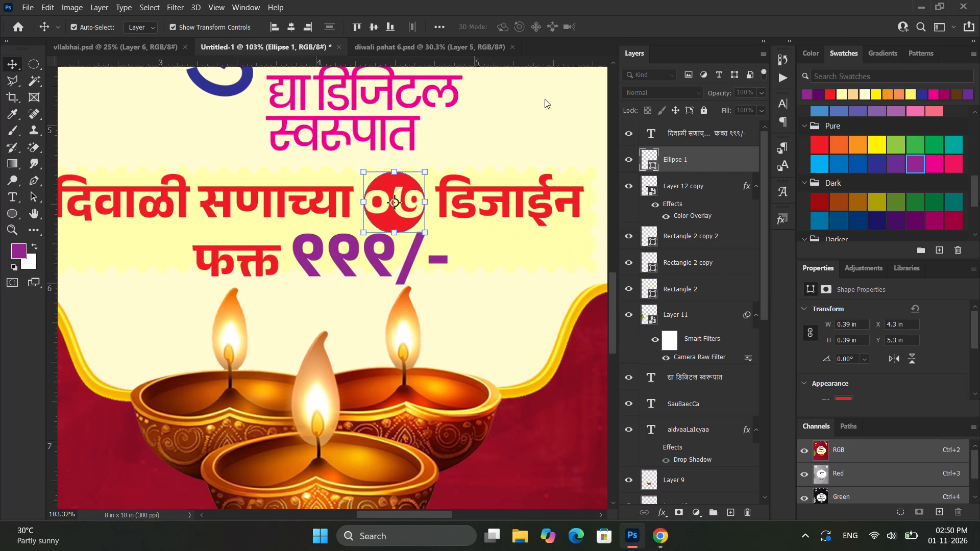
# Enlarge the red circle behind "०७" about its centre to about 0.41 in across.
pyautogui.click(537, 109)
pyautogui.scroll(-15, 527, 131)
pyautogui.keyDown('alt'); pyautogui.scroll(-6, 544, 171); pyautogui.keyUp('alt')
pyautogui.click(566, 222)
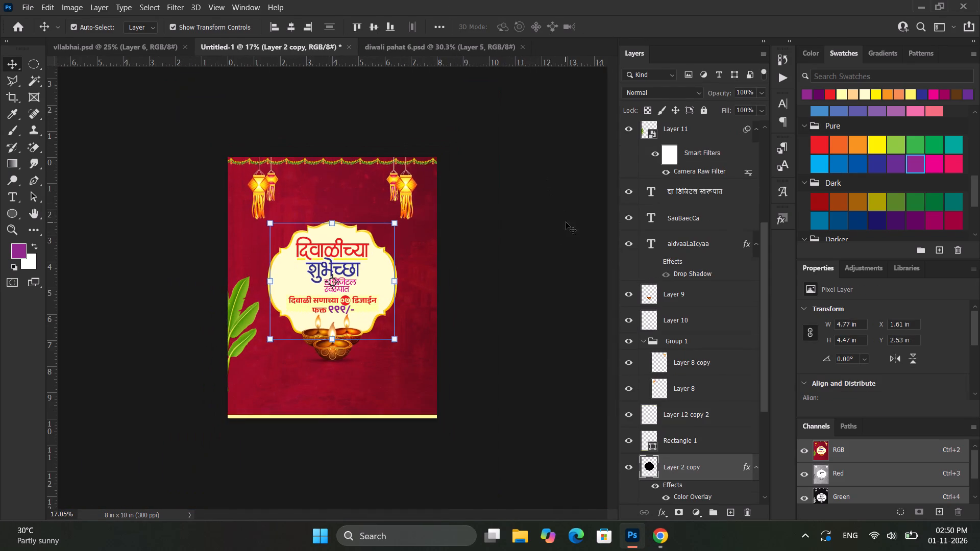
pyautogui.keyDown('alt'); pyautogui.scroll(20, 318, 305); pyautogui.keyUp('alt')
pyautogui.keyDown('alt'); pyautogui.scroll(8, 318, 305); pyautogui.keyUp('alt')
pyautogui.click(350, 318)
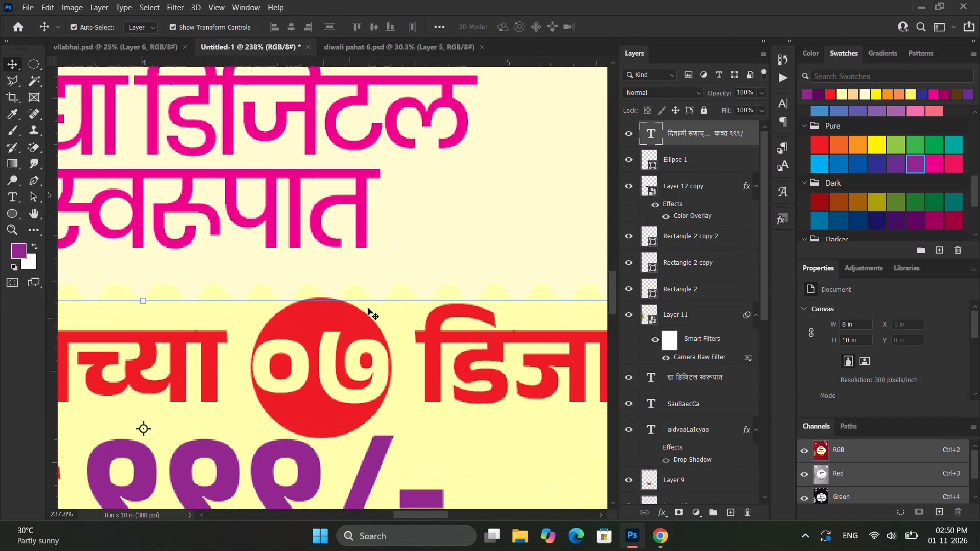
pyautogui.click(313, 314)
pyautogui.click(696, 168)
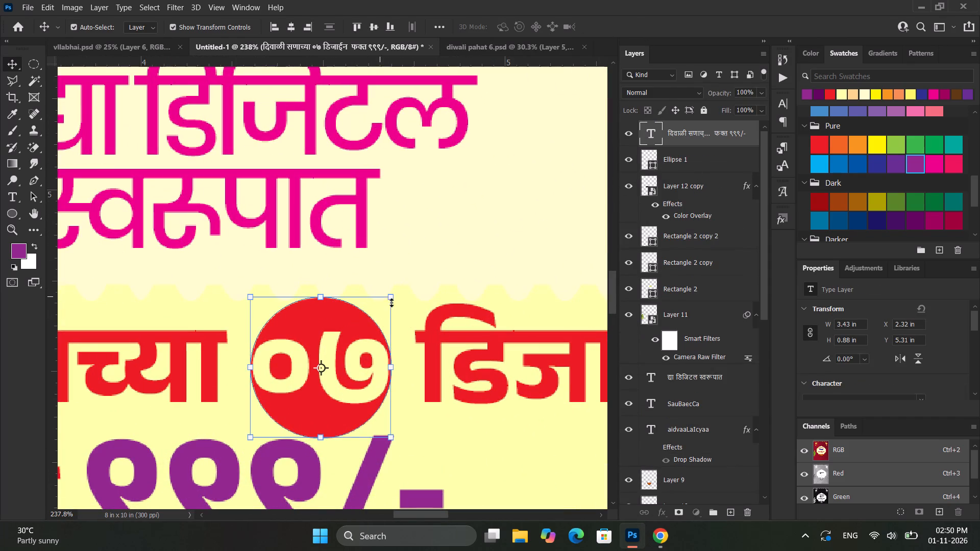
pyautogui.keyDown('alt'); pyautogui.moveTo(392, 302); pyautogui.dragTo(394, 294); pyautogui.keyUp('alt')
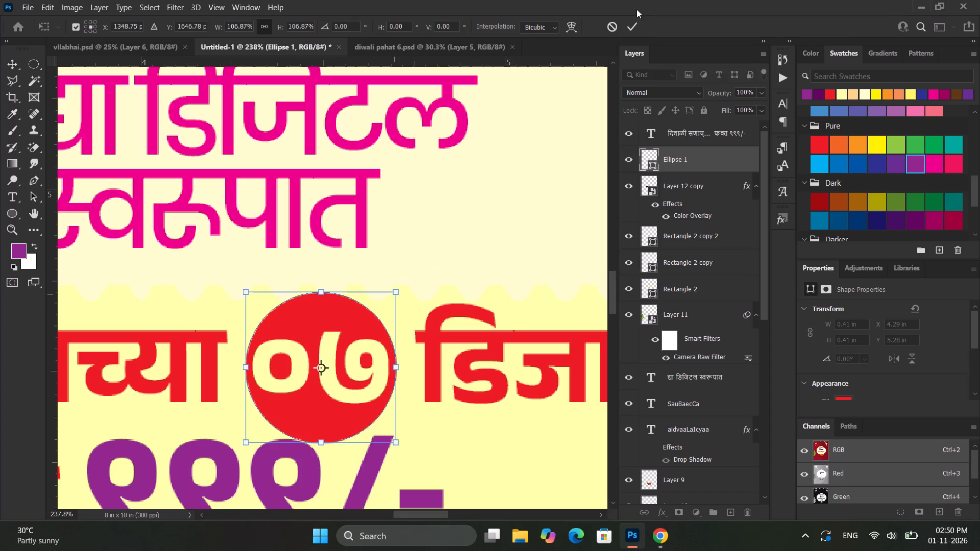
pyautogui.click(631, 24)
# Nudge the red circle slightly upward, about 2 px overall, to centre it vertically on the "०७".
pyautogui.scroll(-14, 471, 260)
pyautogui.keyDown('alt'); pyautogui.scroll(-5, 514, 269); pyautogui.keyUp('alt')
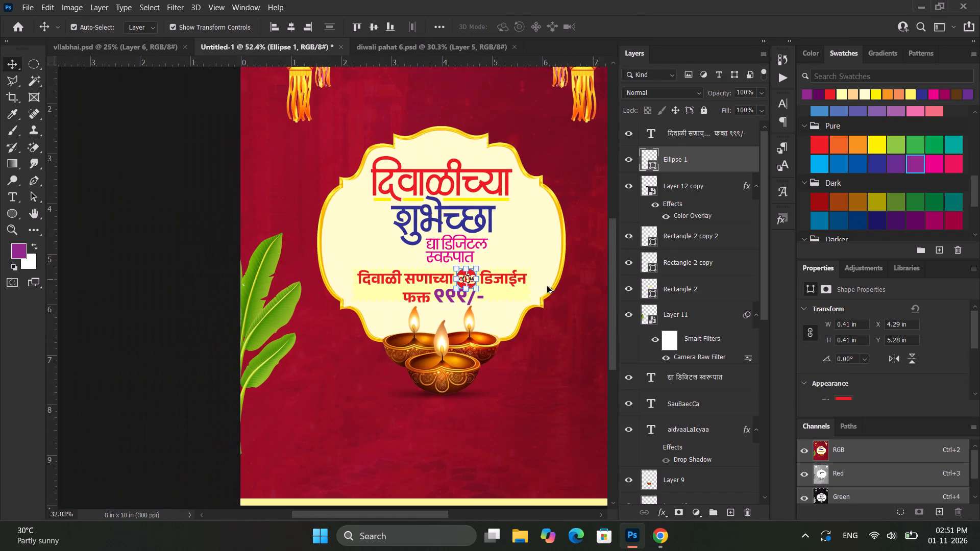
pyautogui.click(587, 298)
pyautogui.keyDown('alt'); pyautogui.scroll(-7, 507, 309); pyautogui.keyUp('alt')
pyautogui.click(507, 308)
pyautogui.keyDown('alt'); pyautogui.scroll(10, 360, 304); pyautogui.keyUp('alt')
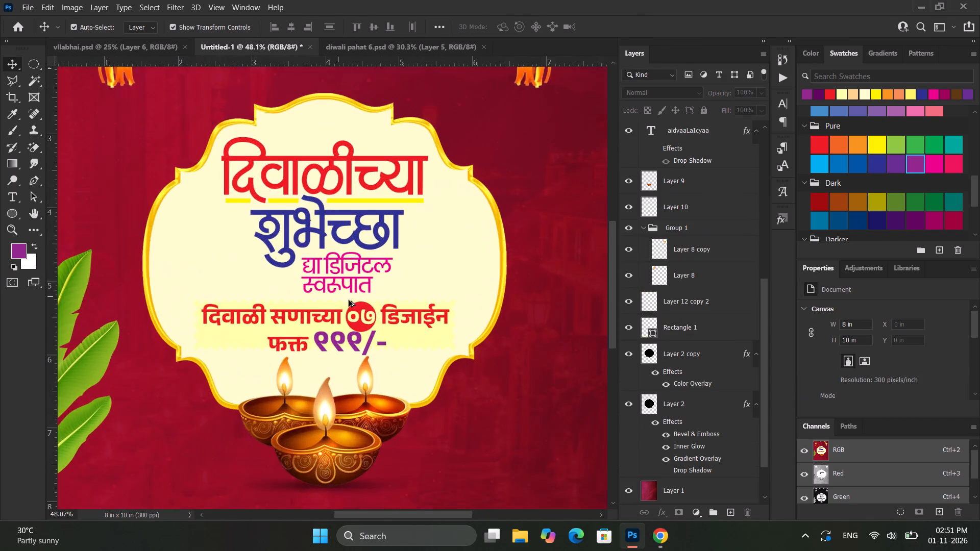
pyautogui.keyDown('alt'); pyautogui.scroll(12, 349, 300); pyautogui.keyUp('alt')
pyautogui.click(368, 305)
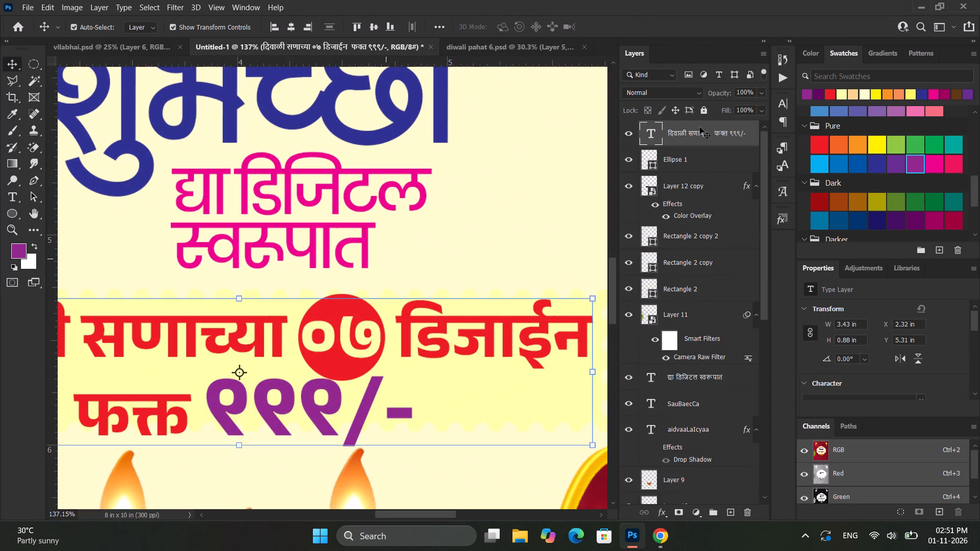
pyautogui.click(722, 164)
pyautogui.hotkey('shift', 'Up')
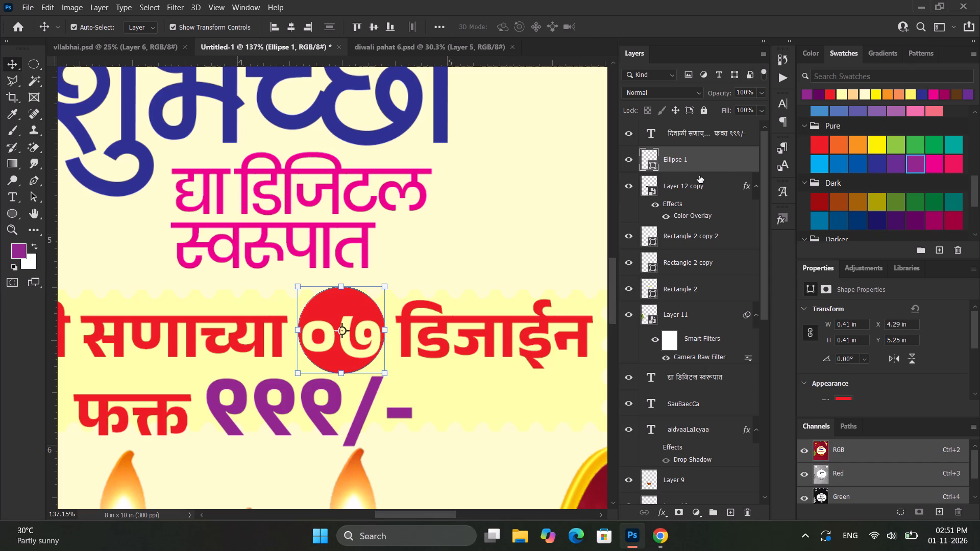
pyautogui.press('Down')
pyautogui.press('Down')
pyautogui.press('Down')
pyautogui.press('Down')
pyautogui.press('Down')
pyautogui.press('Down')
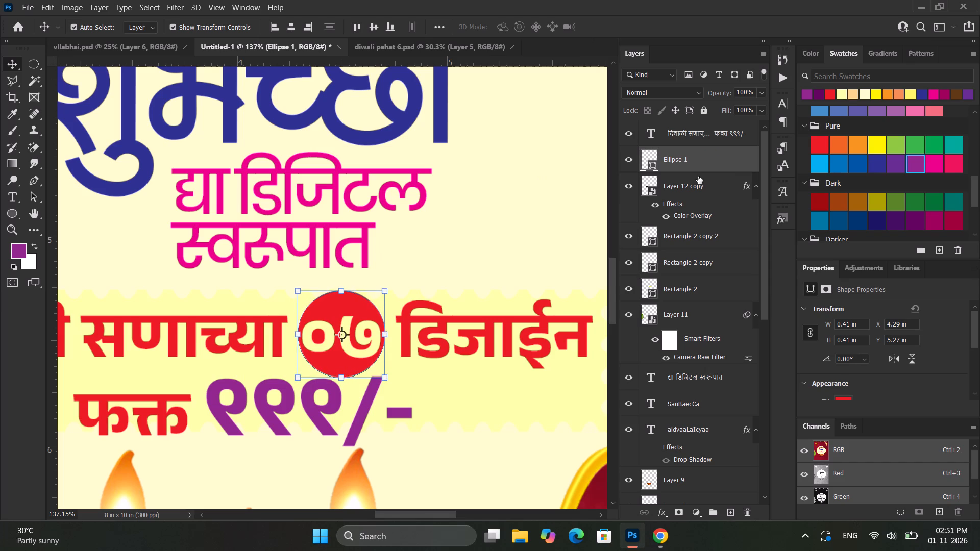
pyautogui.press('Down')
pyautogui.press('Down')
# Open the Color Overlay colour of the pale yellow scalloped strip behind the offer text in the Color Libraries.
pyautogui.scroll(-7, 619, 275)
pyautogui.scroll(-20, 510, 298)
pyautogui.scroll(-1, 510, 298)
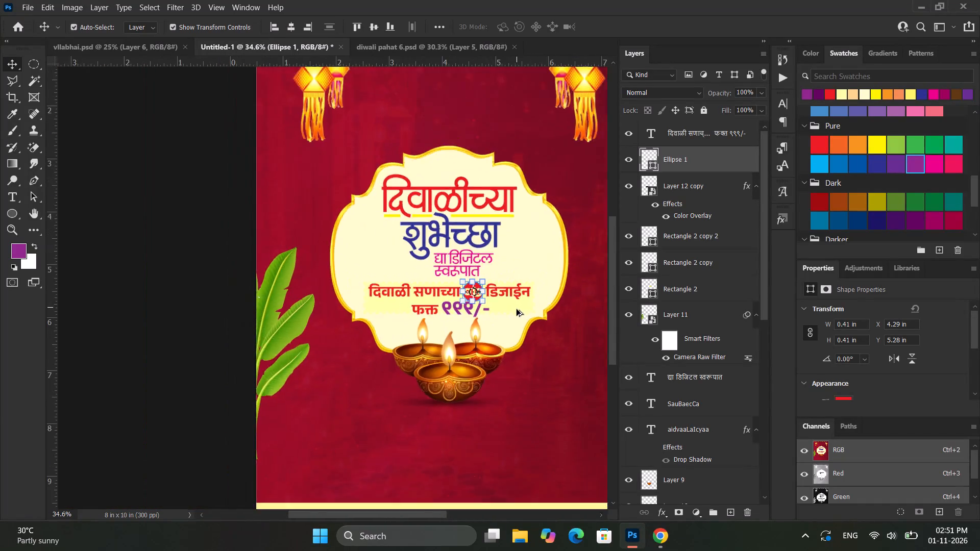
pyautogui.scroll(-3, 517, 309)
pyautogui.click(538, 356)
pyautogui.keyDown('alt'); pyautogui.scroll(18, 388, 319); pyautogui.keyUp('alt')
pyautogui.click(250, 325)
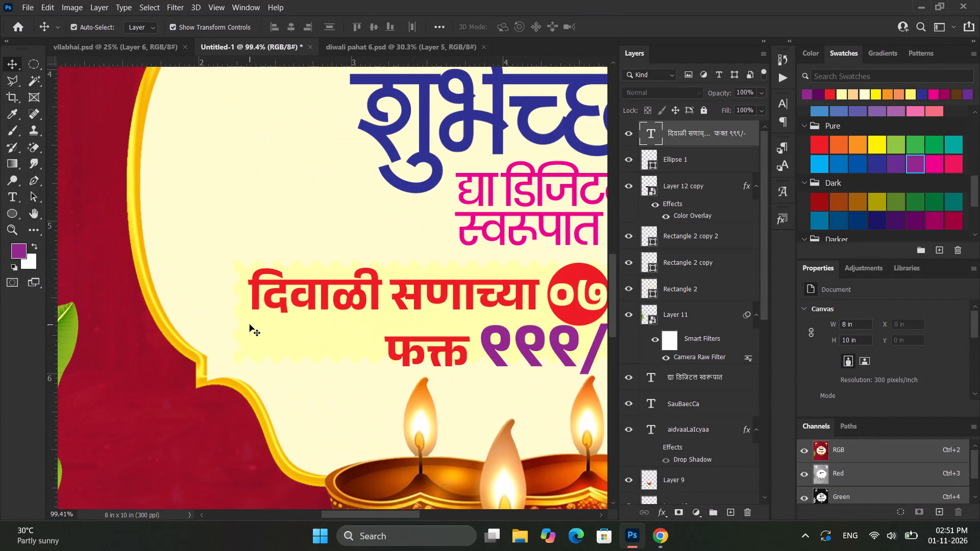
pyautogui.click(699, 184)
pyautogui.doubleClick(684, 216)
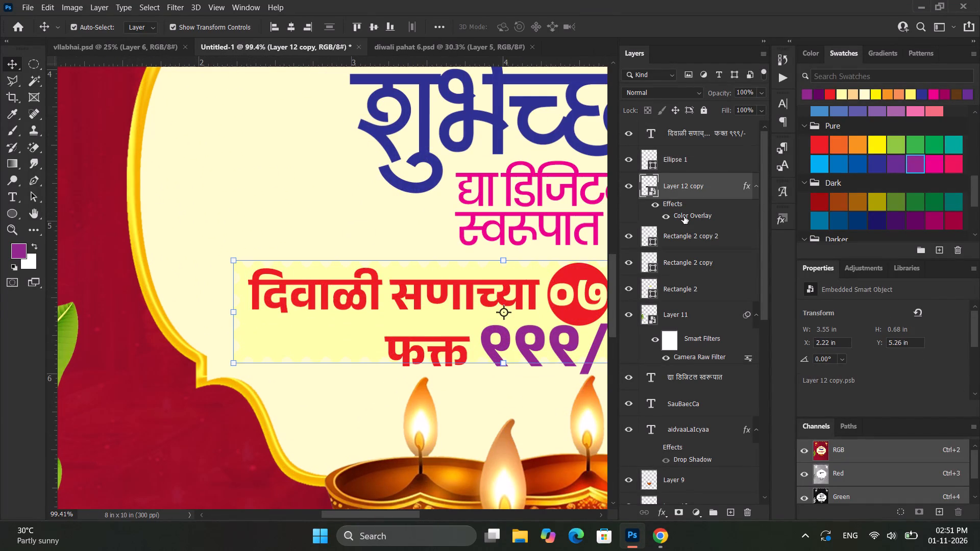
pyautogui.click(783, 125)
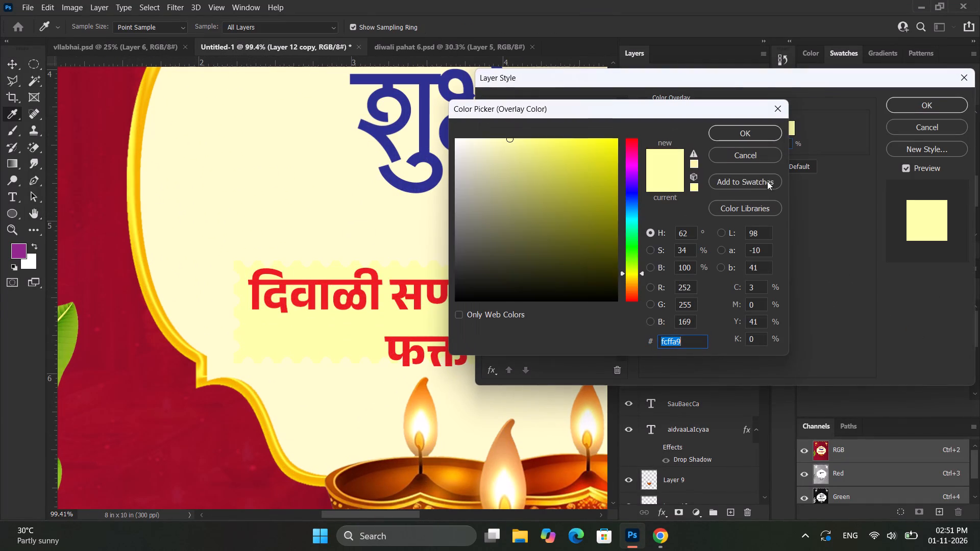
pyautogui.click(753, 217)
pyautogui.click(739, 208)
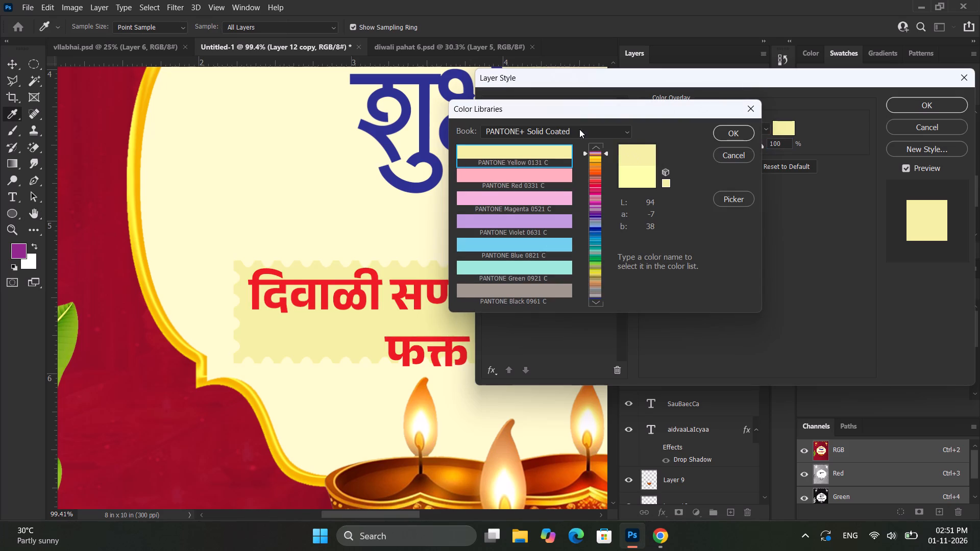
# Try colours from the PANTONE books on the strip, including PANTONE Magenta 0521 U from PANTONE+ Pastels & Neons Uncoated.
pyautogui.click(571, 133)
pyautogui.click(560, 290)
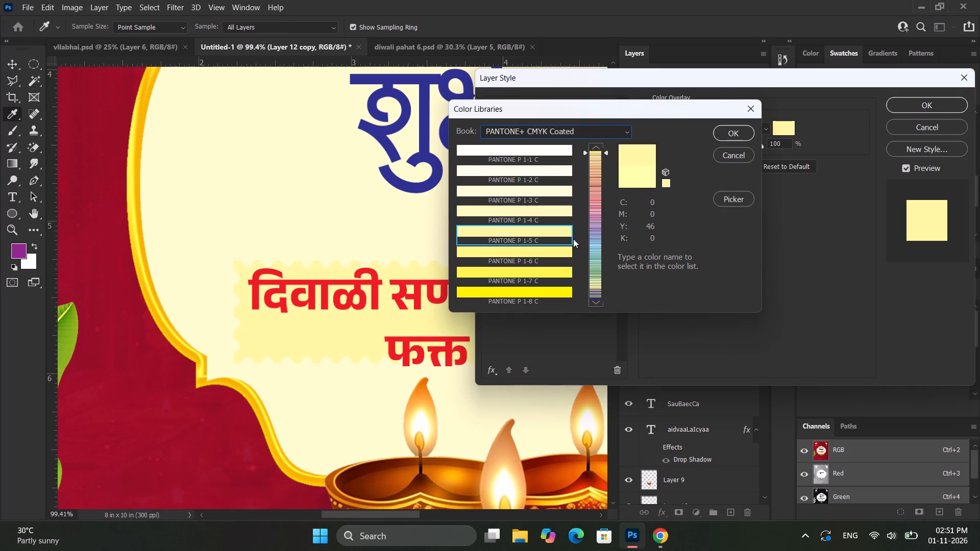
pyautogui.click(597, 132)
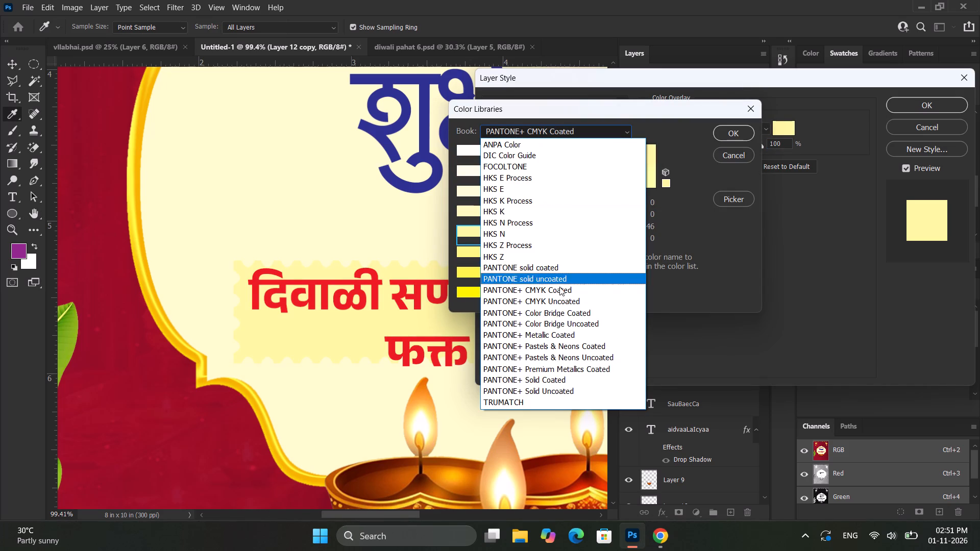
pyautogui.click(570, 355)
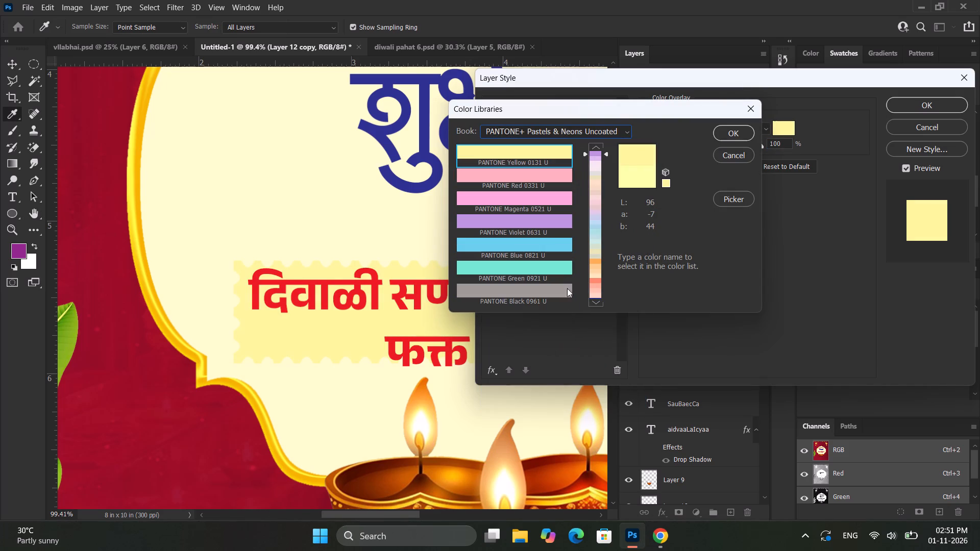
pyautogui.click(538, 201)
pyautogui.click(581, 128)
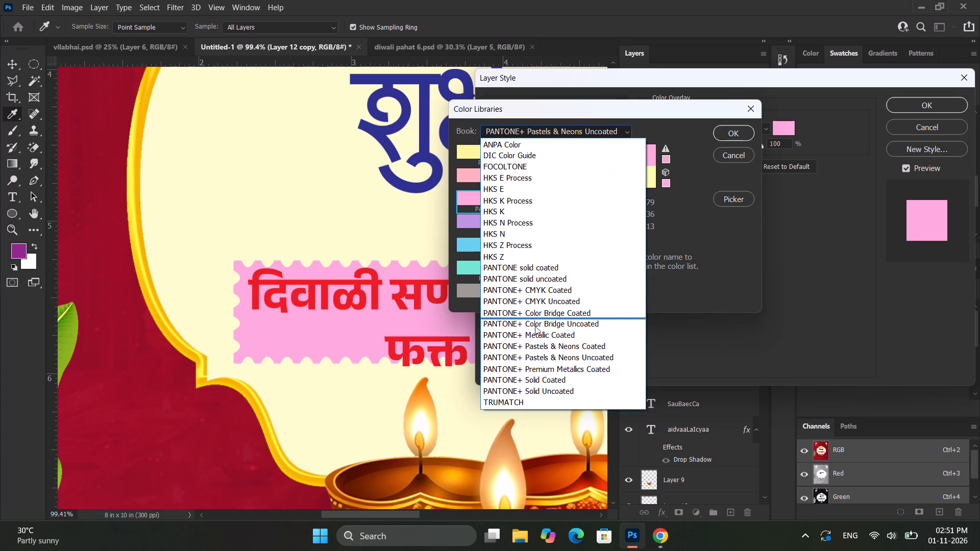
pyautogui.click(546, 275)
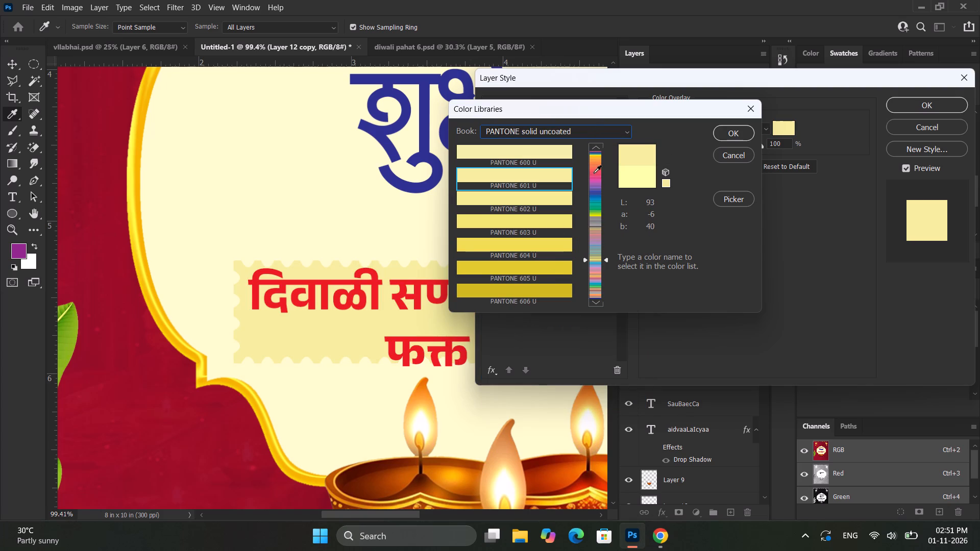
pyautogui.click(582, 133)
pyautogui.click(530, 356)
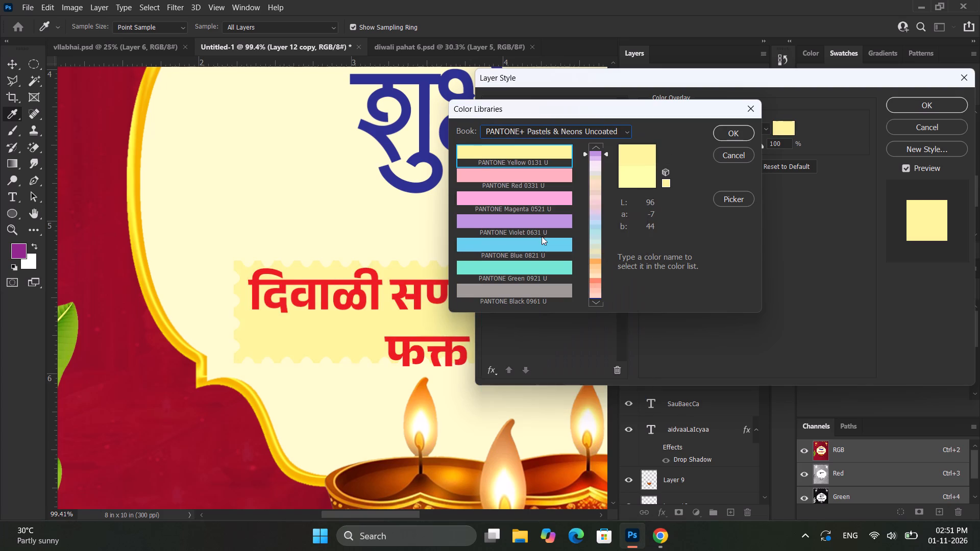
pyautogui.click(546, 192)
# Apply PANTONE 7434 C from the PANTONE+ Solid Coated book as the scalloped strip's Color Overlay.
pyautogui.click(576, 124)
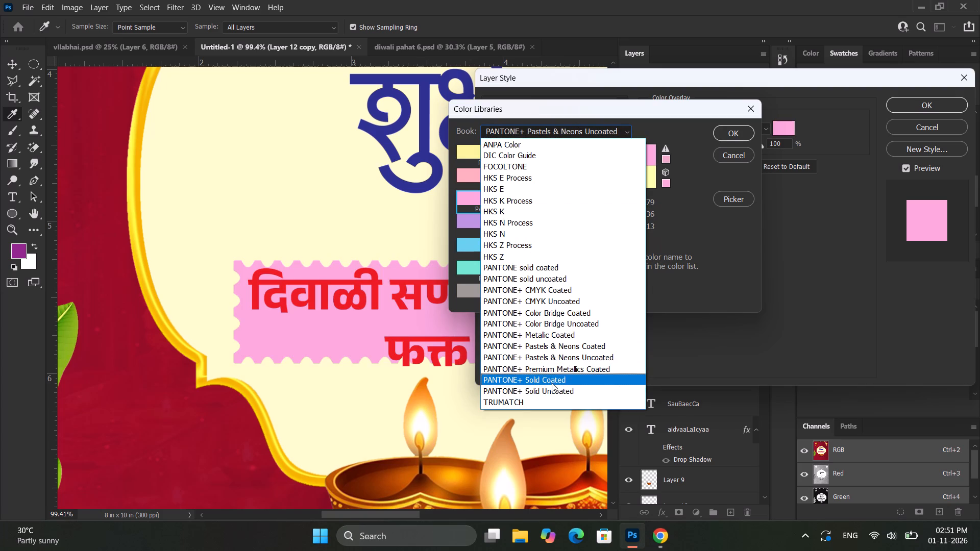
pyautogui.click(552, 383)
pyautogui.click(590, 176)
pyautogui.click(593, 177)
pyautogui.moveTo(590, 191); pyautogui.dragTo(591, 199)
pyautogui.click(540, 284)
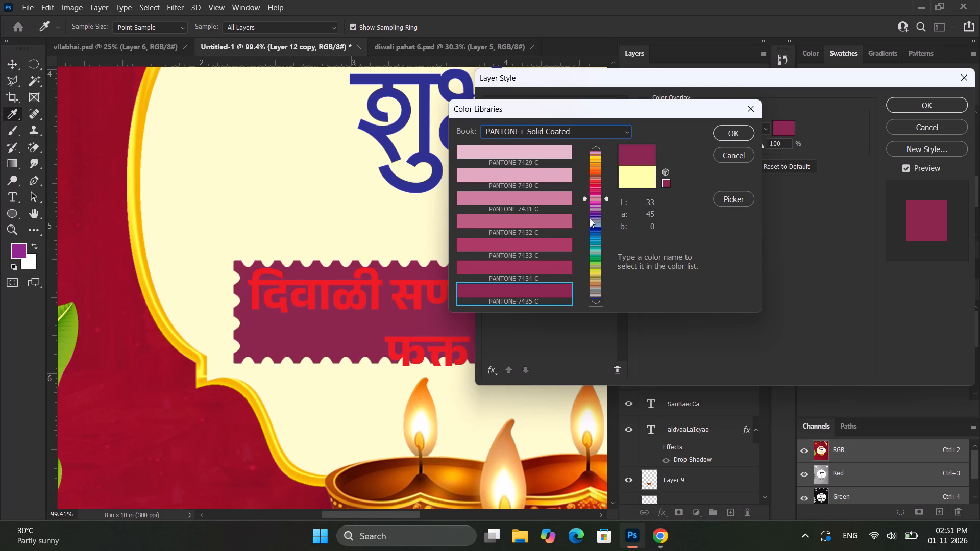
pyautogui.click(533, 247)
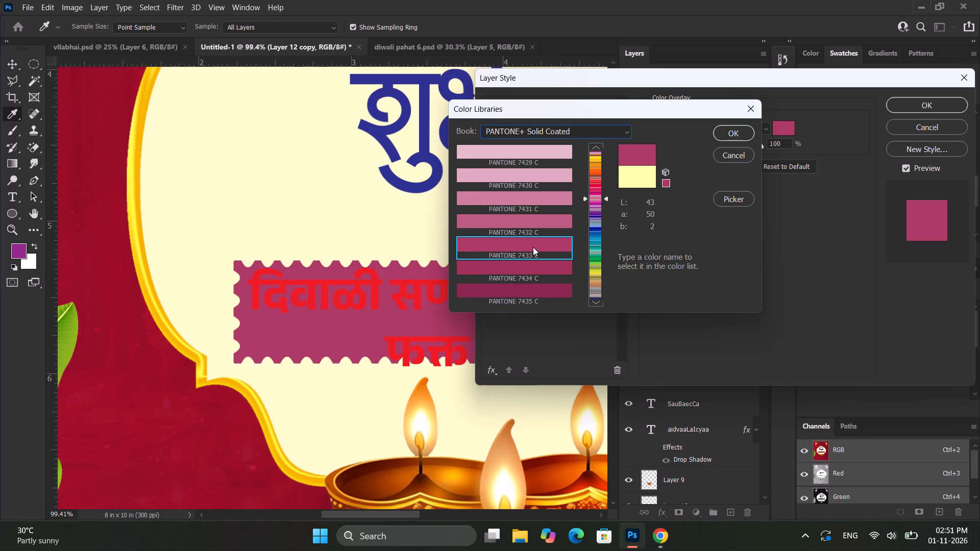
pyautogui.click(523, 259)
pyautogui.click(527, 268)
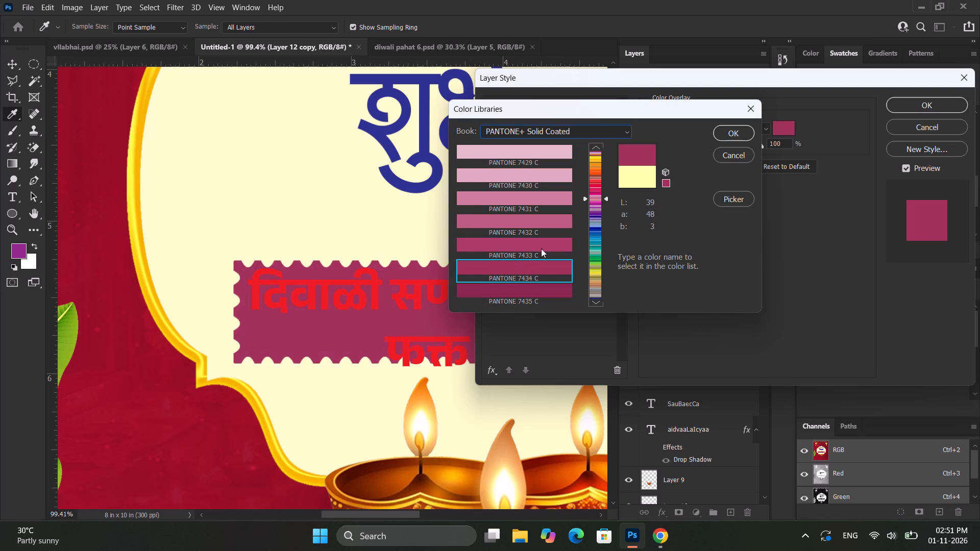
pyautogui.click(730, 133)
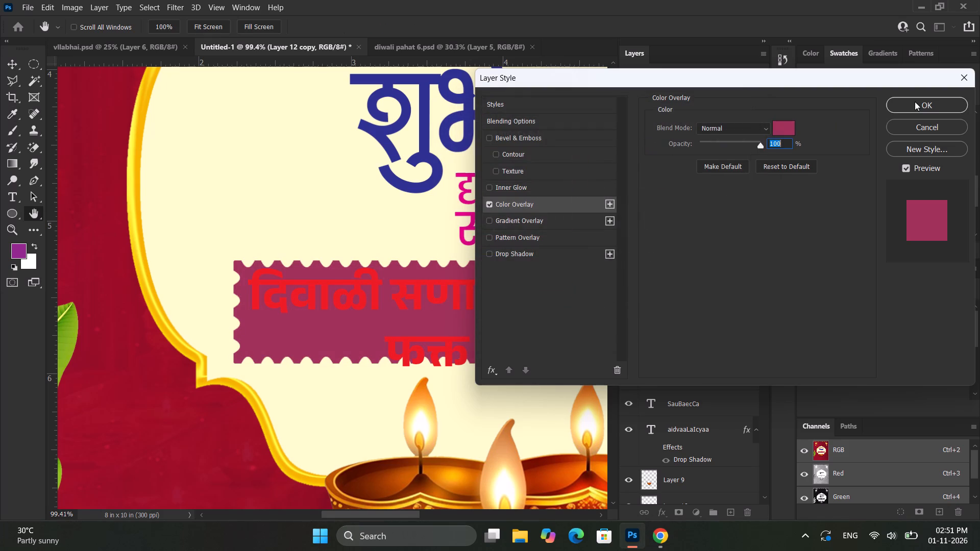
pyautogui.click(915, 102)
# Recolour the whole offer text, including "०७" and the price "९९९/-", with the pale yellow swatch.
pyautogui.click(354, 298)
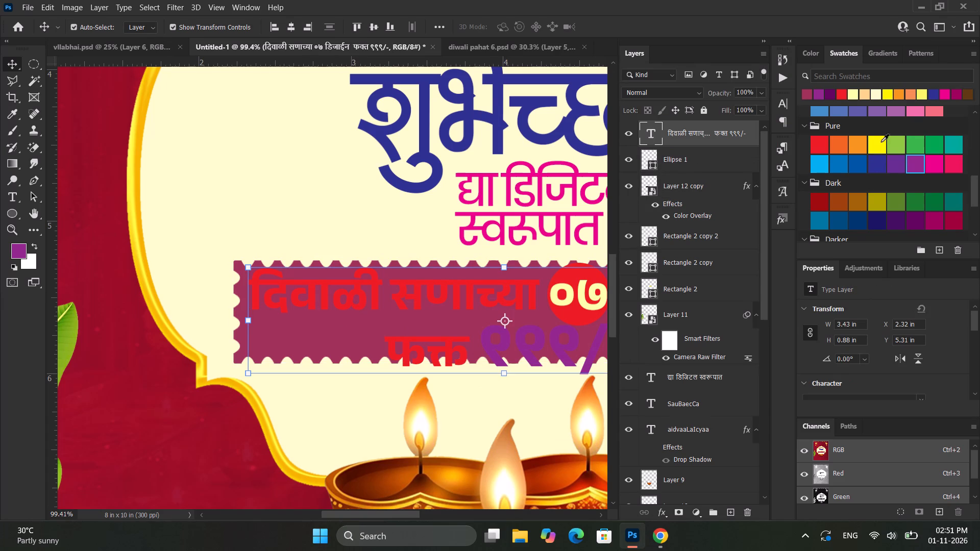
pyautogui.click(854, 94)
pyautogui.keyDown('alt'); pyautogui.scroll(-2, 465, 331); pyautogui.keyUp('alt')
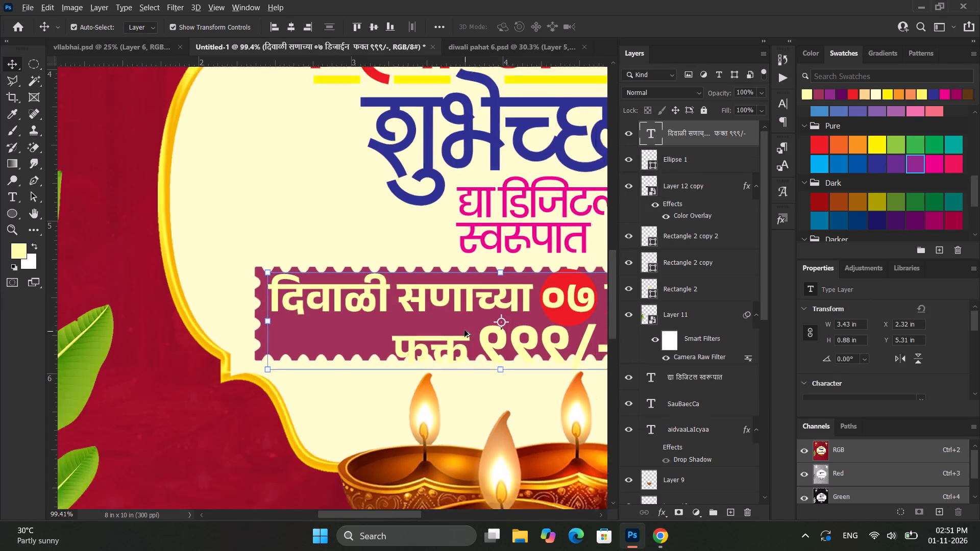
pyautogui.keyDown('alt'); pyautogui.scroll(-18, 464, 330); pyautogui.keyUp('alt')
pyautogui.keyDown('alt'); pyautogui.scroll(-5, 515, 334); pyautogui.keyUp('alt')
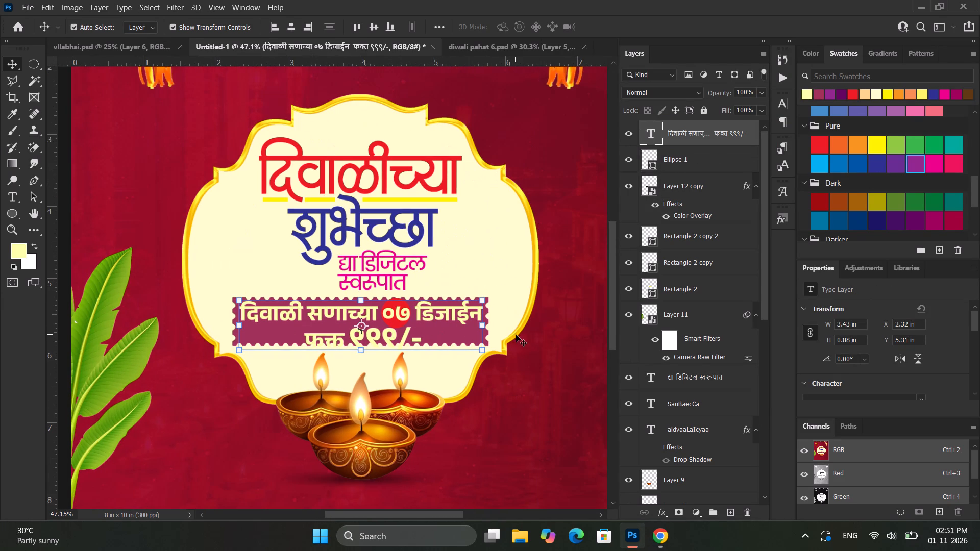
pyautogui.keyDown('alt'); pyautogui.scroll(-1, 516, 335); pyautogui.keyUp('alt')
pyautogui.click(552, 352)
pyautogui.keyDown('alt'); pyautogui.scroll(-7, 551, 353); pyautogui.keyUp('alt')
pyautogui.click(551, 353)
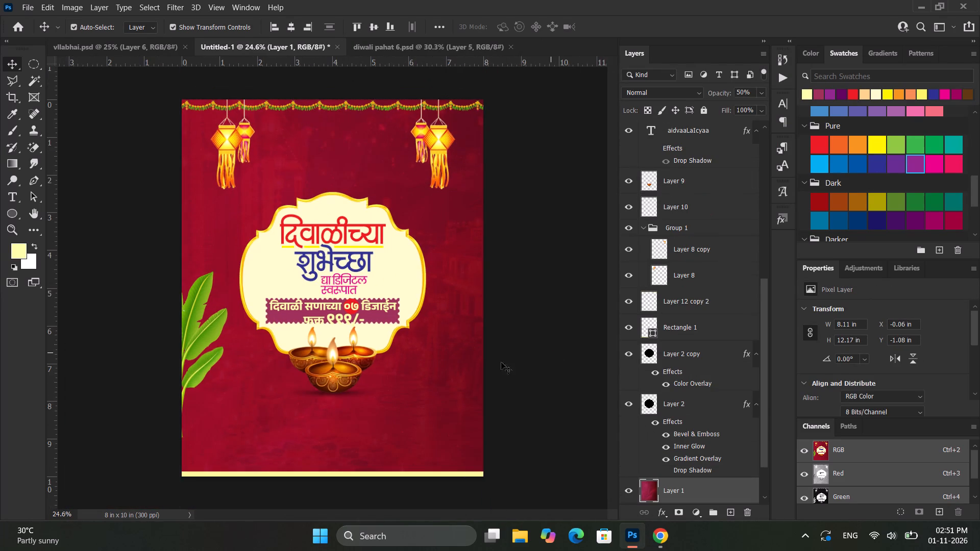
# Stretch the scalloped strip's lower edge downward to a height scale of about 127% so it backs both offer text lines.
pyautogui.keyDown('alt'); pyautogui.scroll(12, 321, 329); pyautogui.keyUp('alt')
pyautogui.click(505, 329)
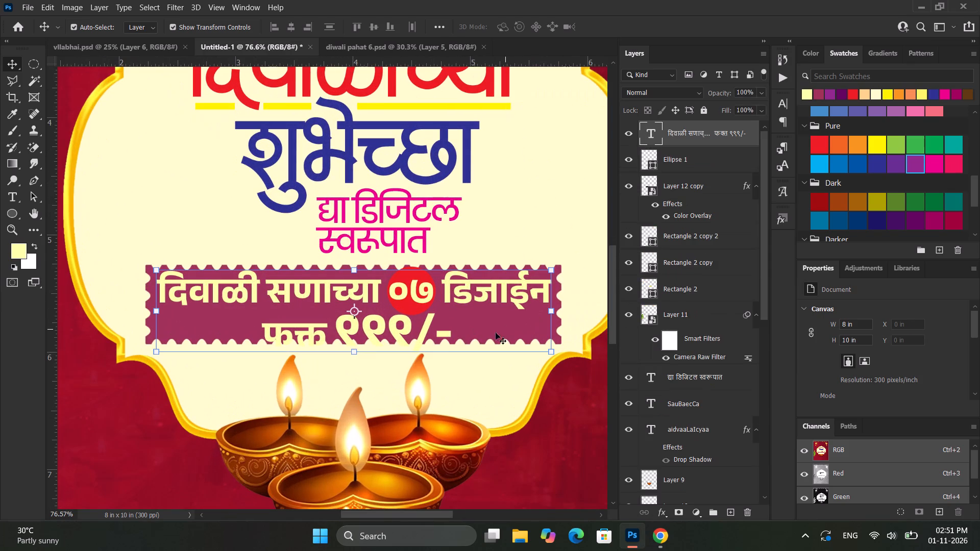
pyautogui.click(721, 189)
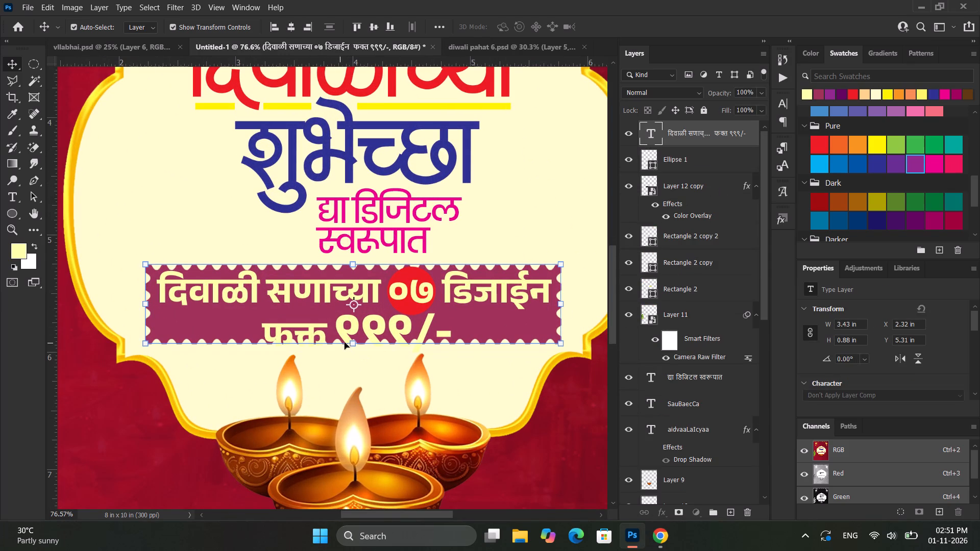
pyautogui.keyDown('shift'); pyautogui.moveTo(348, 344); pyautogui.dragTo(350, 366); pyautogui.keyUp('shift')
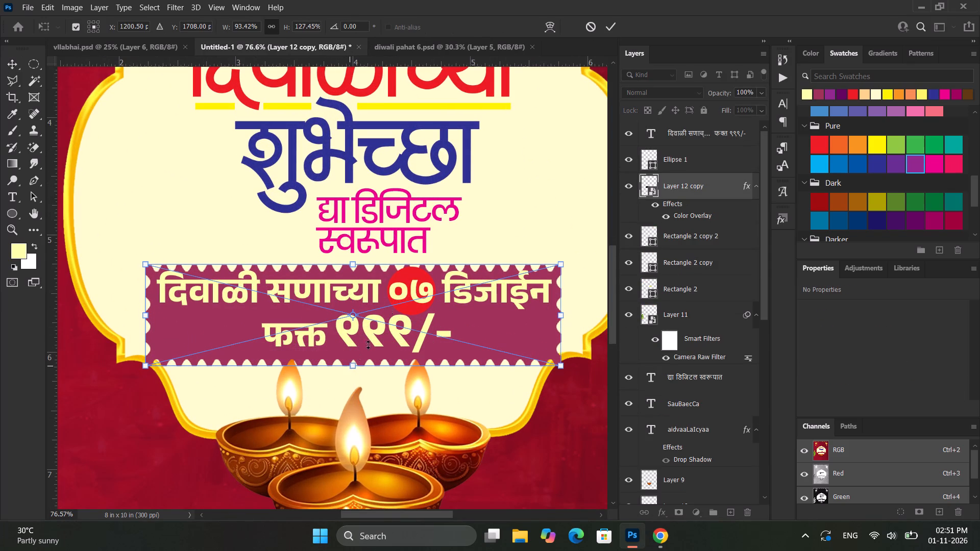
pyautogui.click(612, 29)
# Examine the recoloured, taller strip and its offer text up close and against the whole poster.
pyautogui.keyDown('alt'); pyautogui.scroll(-5, 496, 377); pyautogui.keyUp('alt')
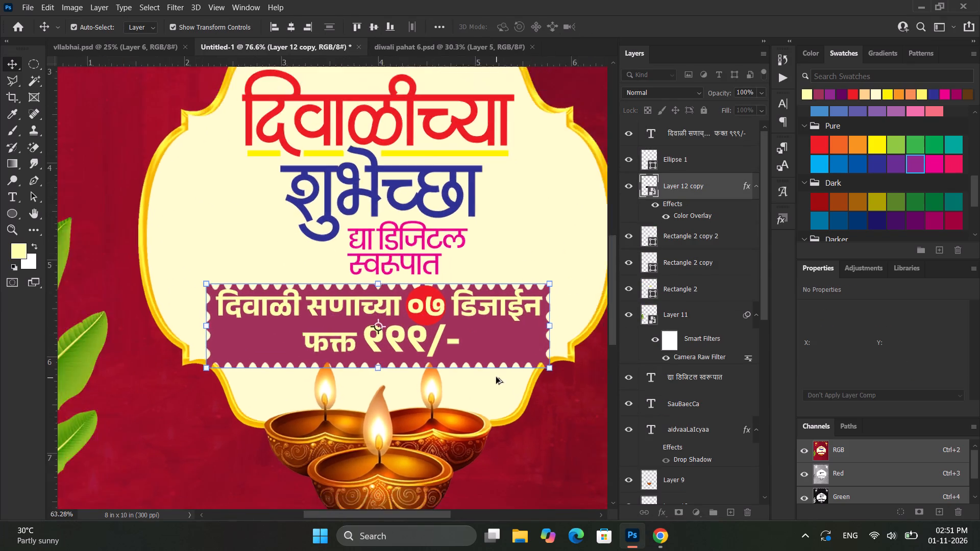
pyautogui.keyDown('alt'); pyautogui.scroll(-9, 496, 377); pyautogui.keyUp('alt')
pyautogui.click(536, 362)
pyautogui.keyDown('alt'); pyautogui.scroll(10, 285, 294); pyautogui.keyUp('alt')
pyautogui.keyDown('alt'); pyautogui.scroll(1, 289, 361); pyautogui.keyUp('alt')
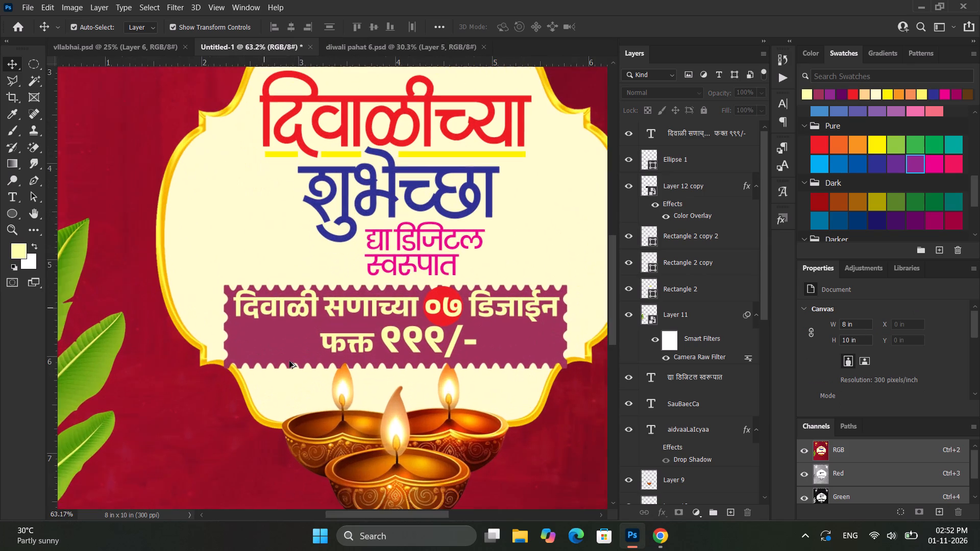
pyautogui.keyDown('ctrl'); pyautogui.scroll(-5, 289, 362); pyautogui.keyUp('ctrl')
pyautogui.keyDown('alt'); pyautogui.scroll(7, 310, 397); pyautogui.keyUp('alt')
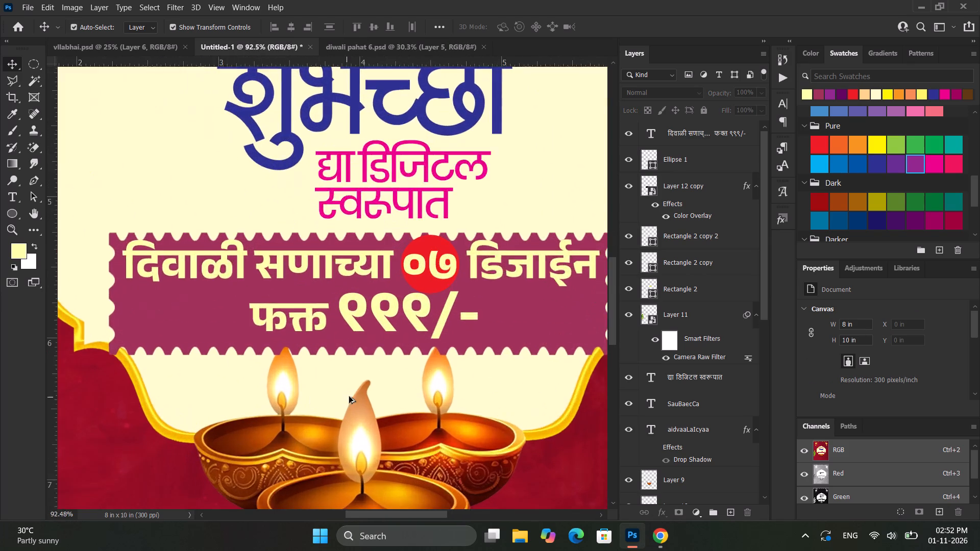
pyautogui.keyDown('alt'); pyautogui.scroll(3, 349, 396); pyautogui.keyUp('alt')
pyautogui.click(235, 433)
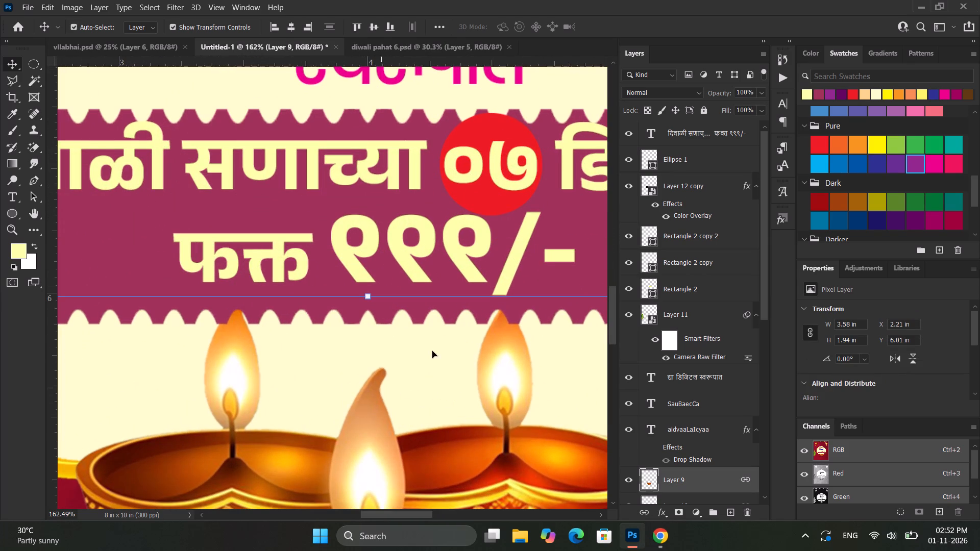
pyautogui.keyDown('alt'); pyautogui.scroll(-14, 507, 286); pyautogui.keyUp('alt')
pyautogui.keyDown('ctrl'); pyautogui.scroll(-15, 505, 291); pyautogui.keyUp('ctrl')
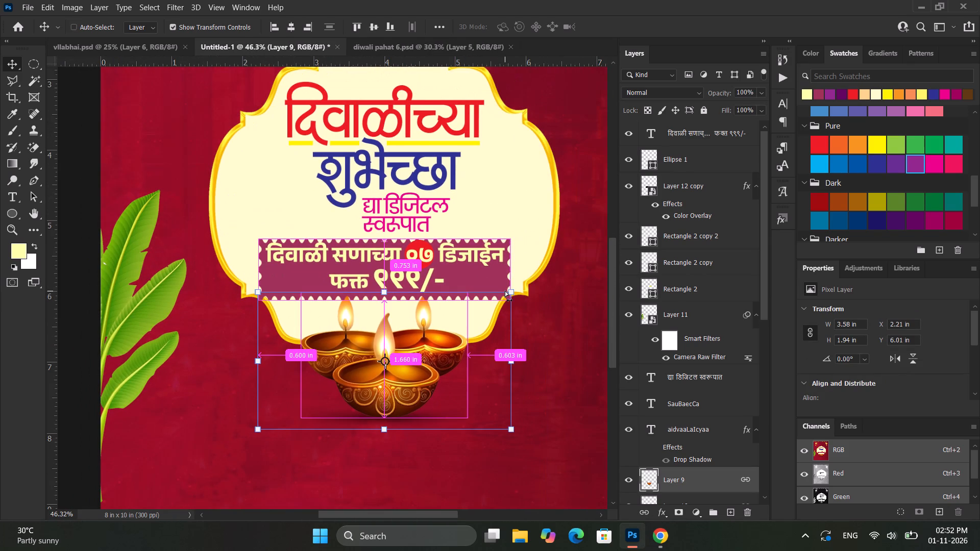
pyautogui.click(645, 339)
pyautogui.keyDown('alt'); pyautogui.scroll(-7, 432, 285); pyautogui.keyUp('alt')
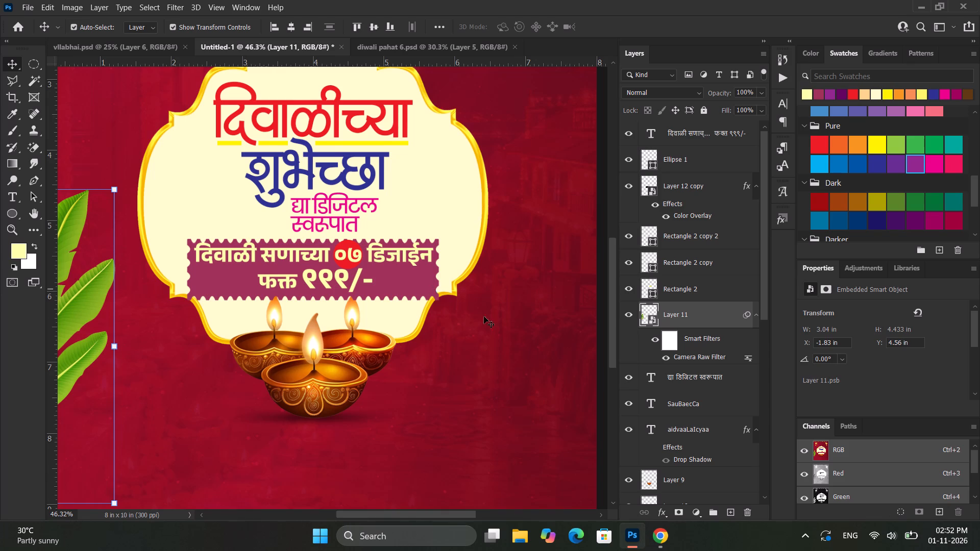
pyautogui.click(538, 355)
pyautogui.keyDown('alt'); pyautogui.scroll(-10, 538, 355); pyautogui.keyUp('alt')
pyautogui.click(538, 355)
pyautogui.keyDown('alt'); pyautogui.scroll(6, 527, 354); pyautogui.keyUp('alt')
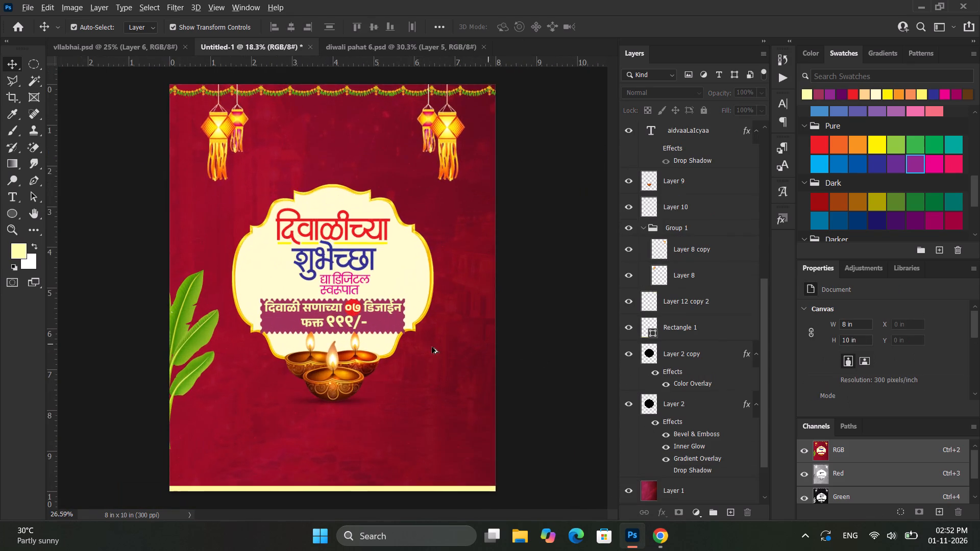
pyautogui.keyDown('alt'); pyautogui.scroll(3, 432, 347); pyautogui.keyUp('alt')
pyautogui.keyDown('alt'); pyautogui.scroll(4, 196, 282); pyautogui.keyUp('alt')
pyautogui.scroll(7, 247, 337)
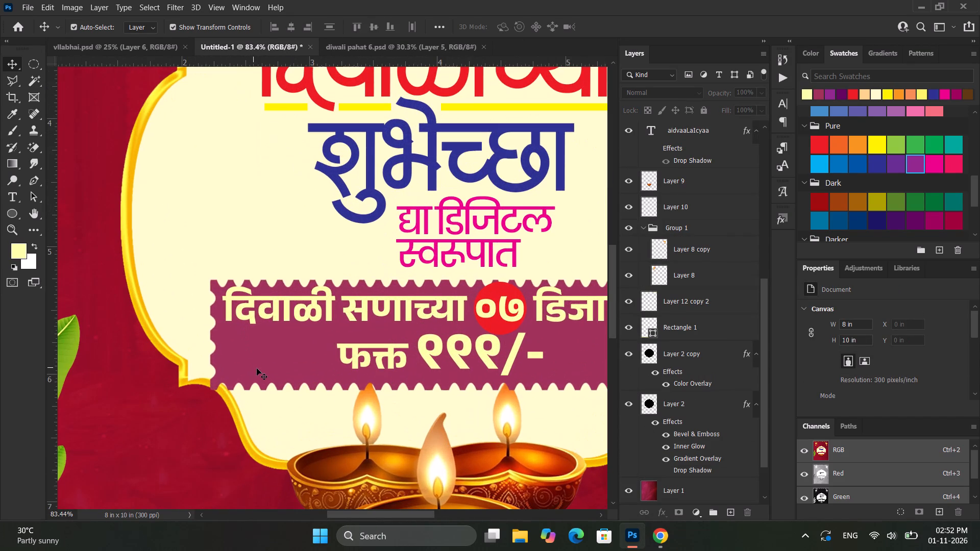
pyautogui.click(259, 369)
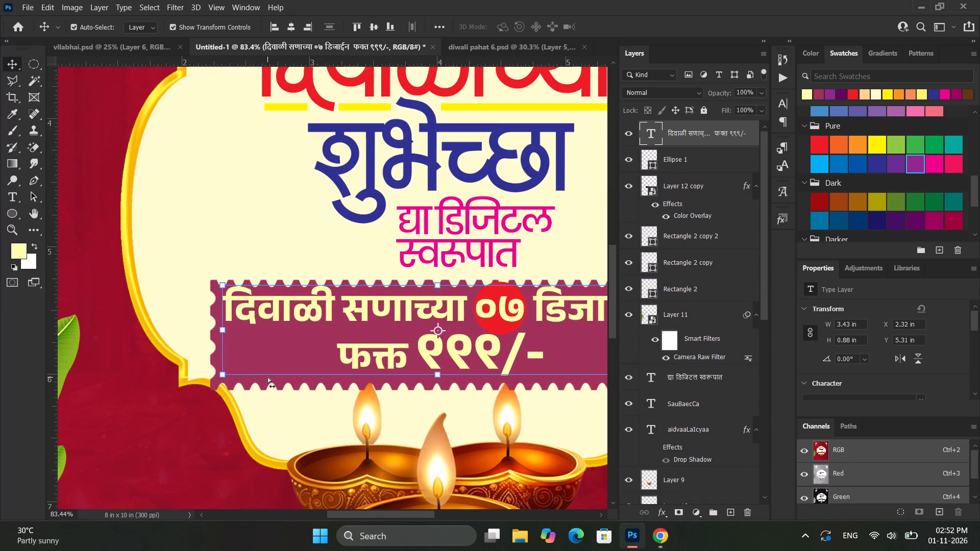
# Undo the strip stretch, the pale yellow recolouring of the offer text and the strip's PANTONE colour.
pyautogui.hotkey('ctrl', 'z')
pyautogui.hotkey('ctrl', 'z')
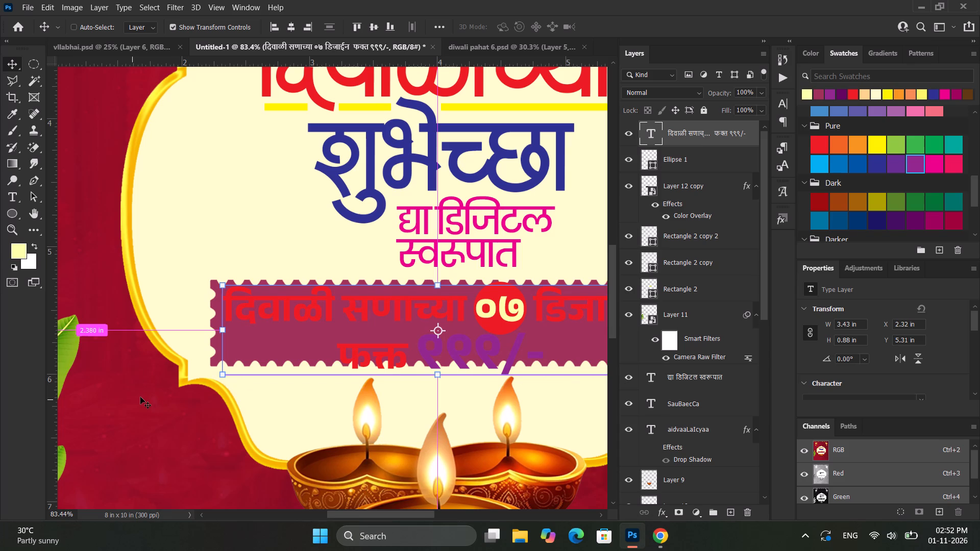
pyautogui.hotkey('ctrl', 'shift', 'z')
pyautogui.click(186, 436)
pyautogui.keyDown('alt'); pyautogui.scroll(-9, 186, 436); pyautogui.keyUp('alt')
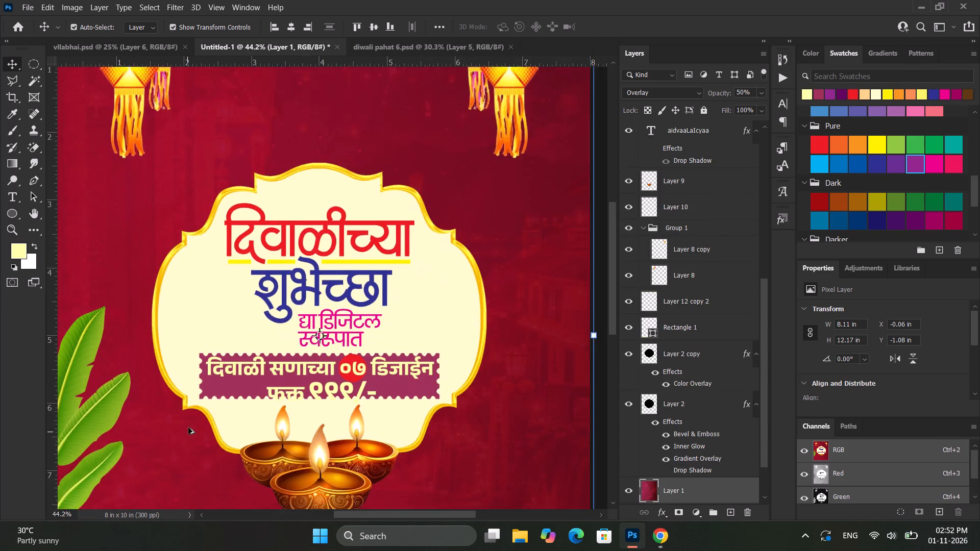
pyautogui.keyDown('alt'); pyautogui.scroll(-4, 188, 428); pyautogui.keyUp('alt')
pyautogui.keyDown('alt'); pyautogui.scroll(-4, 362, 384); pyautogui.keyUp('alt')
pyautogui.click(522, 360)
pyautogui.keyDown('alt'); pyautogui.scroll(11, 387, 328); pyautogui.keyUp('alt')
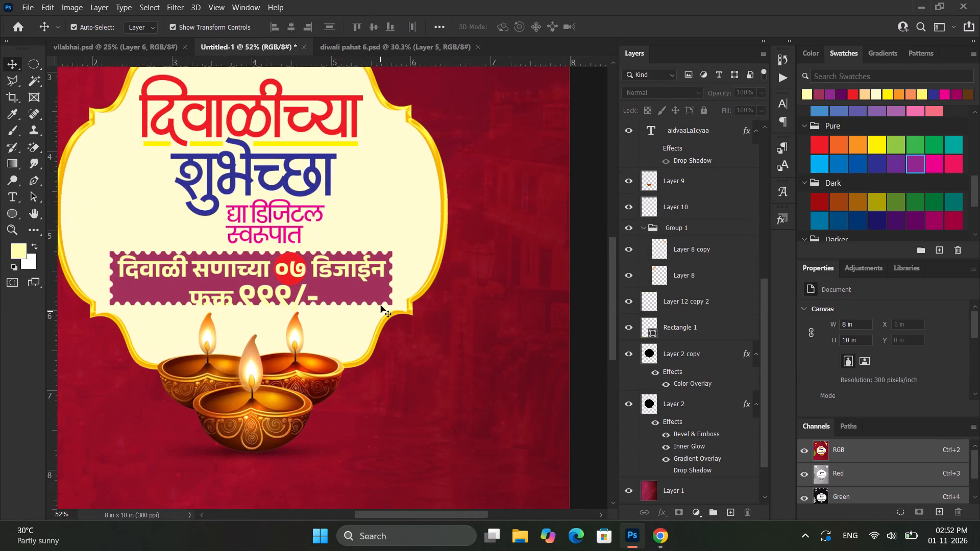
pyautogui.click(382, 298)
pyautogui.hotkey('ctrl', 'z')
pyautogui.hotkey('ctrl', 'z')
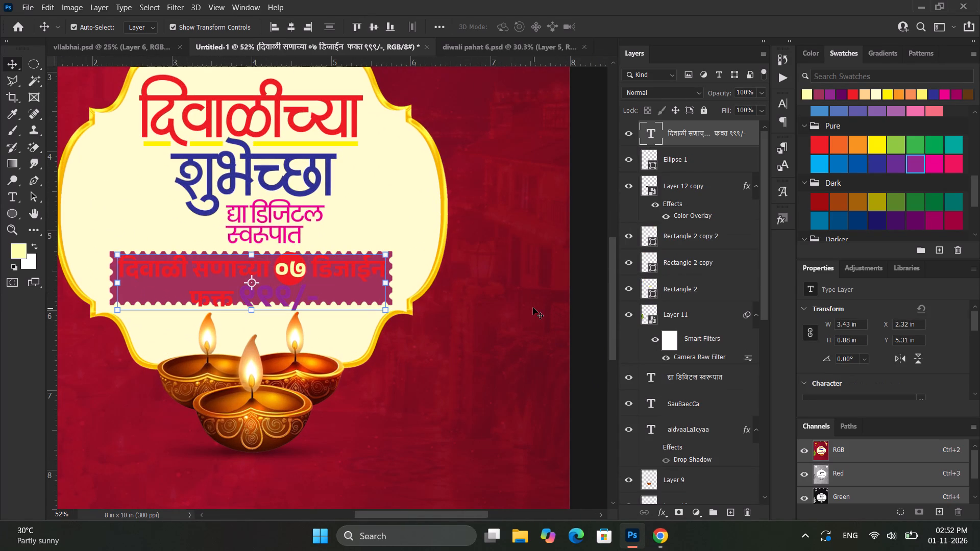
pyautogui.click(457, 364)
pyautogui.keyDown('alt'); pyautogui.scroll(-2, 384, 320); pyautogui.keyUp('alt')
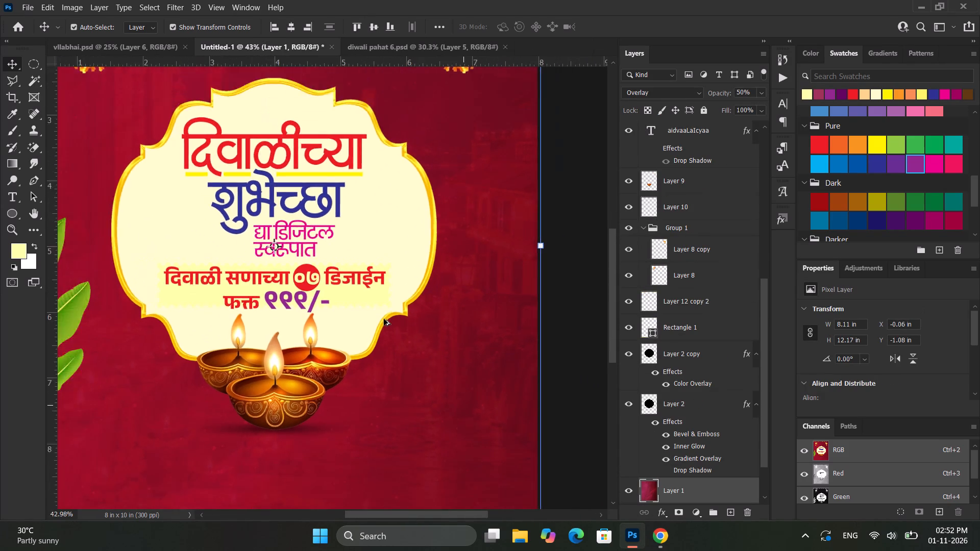
# Set the Color Overlay of the scalloped strip on Layer 12 copy to PANTONE 3935 C from PANTONE+ Solid Coated.
pyautogui.keyDown('alt'); pyautogui.scroll(9, 382, 318); pyautogui.keyUp('alt')
pyautogui.click(382, 297)
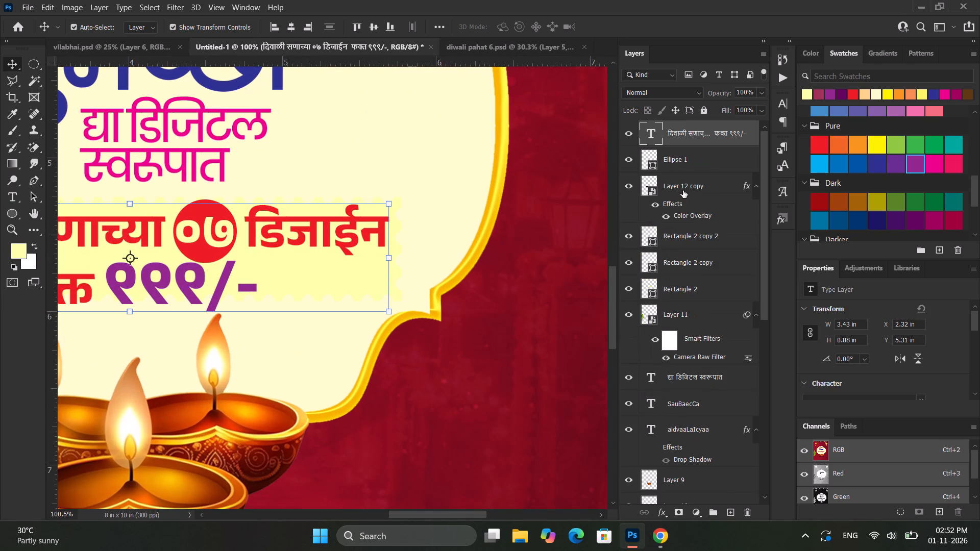
pyautogui.click(683, 188)
pyautogui.doubleClick(687, 217)
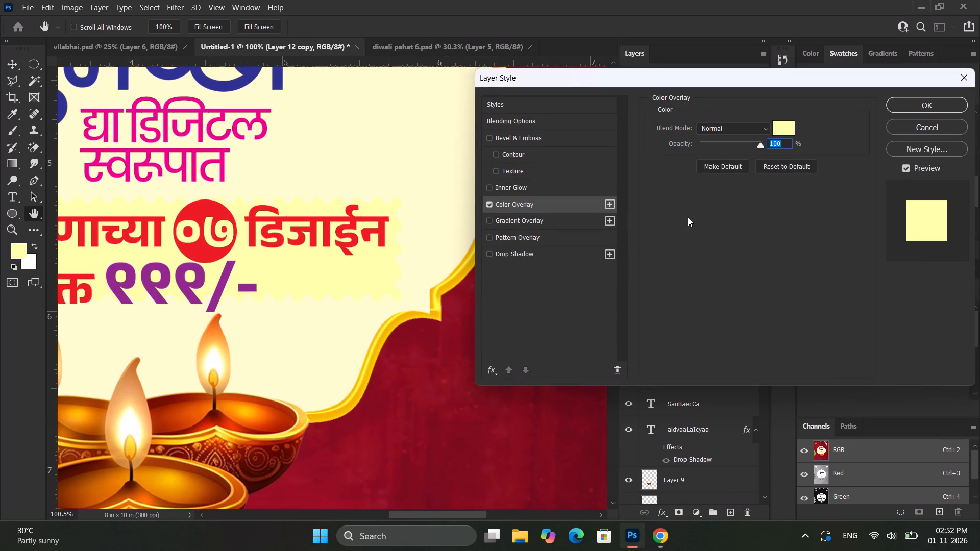
pyautogui.click(781, 124)
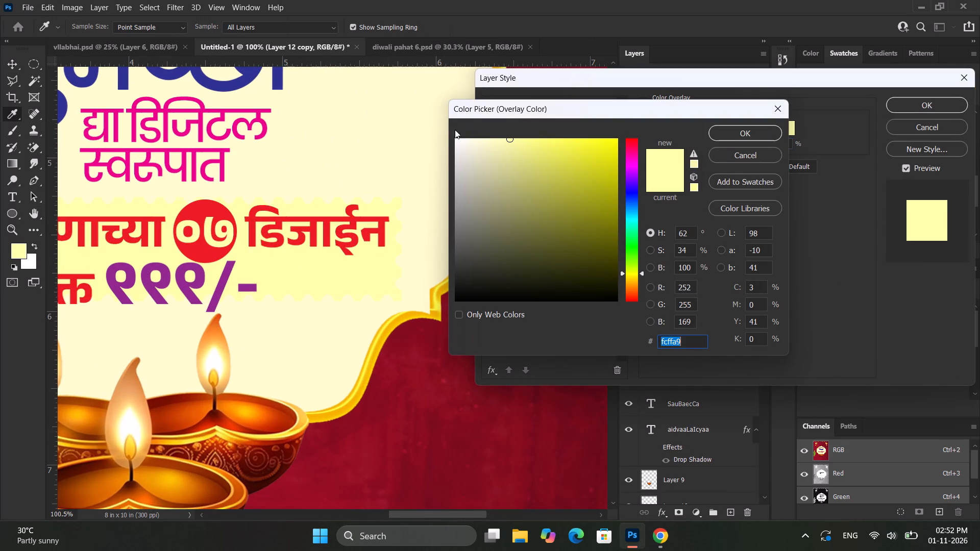
pyautogui.click(762, 206)
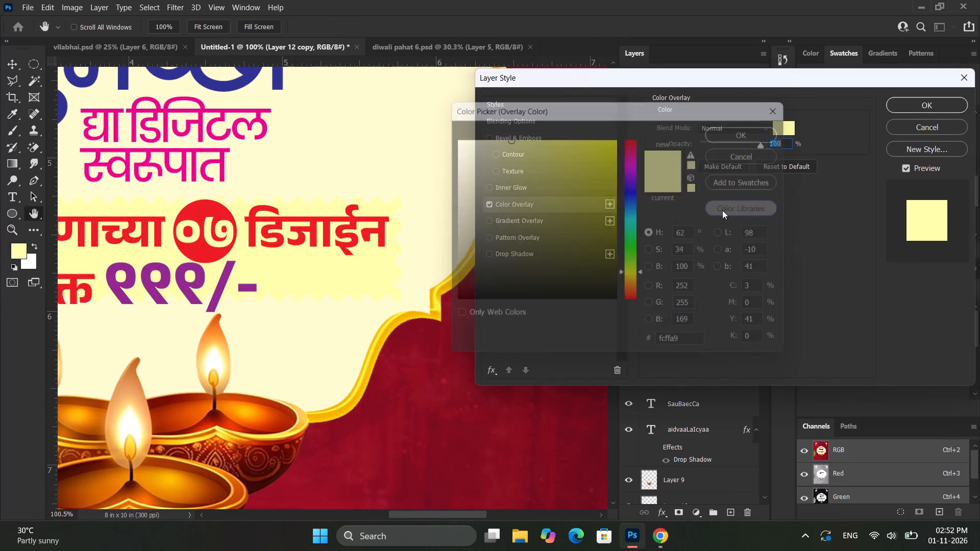
pyautogui.moveTo(605, 270); pyautogui.dragTo(602, 274)
pyautogui.click(599, 274)
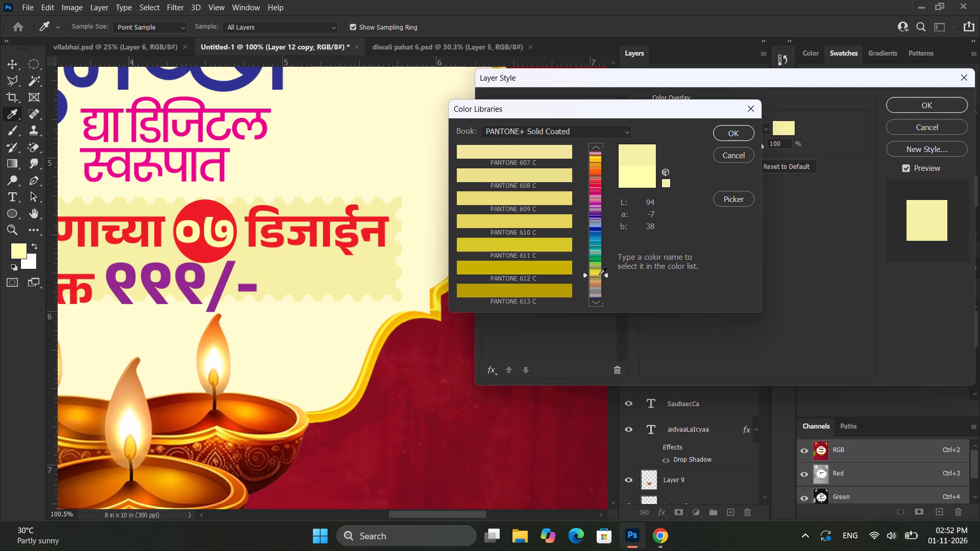
pyautogui.click(597, 274)
pyautogui.click(597, 277)
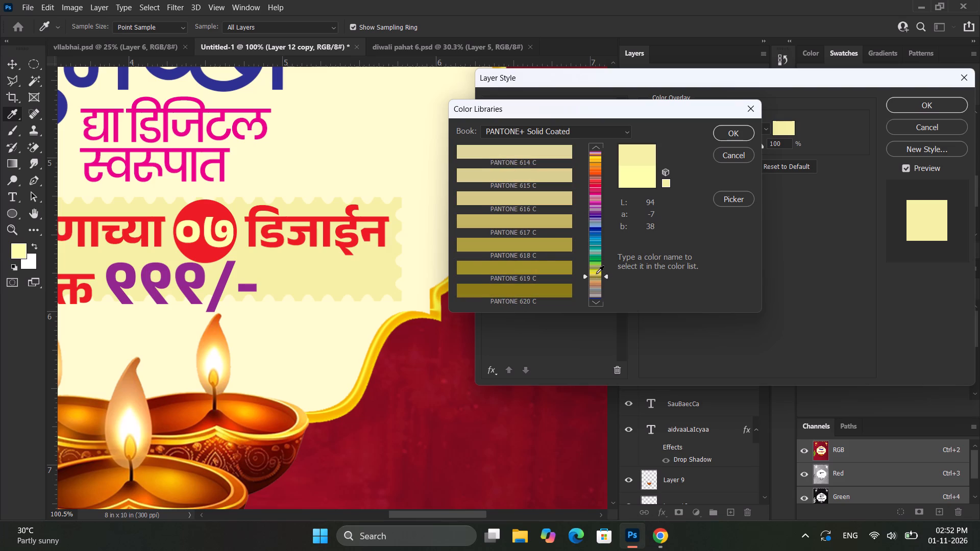
pyautogui.click(596, 273)
pyautogui.click(535, 153)
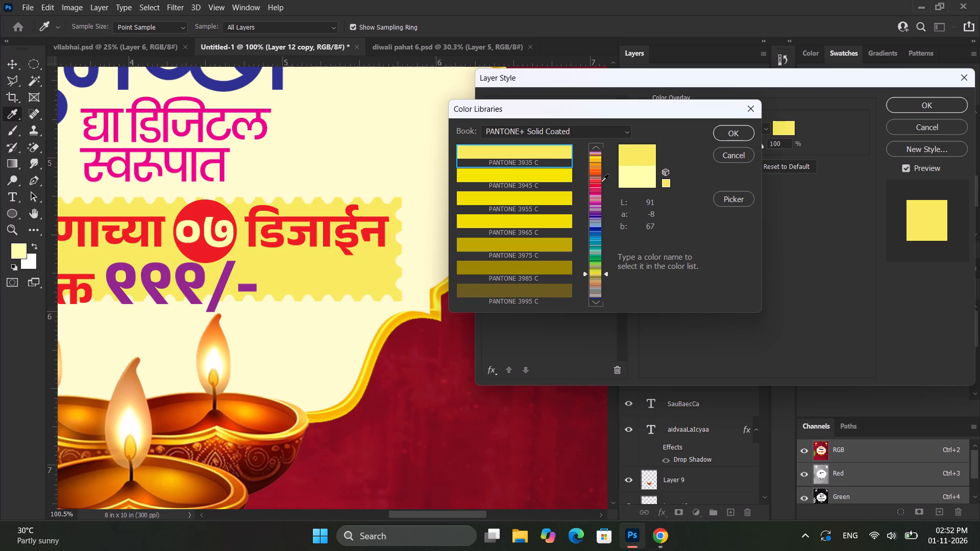
# Change the scalloped strip's Color Overlay on Layer 12 copy to a soft pale yellow and apply the layer style.
pyautogui.click(735, 206)
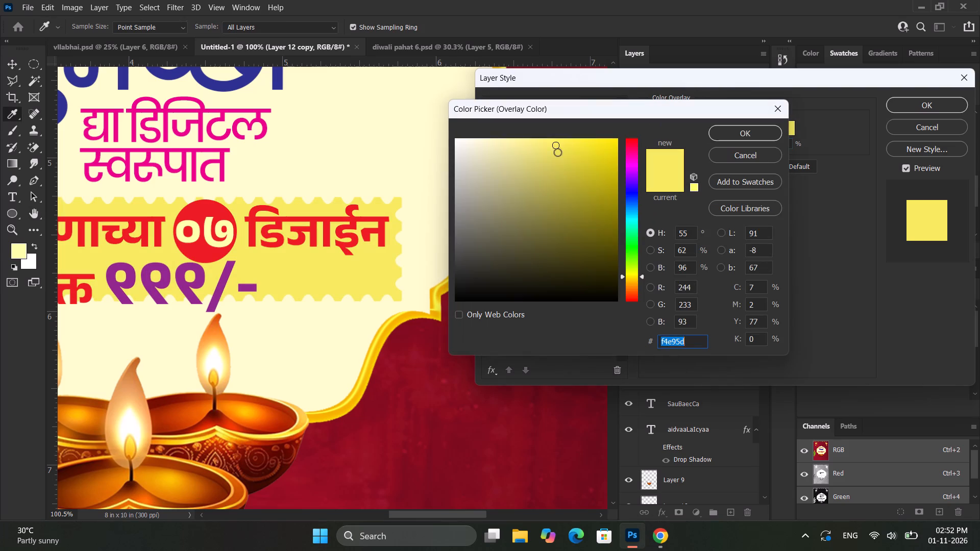
pyautogui.moveTo(525, 157); pyautogui.dragTo(508, 119)
pyautogui.click(728, 134)
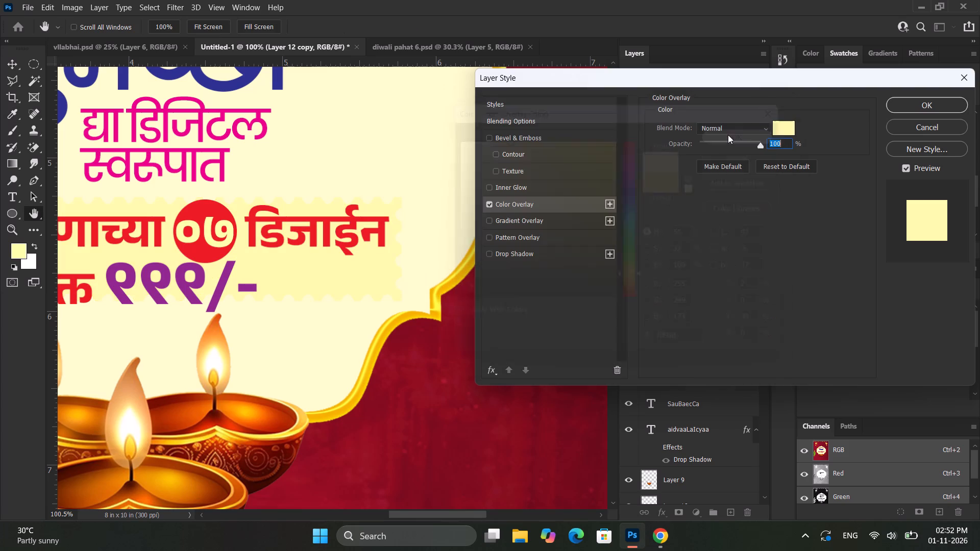
pyautogui.click(926, 104)
# Examine the recoloured strip and its offer text against the whole poster and up close.
pyautogui.scroll(-8, 389, 256)
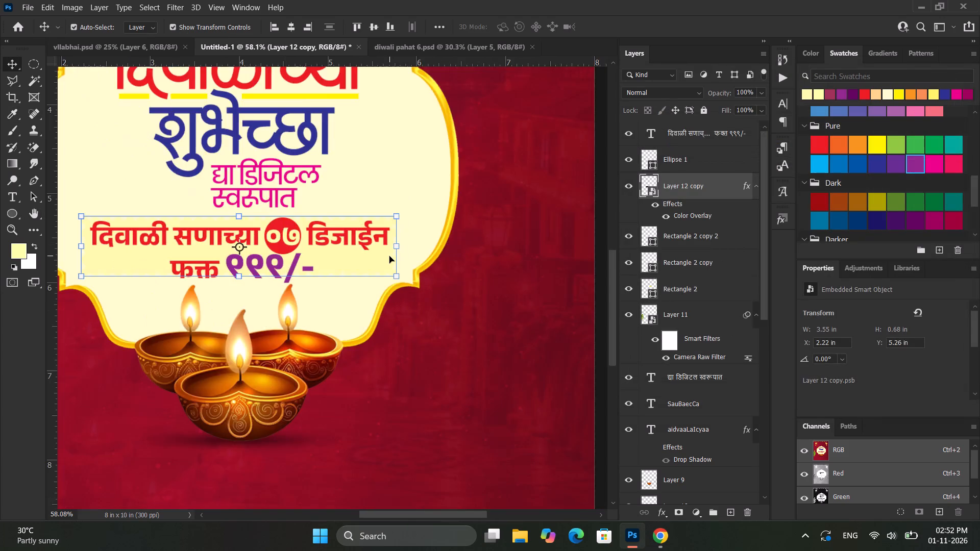
pyautogui.scroll(-5, 389, 256)
pyautogui.click(562, 245)
pyautogui.keyDown('alt'); pyautogui.scroll(-3, 426, 240); pyautogui.keyUp('alt')
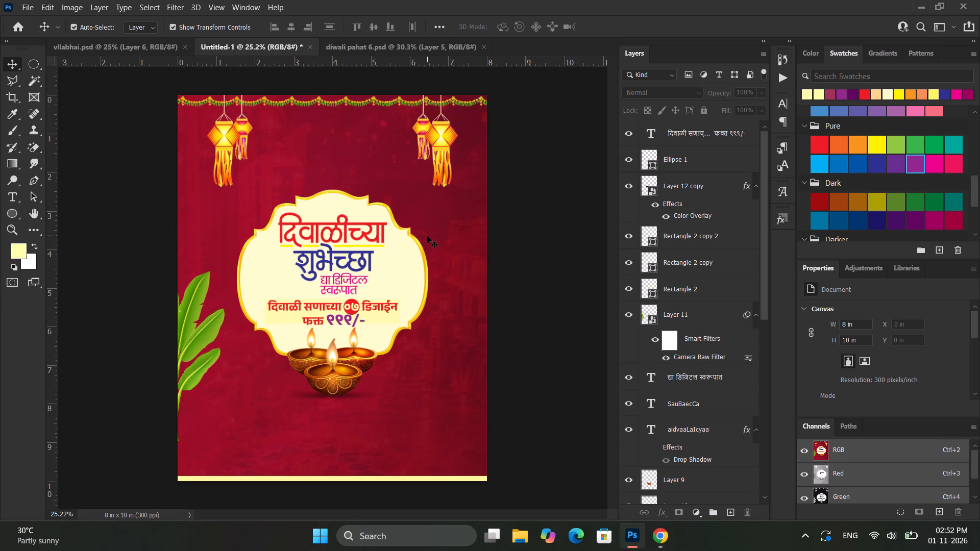
pyautogui.keyDown('alt'); pyautogui.scroll(-2, 412, 250); pyautogui.keyUp('alt')
pyautogui.keyDown('alt'); pyautogui.scroll(4, 429, 245); pyautogui.keyUp('alt')
pyautogui.click(583, 237)
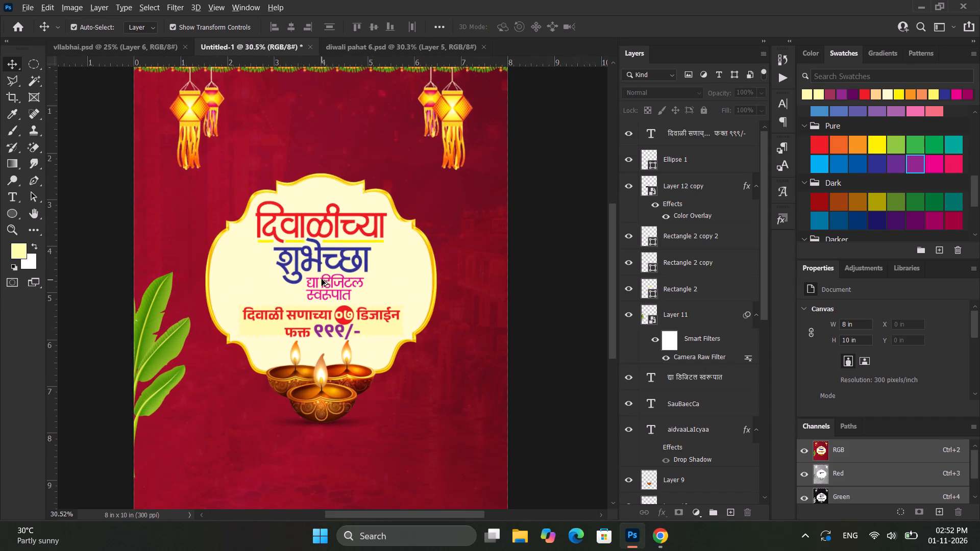
pyautogui.keyDown('alt'); pyautogui.scroll(17, 322, 279); pyautogui.keyUp('alt')
pyautogui.scroll(-4, 381, 360)
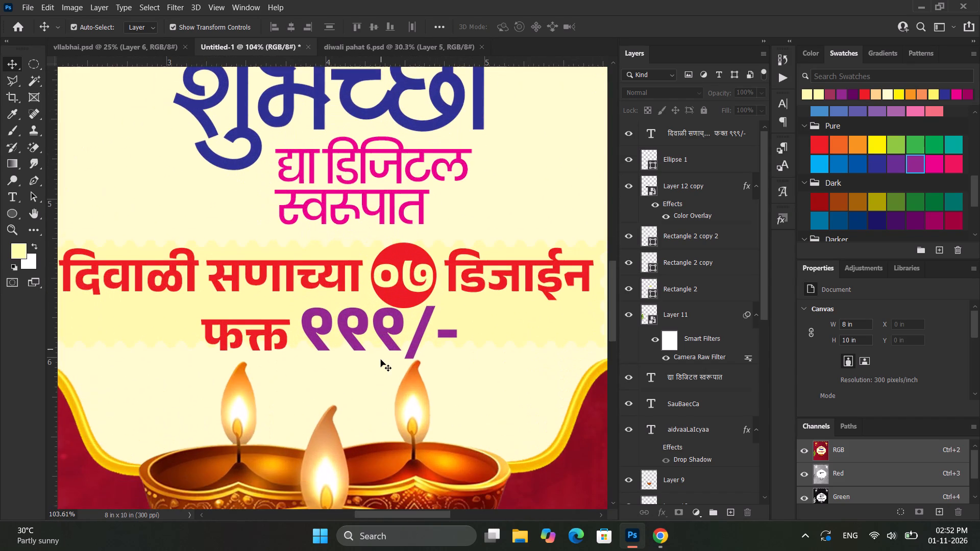
pyautogui.keyDown('alt'); pyautogui.scroll(3, 374, 358); pyautogui.keyUp('alt')
pyautogui.keyDown('ctrl'); pyautogui.scroll(-5, 374, 358); pyautogui.keyUp('ctrl')
pyautogui.keyDown('ctrl'); pyautogui.scroll(8, 361, 356); pyautogui.keyUp('ctrl')
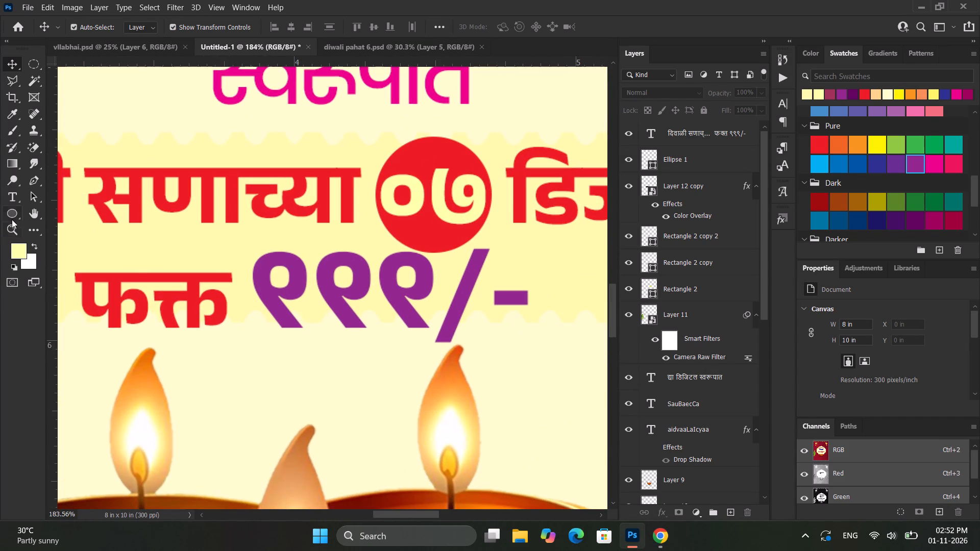
# Draw a thin horizontal rectangle about 152 by 18 px just below the ९९९ price digits.
pyautogui.rightClick(12, 212)
pyautogui.click(54, 209)
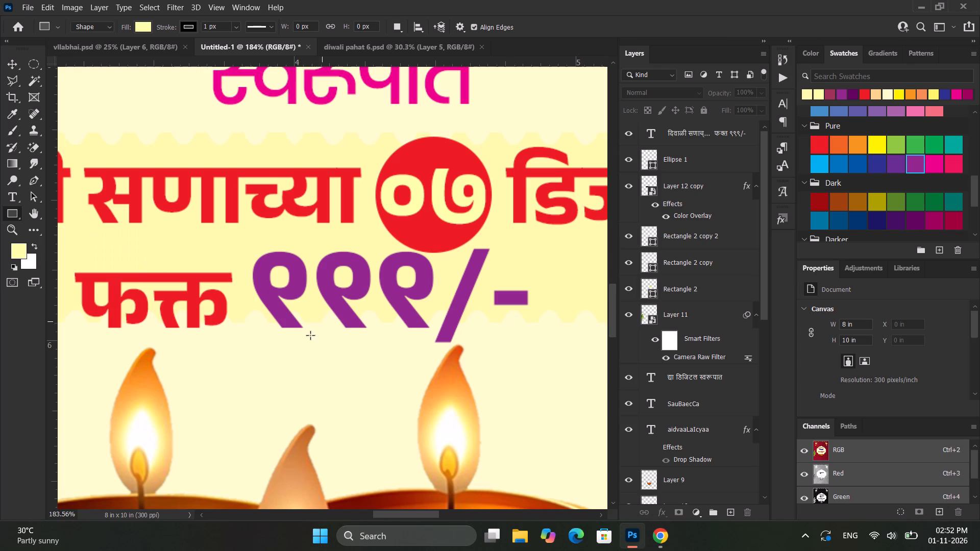
pyautogui.moveTo(286, 342); pyautogui.dragTo(429, 348)
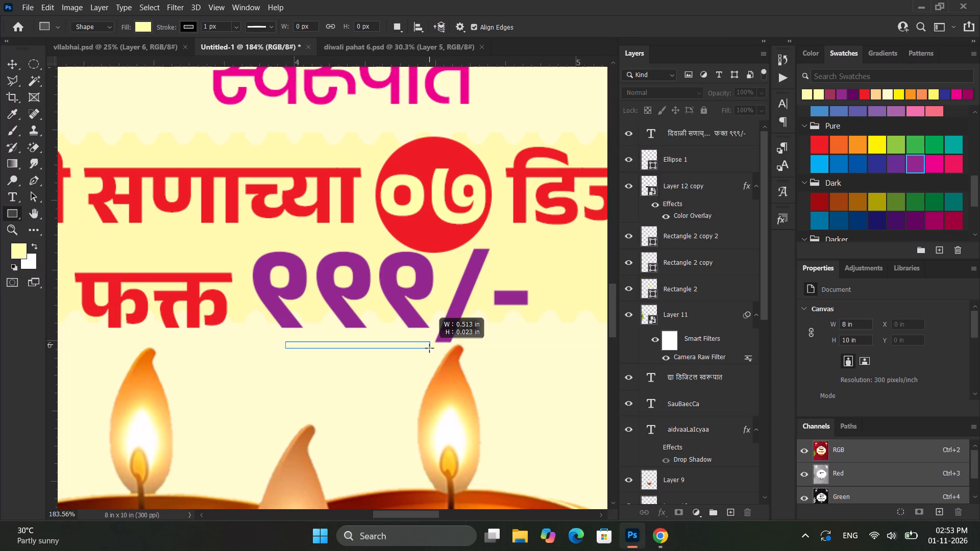
pyautogui.moveTo(429, 348); pyautogui.dragTo(428, 358)
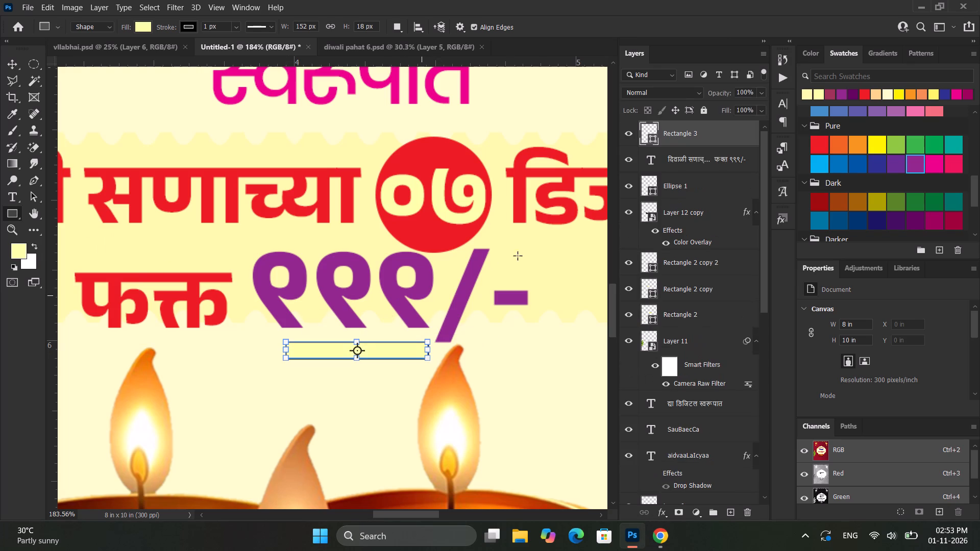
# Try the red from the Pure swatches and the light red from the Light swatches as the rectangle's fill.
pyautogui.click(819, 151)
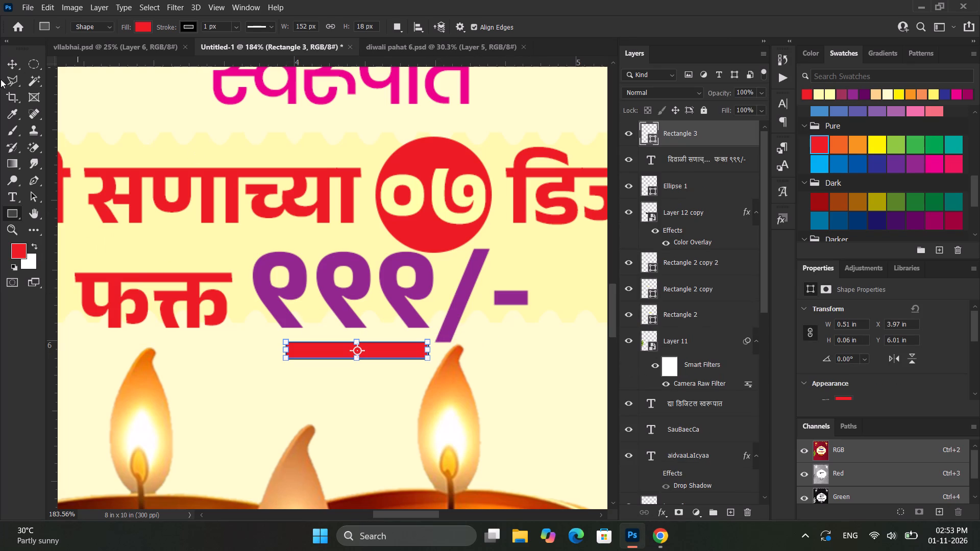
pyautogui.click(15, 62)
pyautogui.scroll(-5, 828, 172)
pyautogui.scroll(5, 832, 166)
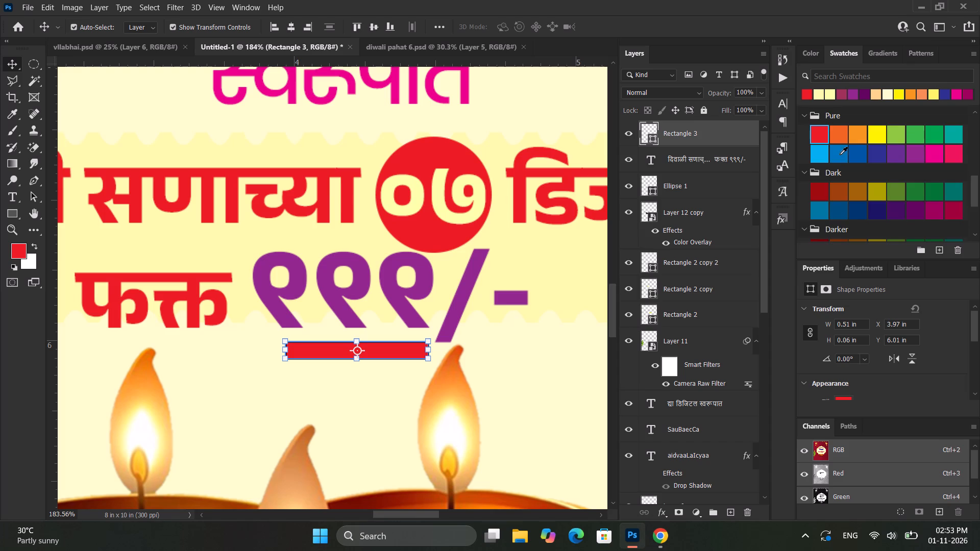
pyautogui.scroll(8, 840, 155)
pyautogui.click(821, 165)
# Remove the stroke from the rectangle under the price.
pyautogui.scroll(-2, 917, 327)
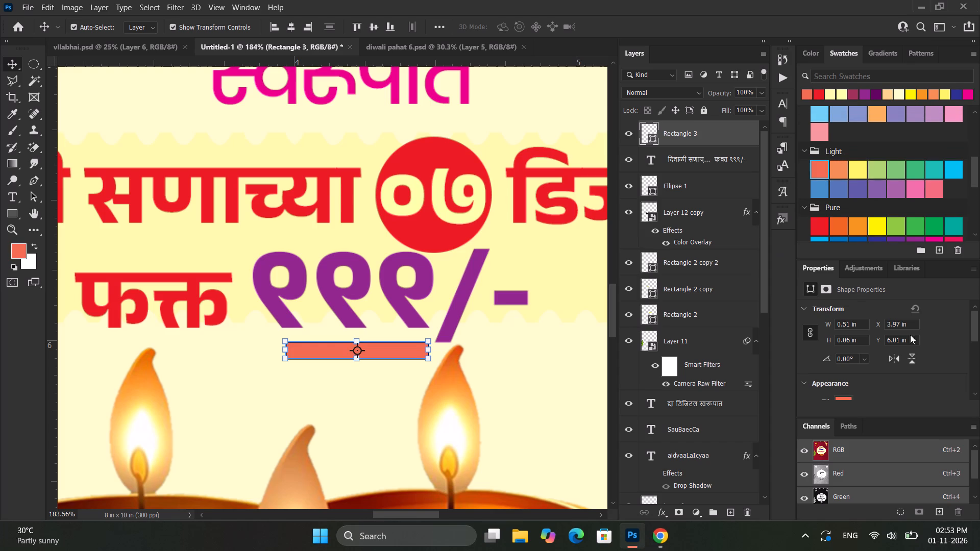
pyautogui.scroll(-5, 910, 335)
pyautogui.click(844, 341)
pyautogui.click(846, 345)
pyautogui.click(813, 325)
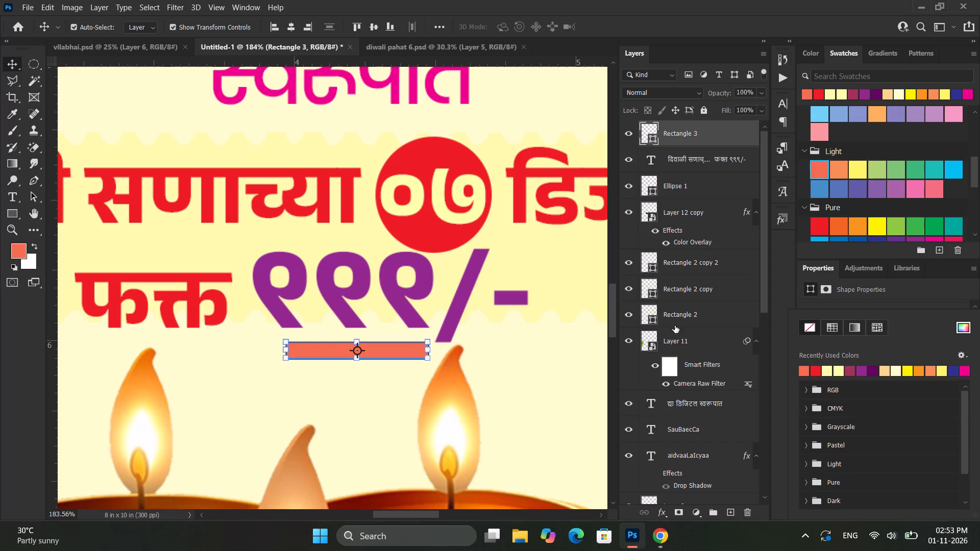
# Move the underline bar up about 0.03 in, closer to the price digits.
pyautogui.keyDown('alt'); pyautogui.scroll(5, 432, 350); pyautogui.keyUp('alt')
pyautogui.moveTo(378, 349); pyautogui.dragTo(376, 342)
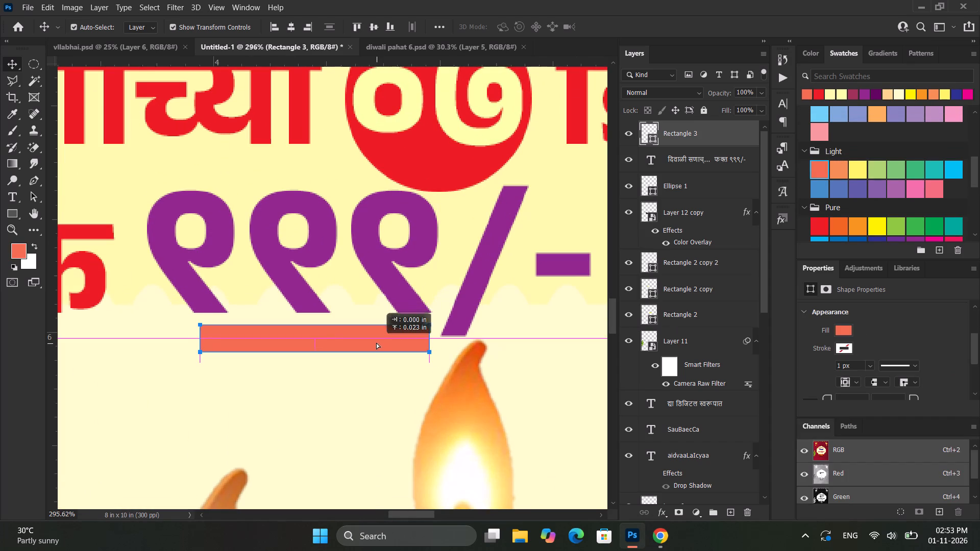
pyautogui.moveTo(376, 342); pyautogui.dragTo(376, 340)
# Recolour the underline bar below the price with the violet from the Pure swatches.
pyautogui.keyDown('alt'); pyautogui.scroll(-20, 439, 336); pyautogui.keyUp('alt')
pyautogui.keyDown('alt'); pyautogui.scroll(-6, 439, 336); pyautogui.keyUp('alt')
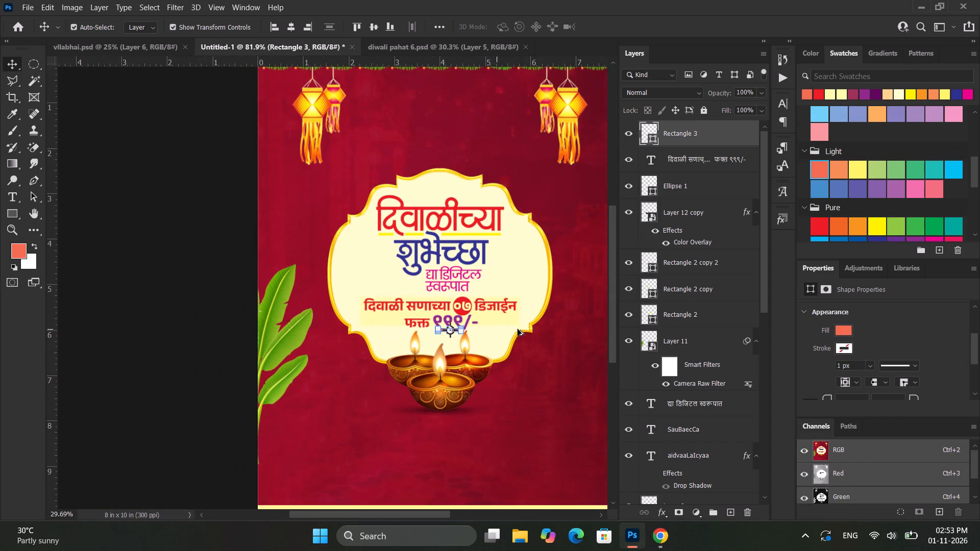
pyautogui.click(547, 323)
pyautogui.keyDown('alt'); pyautogui.scroll(-6, 543, 322); pyautogui.keyUp('alt')
pyautogui.click(543, 321)
pyautogui.keyDown('alt'); pyautogui.scroll(11, 352, 318); pyautogui.keyUp('alt')
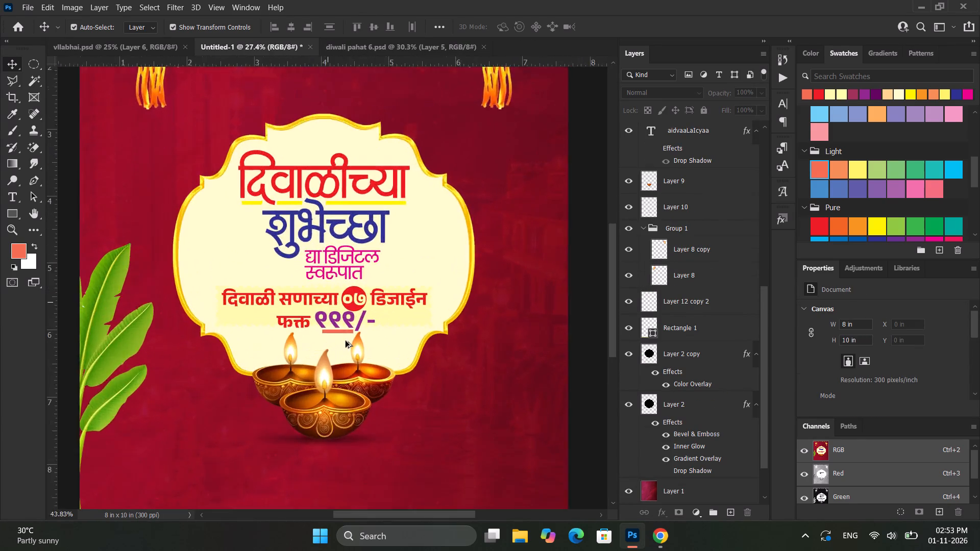
pyautogui.keyDown('alt'); pyautogui.scroll(10, 346, 341); pyautogui.keyUp('alt')
pyautogui.click(336, 319)
pyautogui.scroll(-3, 882, 196)
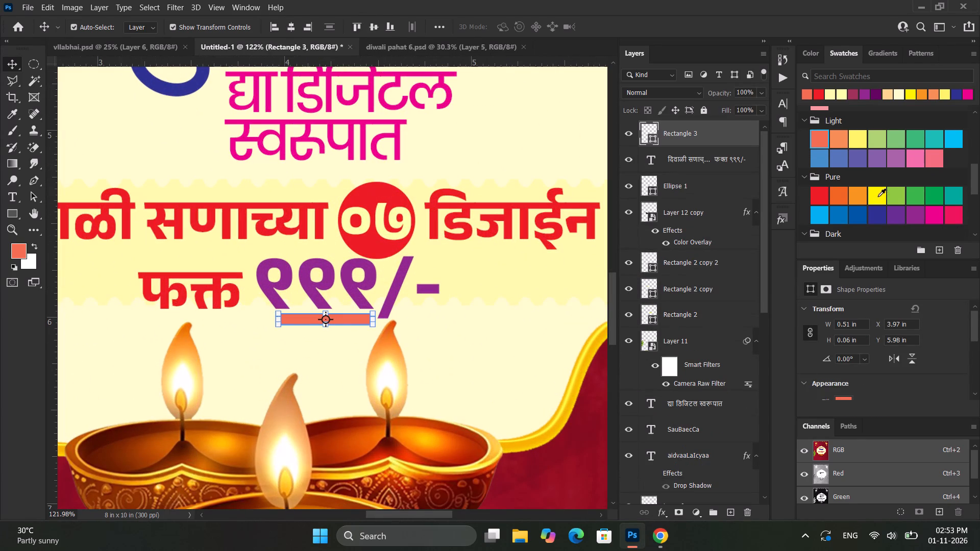
pyautogui.click(897, 221)
pyautogui.click(493, 317)
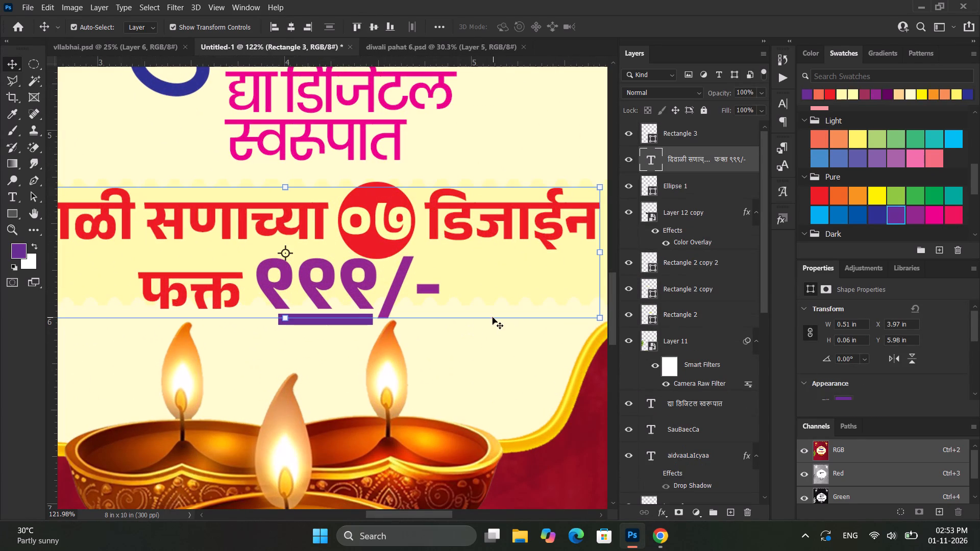
pyautogui.click(459, 355)
# Thin the violet underline bar to about 39% of its height, keeping its top edge in place.
pyautogui.keyDown('alt'); pyautogui.scroll(-20, 459, 355); pyautogui.keyUp('alt')
pyautogui.keyDown('alt'); pyautogui.scroll(-1, 459, 355); pyautogui.keyUp('alt')
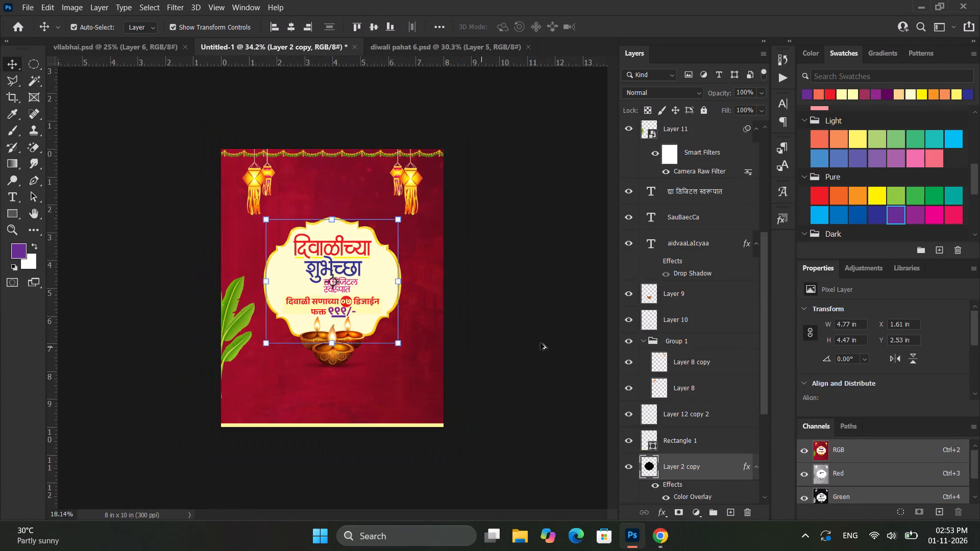
pyautogui.click(541, 342)
pyautogui.keyDown('alt'); pyautogui.scroll(10, 349, 331); pyautogui.keyUp('alt')
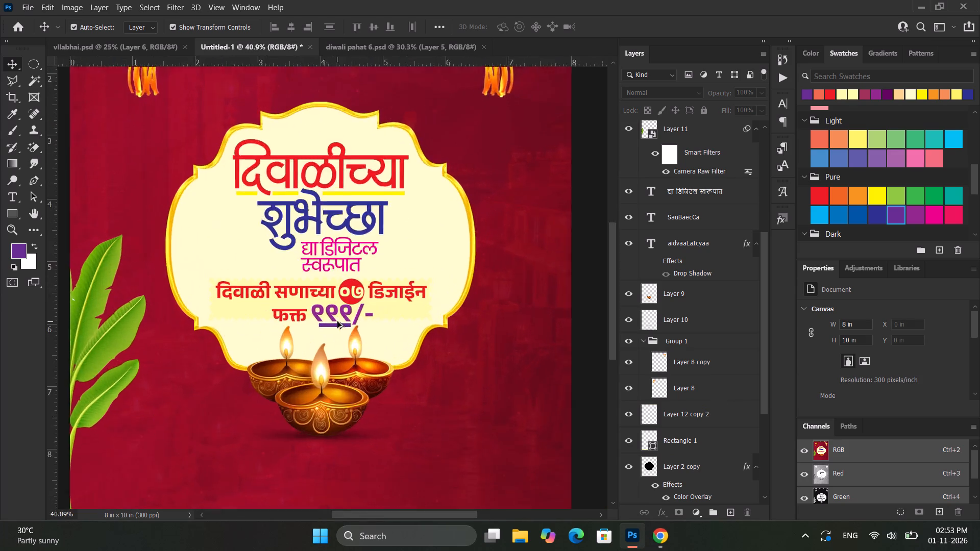
pyautogui.keyDown('alt'); pyautogui.scroll(18, 337, 321); pyautogui.keyUp('alt')
pyautogui.keyDown('alt'); pyautogui.click(336, 332); pyautogui.keyUp('alt')
pyautogui.keyDown('alt'); pyautogui.scroll(6, 331, 344); pyautogui.keyUp('alt')
pyautogui.keyDown('shift'); pyautogui.moveTo(317, 355); pyautogui.dragTo(324, 328); pyautogui.keyUp('shift')
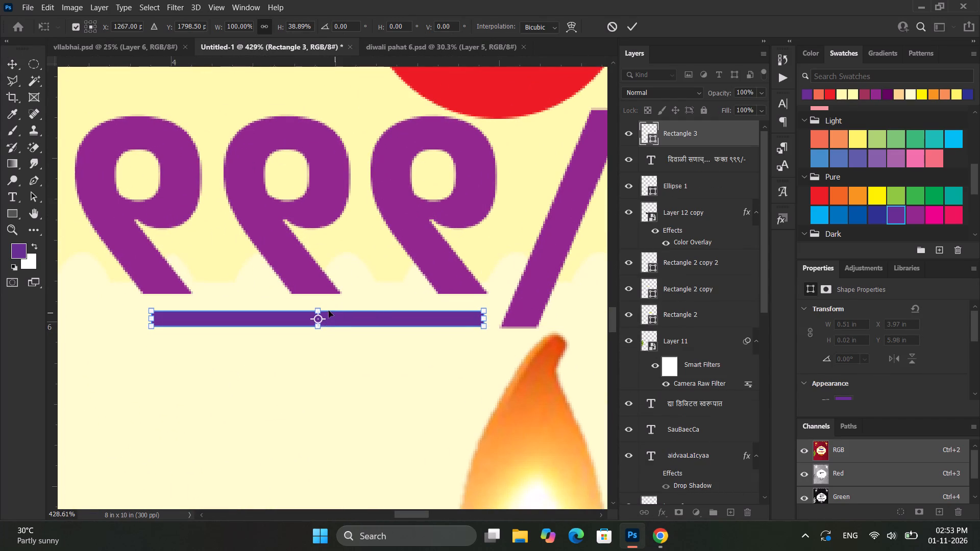
pyautogui.keyDown('alt'); pyautogui.scroll(-20, 333, 315); pyautogui.keyUp('alt')
pyautogui.keyDown('alt'); pyautogui.scroll(-3, 333, 315); pyautogui.keyUp('alt')
pyautogui.click(487, 335)
pyautogui.keyDown('alt'); pyautogui.scroll(-7, 487, 335); pyautogui.keyUp('alt')
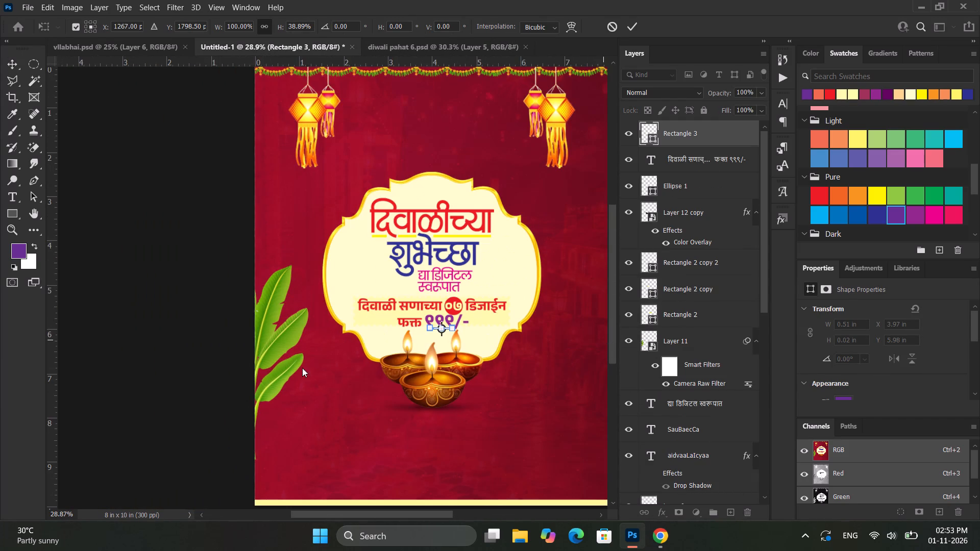
pyautogui.click(169, 327)
# Examine the thinned price underline and the offer text within the whole poster.
pyautogui.keyDown('alt'); pyautogui.scroll(-7, 217, 336); pyautogui.keyUp('alt')
pyautogui.click(498, 339)
pyautogui.keyDown('alt'); pyautogui.scroll(8, 361, 332); pyautogui.keyUp('alt')
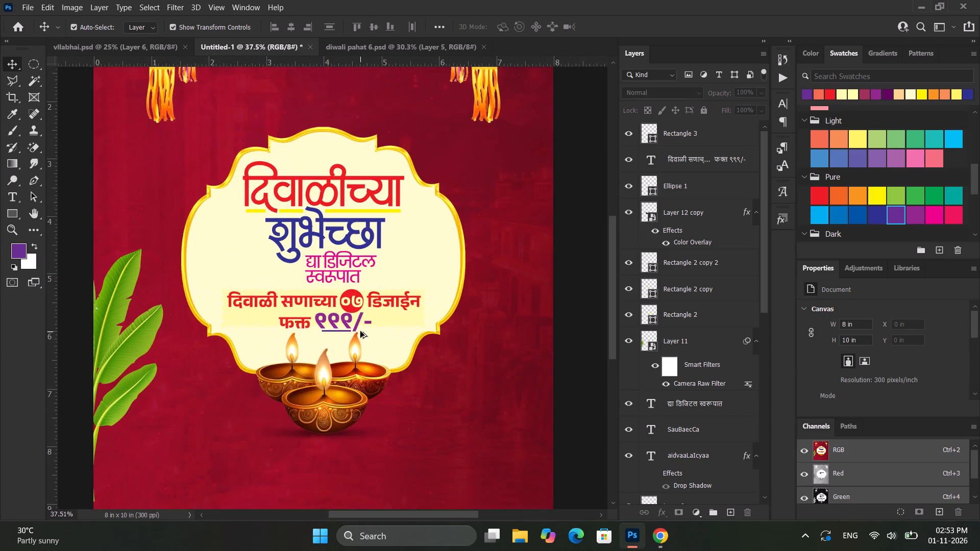
pyautogui.keyDown('alt'); pyautogui.scroll(4, 360, 331); pyautogui.keyUp('alt')
pyautogui.keyDown('ctrl'); pyautogui.scroll(-8, 360, 331); pyautogui.keyUp('ctrl')
pyautogui.keyDown('alt'); pyautogui.scroll(-2, 530, 294); pyautogui.keyUp('alt')
pyautogui.click(547, 289)
pyautogui.keyDown('alt'); pyautogui.scroll(2, 358, 311); pyautogui.keyUp('alt')
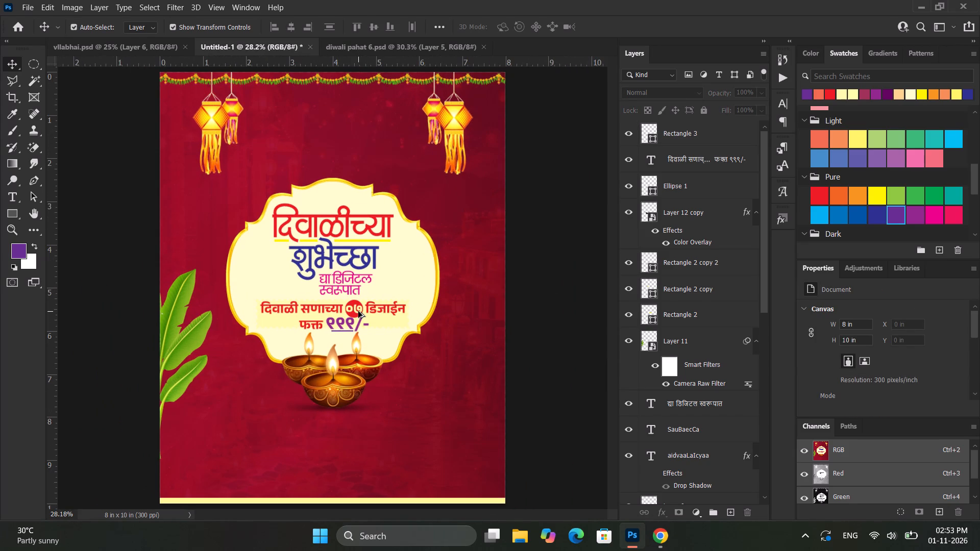
pyautogui.keyDown('ctrl'); pyautogui.scroll(2, 361, 312); pyautogui.keyUp('ctrl')
pyautogui.keyDown('alt'); pyautogui.scroll(-1, 361, 312); pyautogui.keyUp('alt')
pyautogui.keyDown('alt'); pyautogui.scroll(1, 361, 312); pyautogui.keyUp('alt')
pyautogui.keyDown('alt'); pyautogui.scroll(-2, 361, 312); pyautogui.keyUp('alt')
pyautogui.keyDown('alt'); pyautogui.scroll(2, 361, 311); pyautogui.keyUp('alt')
pyautogui.keyDown('alt'); pyautogui.scroll(-2, 430, 331); pyautogui.keyUp('alt')
pyautogui.click(523, 330)
pyautogui.keyDown('alt'); pyautogui.scroll(1, 516, 335); pyautogui.keyUp('alt')
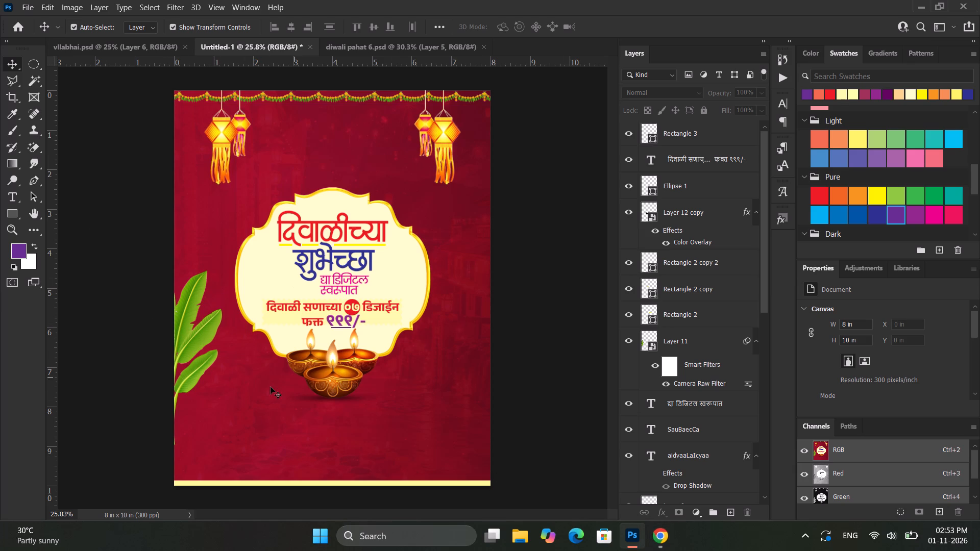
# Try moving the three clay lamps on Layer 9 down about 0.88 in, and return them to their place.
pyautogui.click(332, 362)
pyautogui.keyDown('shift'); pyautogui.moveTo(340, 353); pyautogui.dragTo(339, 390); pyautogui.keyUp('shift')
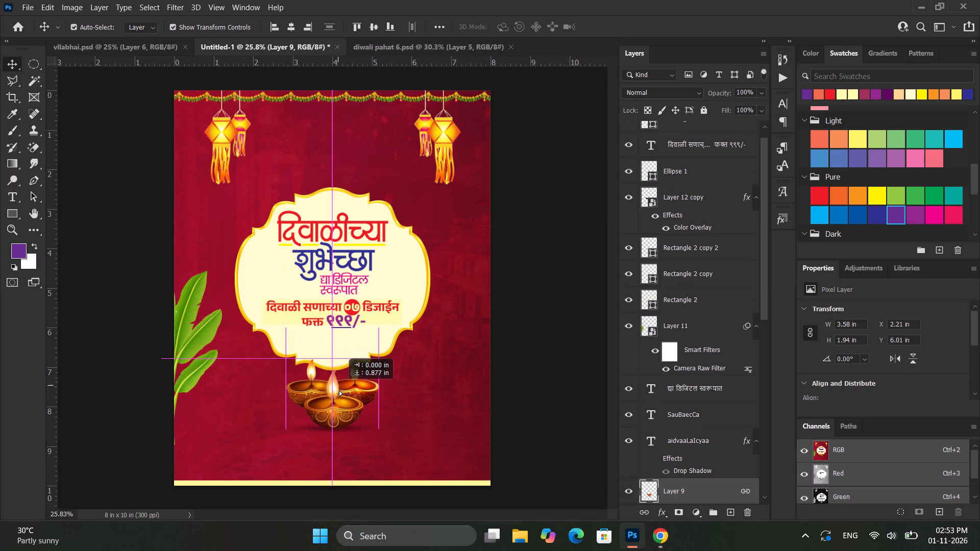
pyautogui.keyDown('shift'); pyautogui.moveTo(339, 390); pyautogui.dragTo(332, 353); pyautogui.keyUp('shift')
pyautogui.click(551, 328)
# Stretch the scalloped strip's lower edge downward to a height scale of about 110%, level with the price underline.
pyautogui.keyDown('alt'); pyautogui.scroll(11, 360, 371); pyautogui.keyUp('alt')
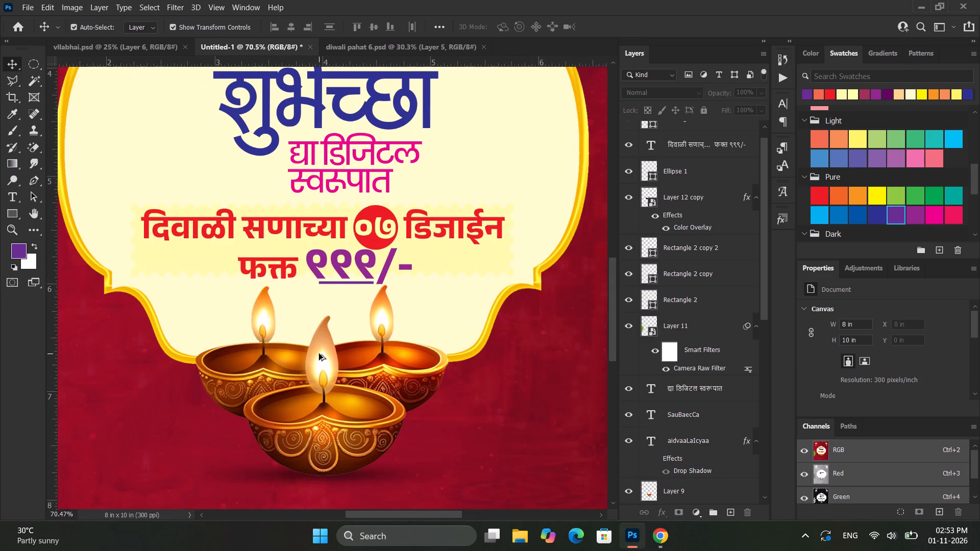
pyautogui.keyDown('alt'); pyautogui.scroll(-3, 319, 354); pyautogui.keyUp('alt')
pyautogui.keyDown('alt'); pyautogui.scroll(2, 386, 323); pyautogui.keyUp('alt')
pyautogui.click(476, 280)
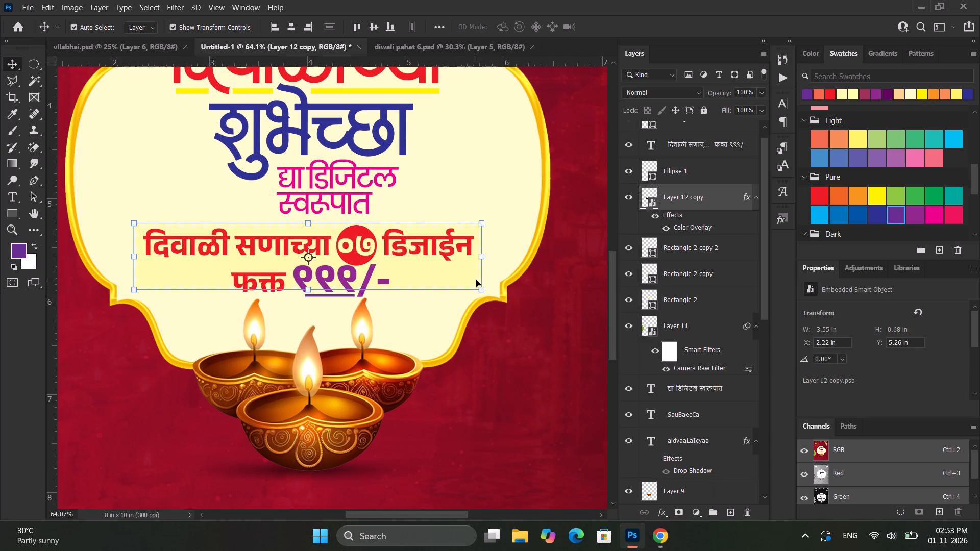
pyautogui.keyDown('alt'); pyautogui.scroll(8, 315, 305); pyautogui.keyUp('alt')
pyautogui.keyDown('shift'); pyautogui.moveTo(300, 274); pyautogui.dragTo(299, 284); pyautogui.keyUp('shift')
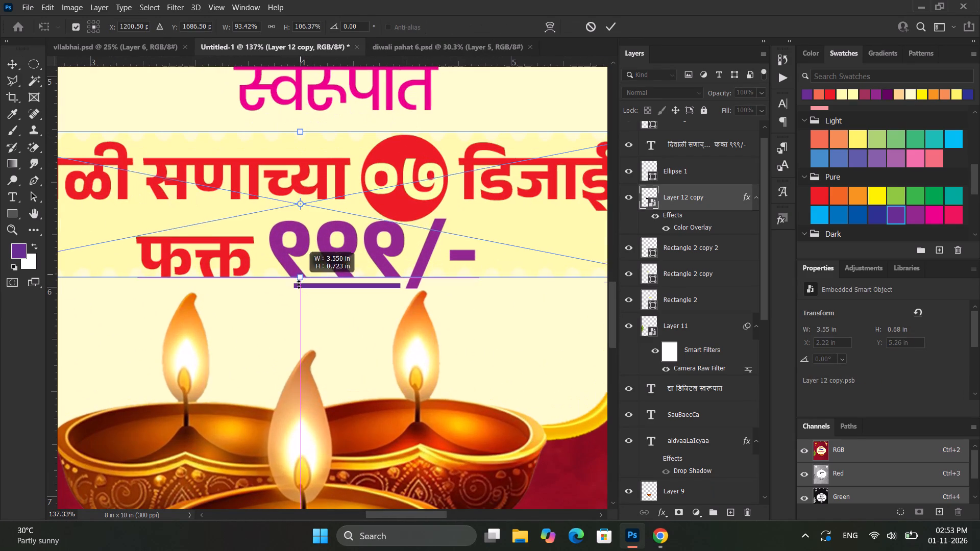
pyautogui.keyDown('shift'); pyautogui.moveTo(299, 284); pyautogui.dragTo(298, 288); pyautogui.keyUp('shift')
pyautogui.click(611, 24)
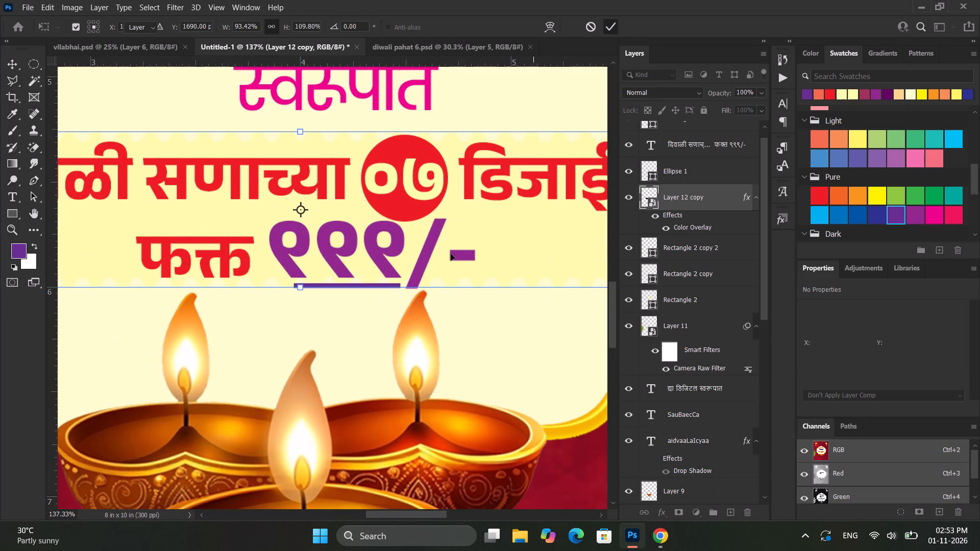
# Examine the taller strip behind the offer text and price against the whole poster.
pyautogui.keyDown('alt'); pyautogui.scroll(-20, 428, 295); pyautogui.keyUp('alt')
pyautogui.keyDown('alt'); pyautogui.scroll(-1, 428, 295); pyautogui.keyUp('alt')
pyautogui.click(528, 307)
pyautogui.keyDown('alt'); pyautogui.scroll(5, 332, 331); pyautogui.keyUp('alt')
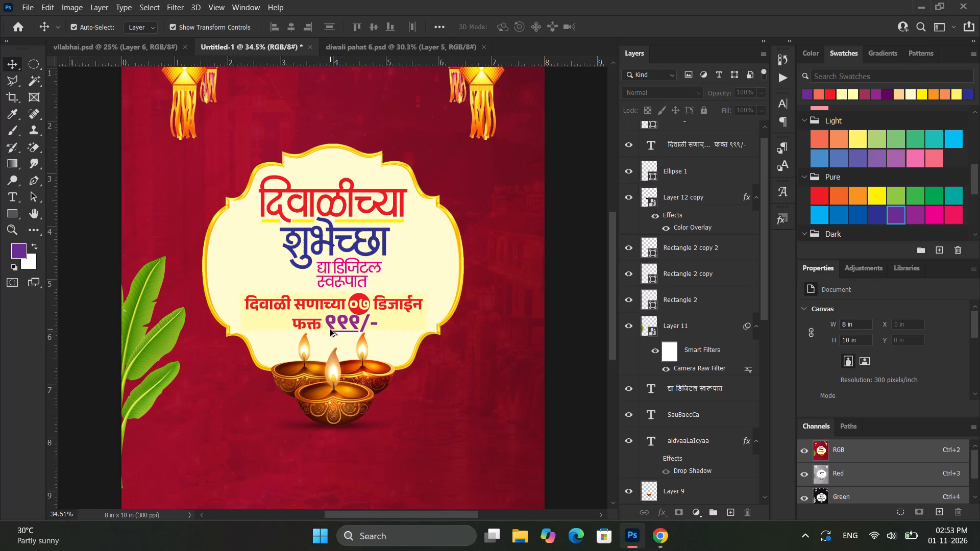
pyautogui.keyDown('alt'); pyautogui.scroll(9, 243, 329); pyautogui.keyUp('alt')
pyautogui.keyDown('alt'); pyautogui.scroll(-2, 243, 329); pyautogui.keyUp('alt')
pyautogui.keyDown('alt'); pyautogui.scroll(3, 243, 329); pyautogui.keyUp('alt')
pyautogui.keyDown('alt'); pyautogui.scroll(-12, 243, 329); pyautogui.keyUp('alt')
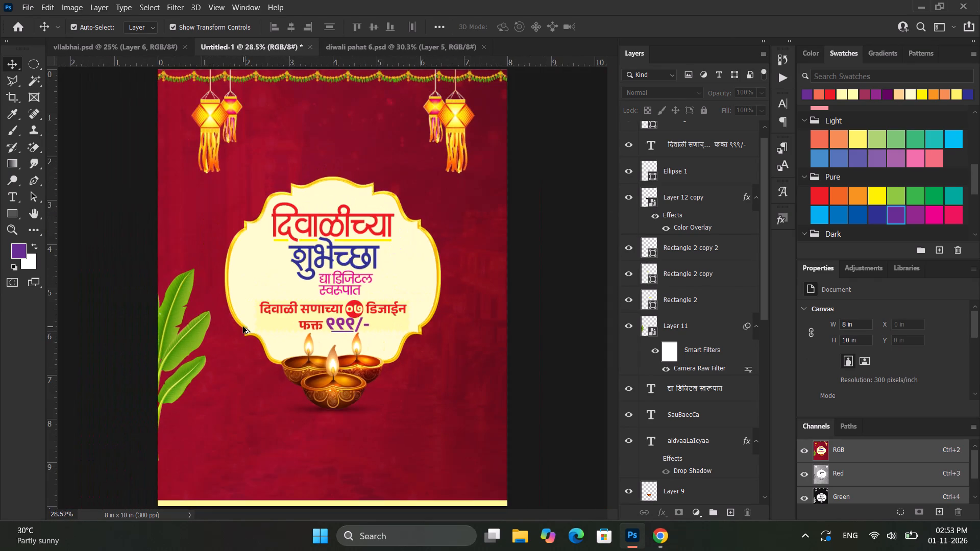
pyautogui.keyDown('alt'); pyautogui.scroll(1, 243, 327); pyautogui.keyUp('alt')
pyautogui.keyDown('alt'); pyautogui.scroll(-2, 243, 327); pyautogui.keyUp('alt')
pyautogui.click(505, 296)
pyautogui.keyDown('alt'); pyautogui.scroll(5, 363, 325); pyautogui.keyUp('alt')
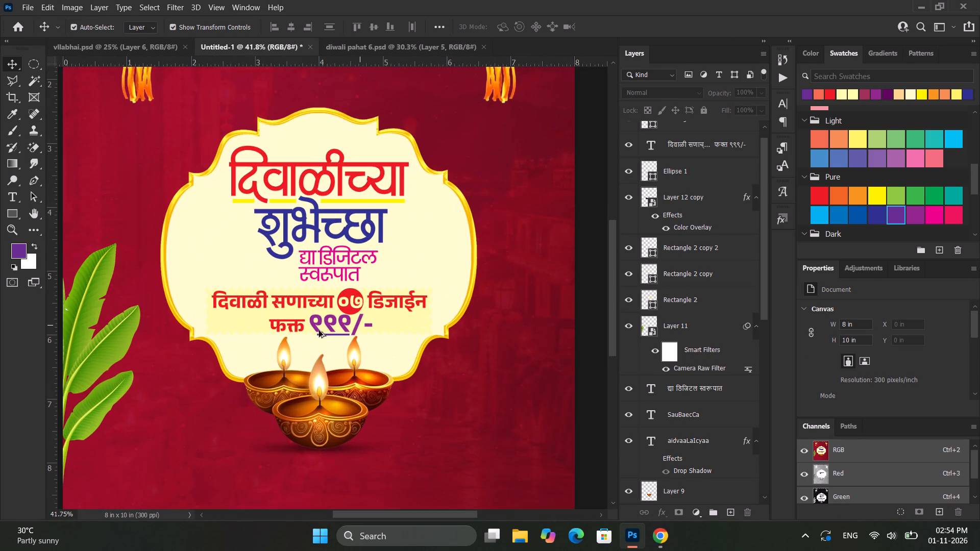
# Hide Layer 12 copy, the pale yellow scalloped strip behind the offer text.
pyautogui.click(222, 327)
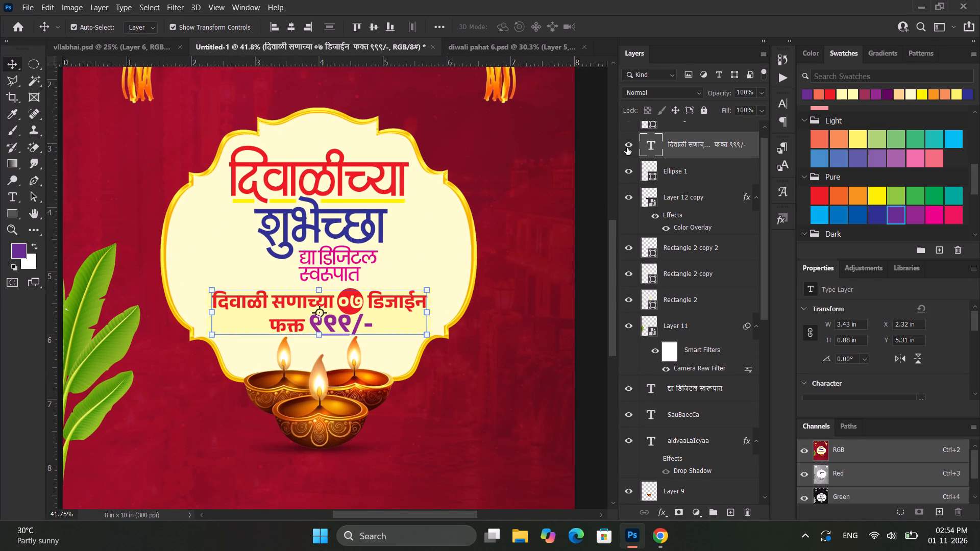
pyautogui.click(628, 197)
pyautogui.click(506, 336)
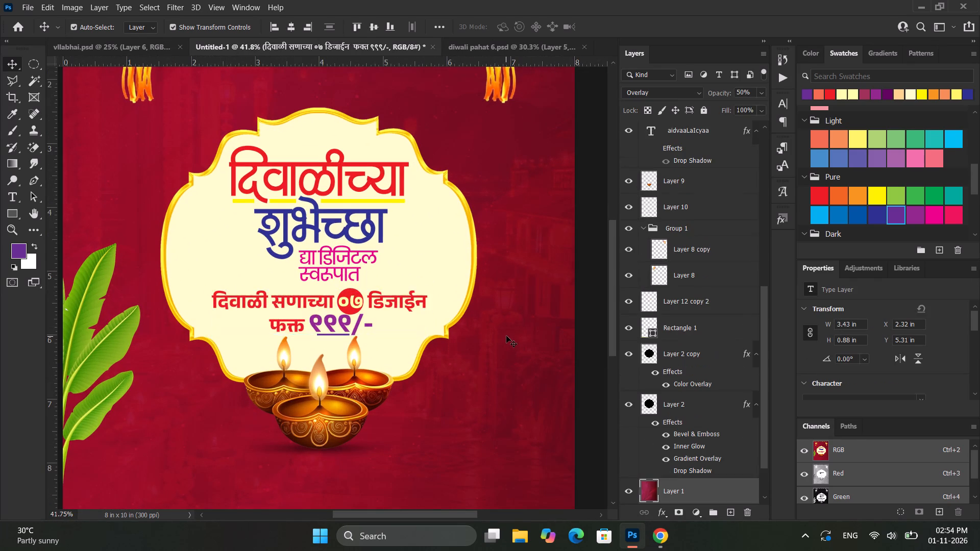
# Examine the offer text and price without the strip, both close up and within the whole poster.
pyautogui.keyDown('alt'); pyautogui.scroll(-6, 506, 335); pyautogui.keyUp('alt')
pyautogui.click(553, 323)
pyautogui.keyDown('alt'); pyautogui.scroll(7, 349, 341); pyautogui.keyUp('alt')
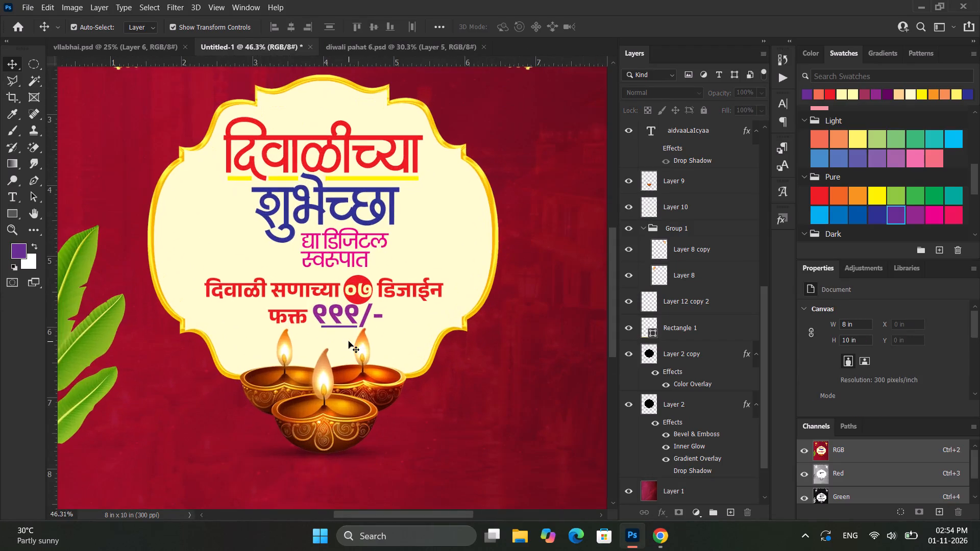
pyautogui.keyDown('ctrl'); pyautogui.scroll(-4, 349, 341); pyautogui.keyUp('ctrl')
pyautogui.keyDown('ctrl'); pyautogui.scroll(7, 349, 341); pyautogui.keyUp('ctrl')
pyautogui.keyDown('alt'); pyautogui.scroll(2, 349, 341); pyautogui.keyUp('alt')
pyautogui.keyDown('alt'); pyautogui.scroll(-11, 349, 341); pyautogui.keyUp('alt')
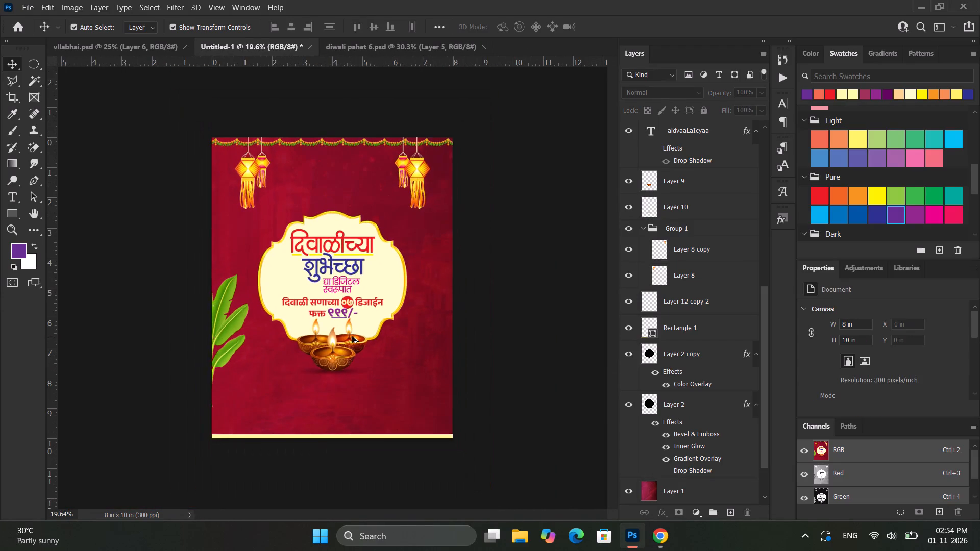
pyautogui.click(549, 298)
pyautogui.keyDown('alt'); pyautogui.scroll(3, 383, 314); pyautogui.keyUp('alt')
pyautogui.keyDown('alt'); pyautogui.scroll(3, 386, 229); pyautogui.keyUp('alt')
pyautogui.scroll(-5, 563, 360)
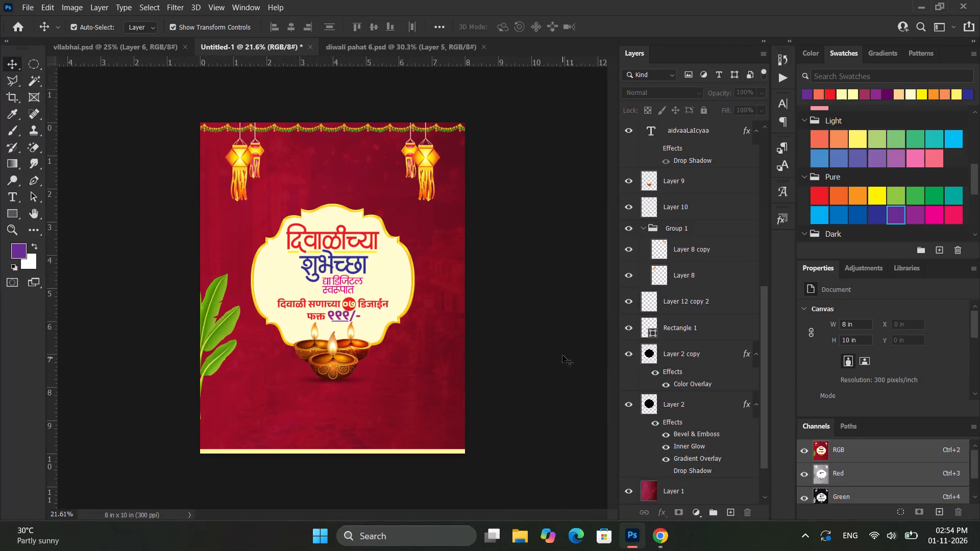
# In diwali pahat 6.psd, unlock the Screen-mode glow texture on Layer 3 and copy it into the Untitled-1 poster.
pyautogui.click(372, 50)
pyautogui.scroll(-2, 375, 111)
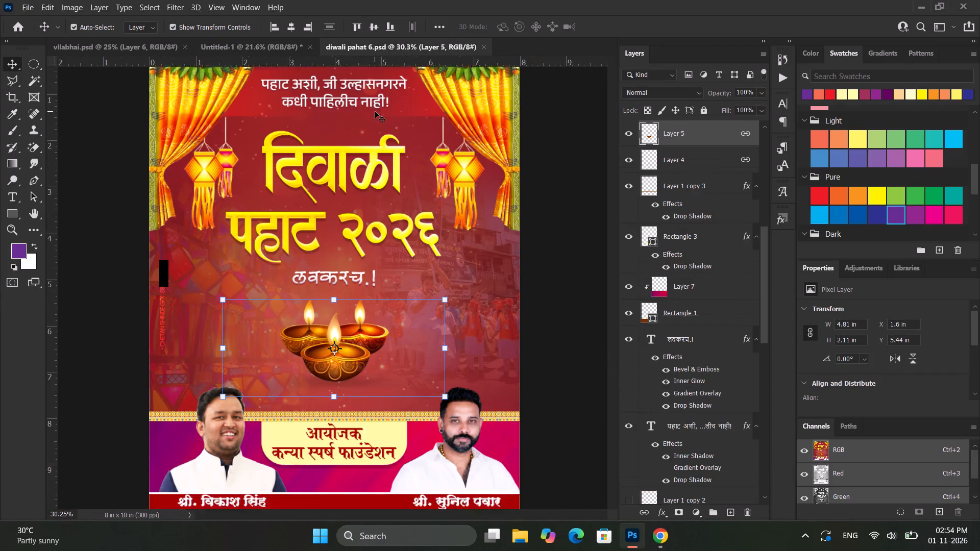
pyautogui.keyDown('alt'); pyautogui.scroll(1, 374, 111); pyautogui.keyUp('alt')
pyautogui.keyDown('alt'); pyautogui.scroll(-1, 373, 111); pyautogui.keyUp('alt')
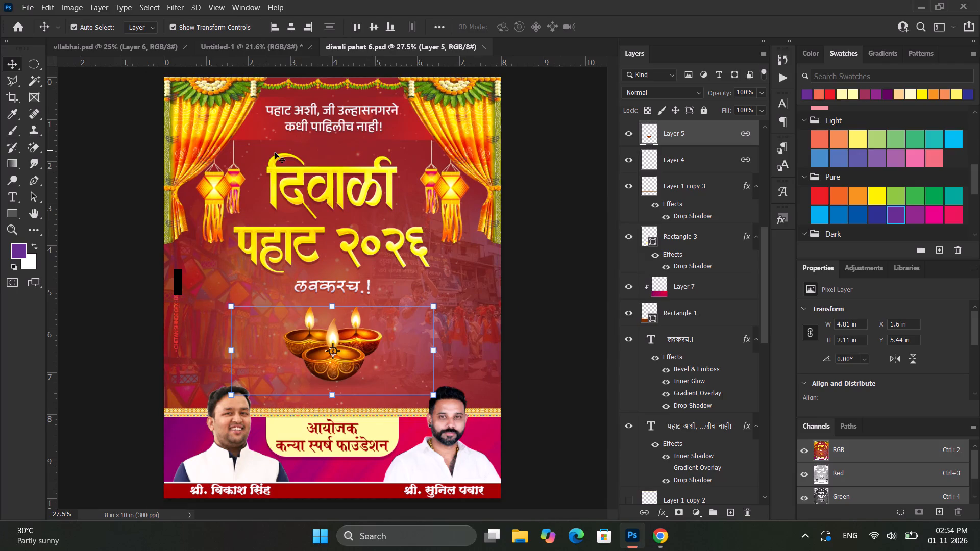
pyautogui.click(258, 149)
pyautogui.scroll(-20, 636, 325)
pyautogui.scroll(-1, 636, 325)
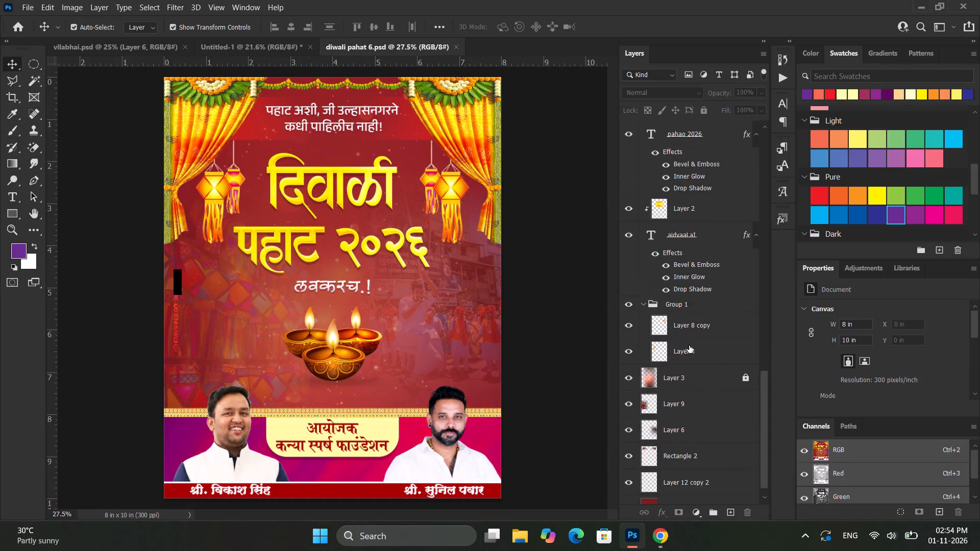
pyautogui.scroll(-6, 689, 345)
pyautogui.click(675, 388)
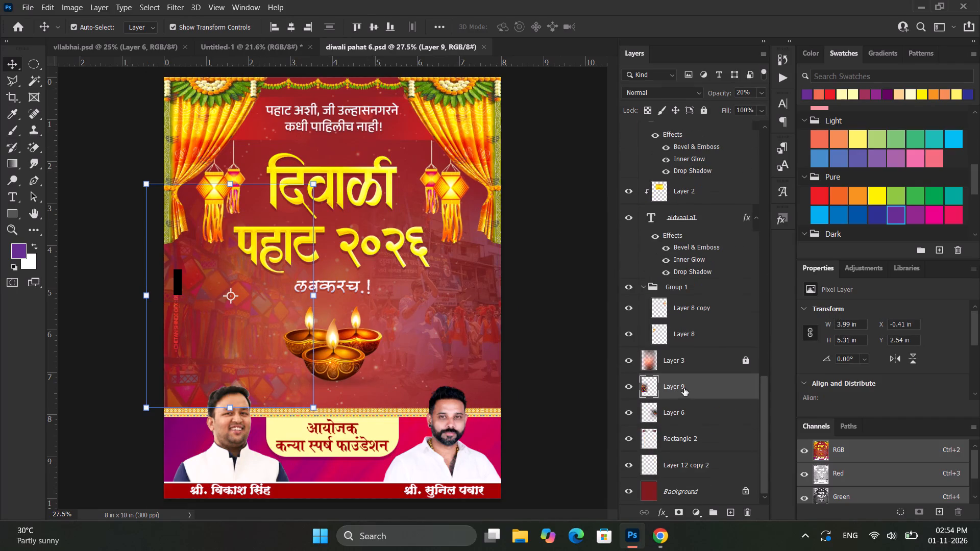
pyautogui.click(696, 364)
pyautogui.click(748, 363)
pyautogui.moveTo(722, 366); pyautogui.dragTo(480, 228)
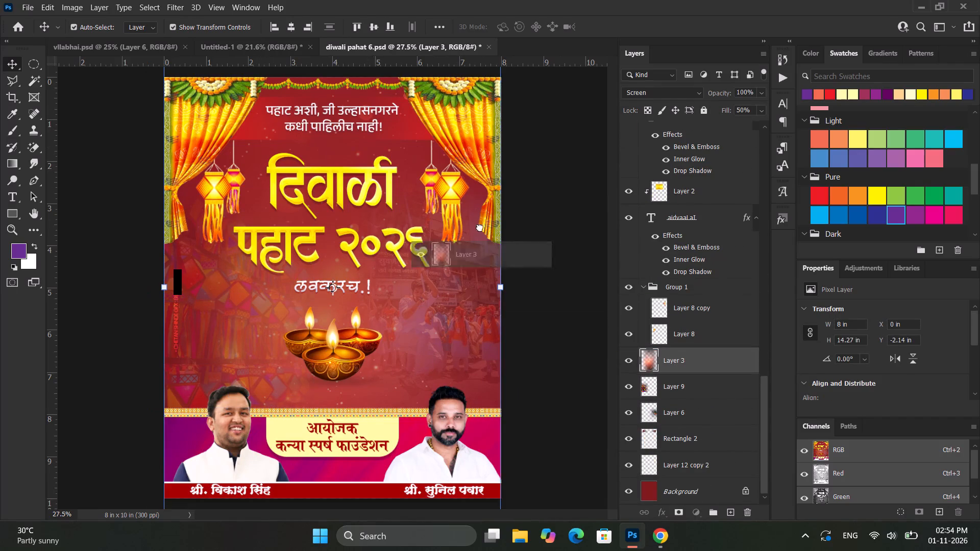
pyautogui.moveTo(480, 228); pyautogui.dragTo(311, 216)
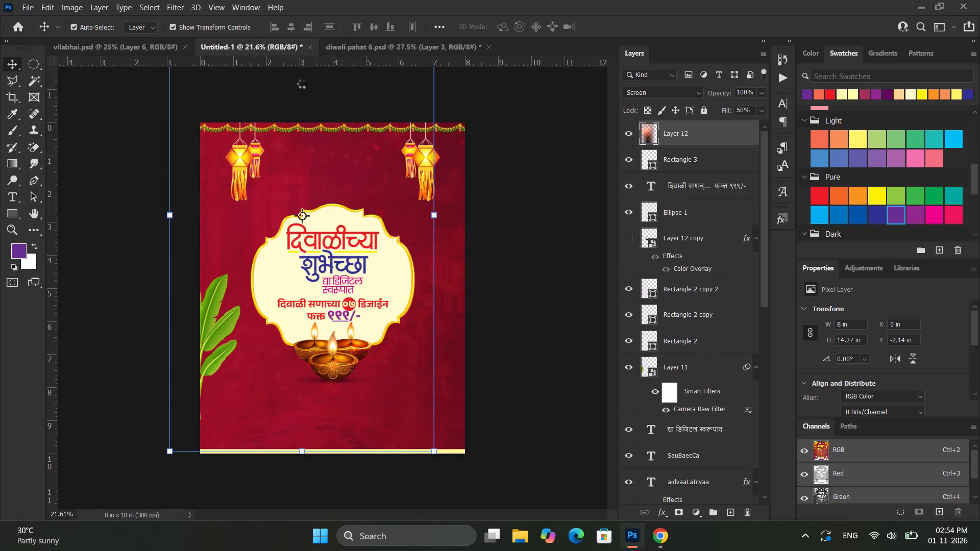
# Centre the copied glow texture horizontally and vertically on the poster canvas.
pyautogui.click(291, 24)
pyautogui.click(375, 26)
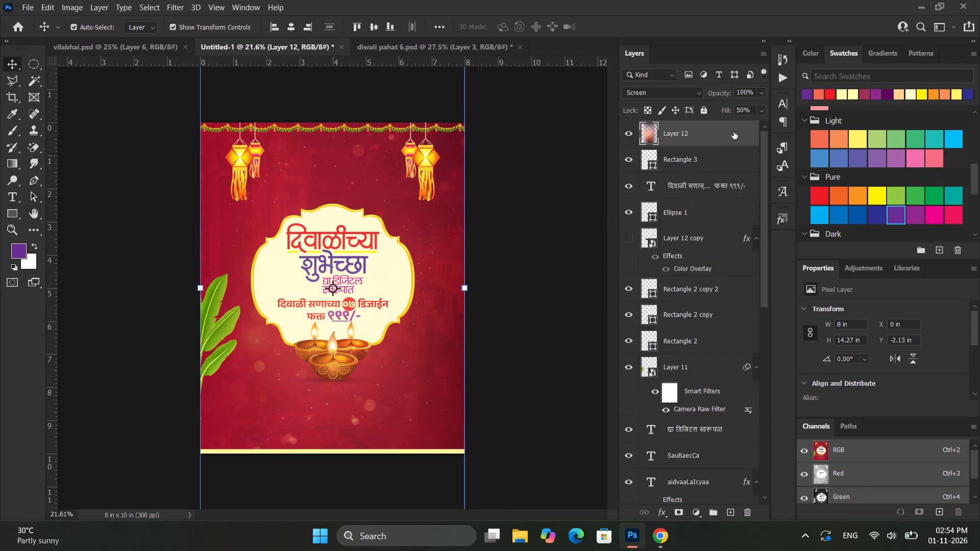
# Reorder the glow texture, Layer 12, so that it sits directly below Layer 1 and above Layer 3.
pyautogui.hotkey('ctrl', 'shift', ']')
pyautogui.hotkey('ctrl', 'shift', '[')
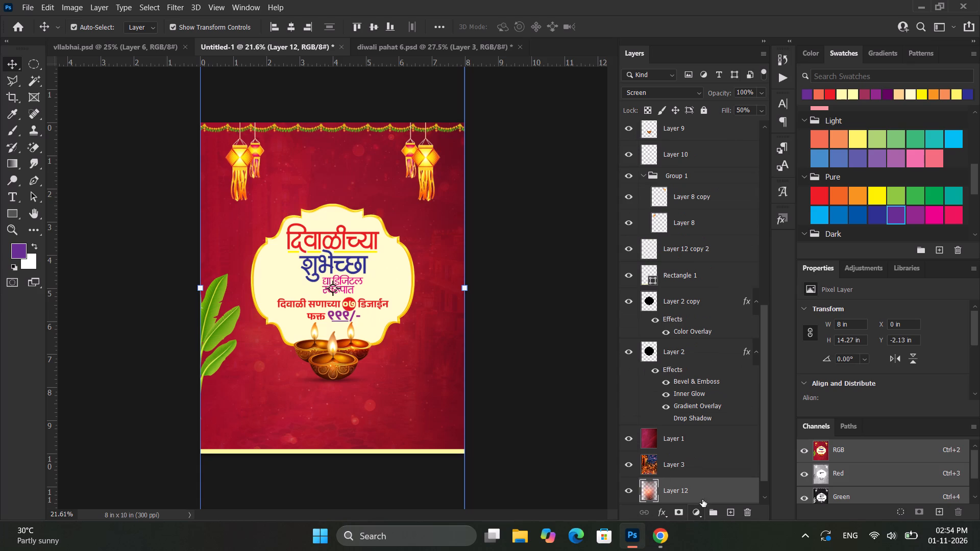
pyautogui.scroll(-7, 698, 480)
pyautogui.moveTo(690, 465); pyautogui.dragTo(704, 405)
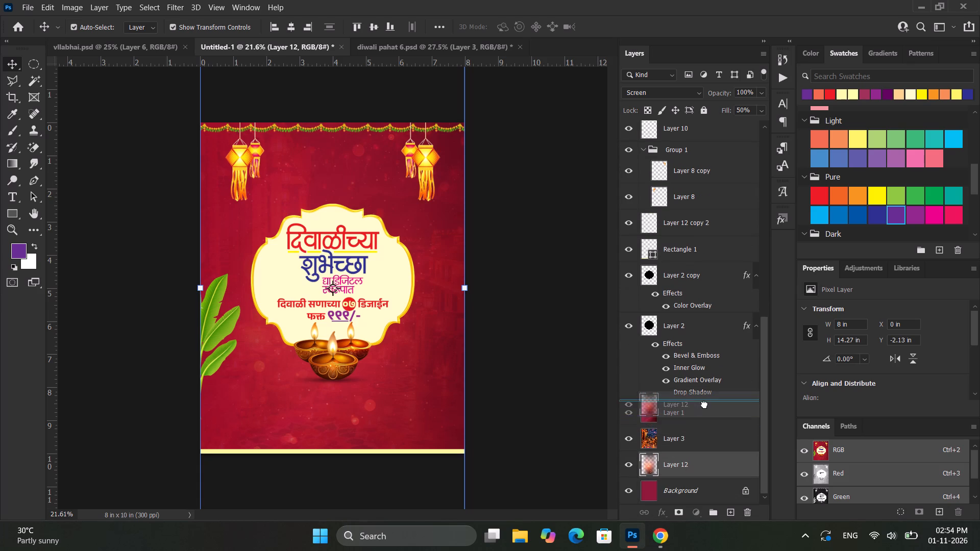
pyautogui.moveTo(704, 405); pyautogui.dragTo(705, 405)
pyautogui.moveTo(709, 417); pyautogui.dragTo(704, 474)
pyautogui.moveTo(702, 471); pyautogui.dragTo(697, 458)
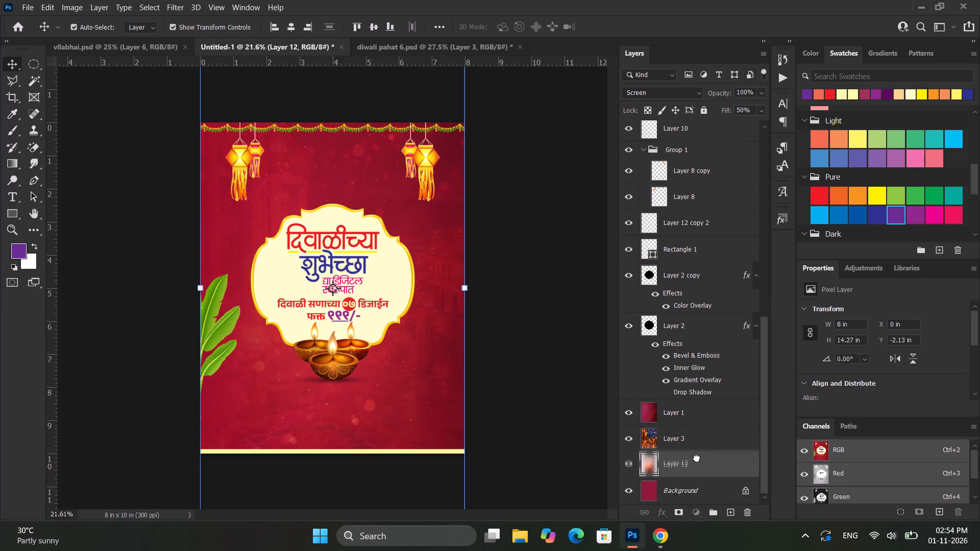
pyautogui.moveTo(697, 458); pyautogui.dragTo(693, 434)
# Examine the glow texture's effect on the maroon background around the frame and across the whole poster.
pyautogui.click(542, 377)
pyautogui.keyDown('alt'); pyautogui.scroll(6, 372, 330); pyautogui.keyUp('alt')
pyautogui.keyDown('ctrl'); pyautogui.scroll(2, 376, 305); pyautogui.keyUp('ctrl')
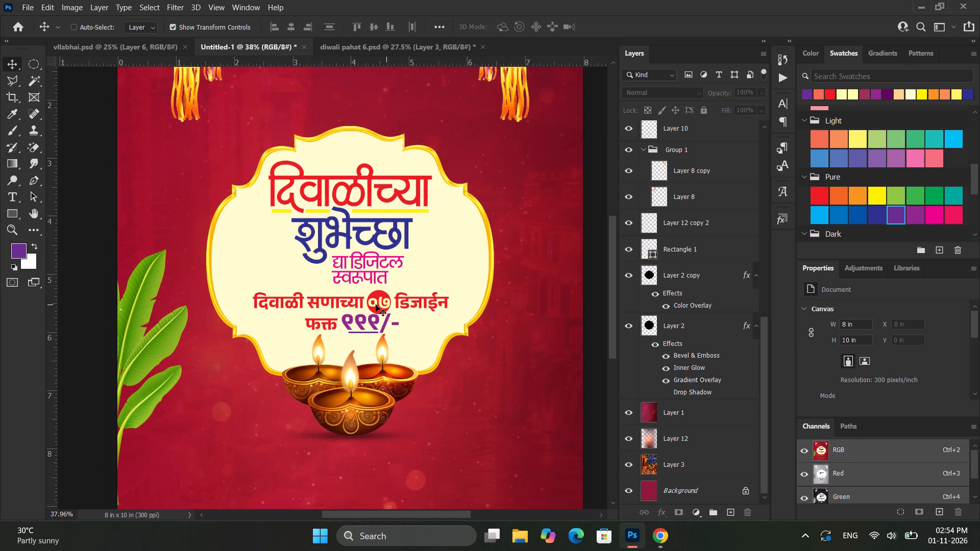
pyautogui.keyDown('ctrl'); pyautogui.scroll(2, 376, 305); pyautogui.keyUp('ctrl')
pyautogui.keyDown('alt'); pyautogui.scroll(-6, 376, 305); pyautogui.keyUp('alt')
pyautogui.click(511, 309)
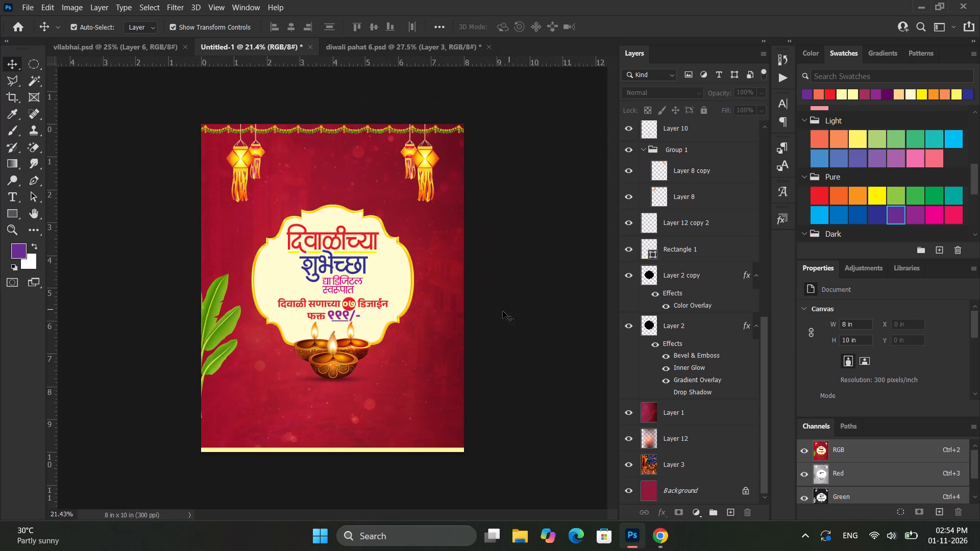
pyautogui.keyDown('alt'); pyautogui.scroll(2, 349, 272); pyautogui.keyUp('alt')
pyautogui.scroll(-13, 747, 390)
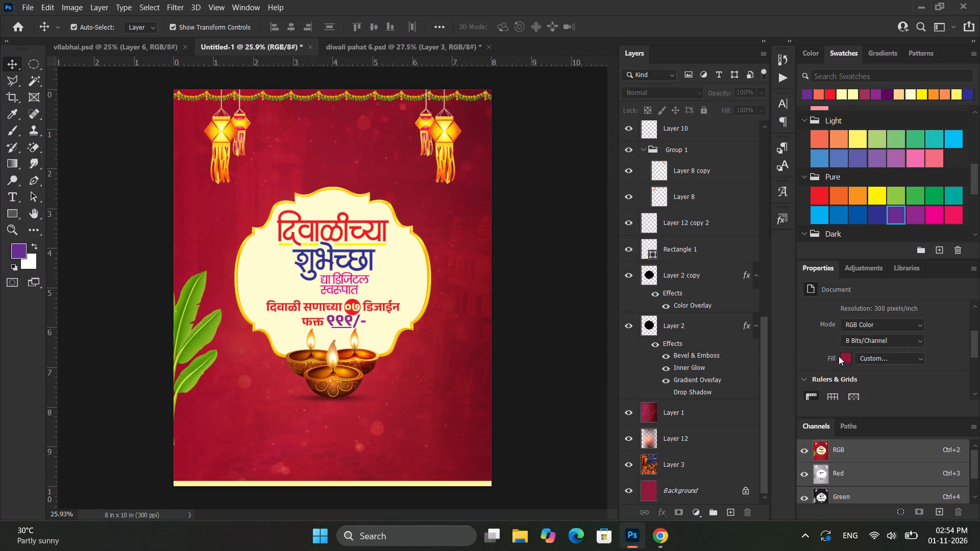
# Set the document's background fill to the brighter crimson #ad0c3a.
pyautogui.click(839, 356)
pyautogui.click(844, 353)
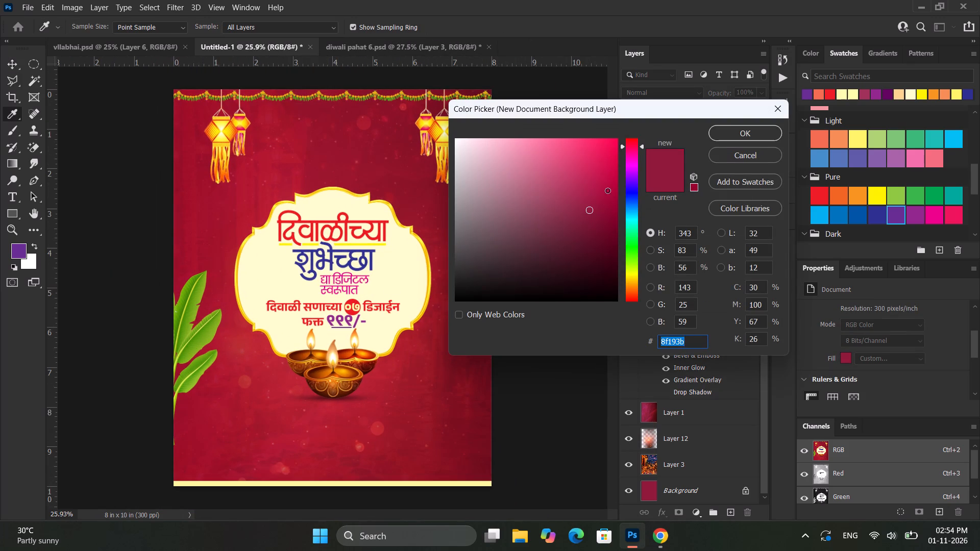
pyautogui.click(607, 190)
pyautogui.click(733, 132)
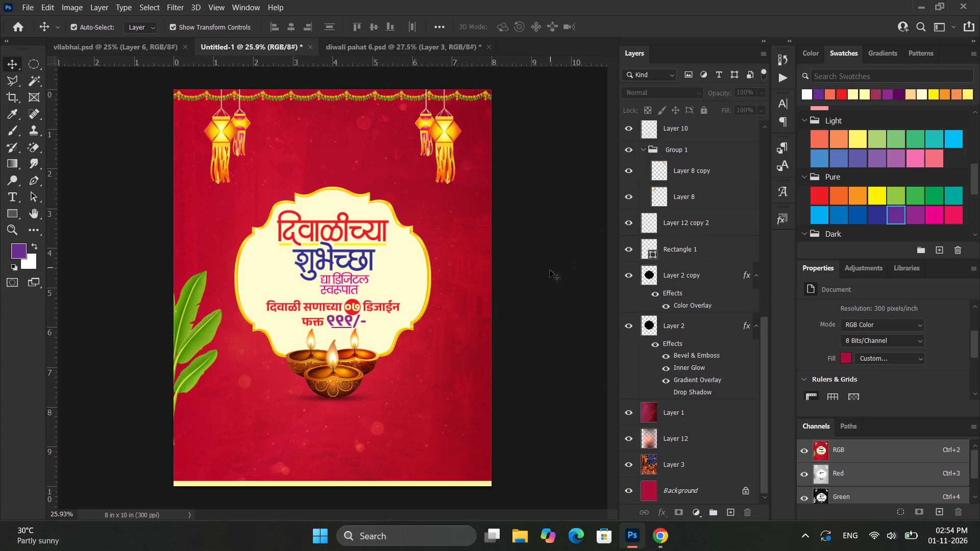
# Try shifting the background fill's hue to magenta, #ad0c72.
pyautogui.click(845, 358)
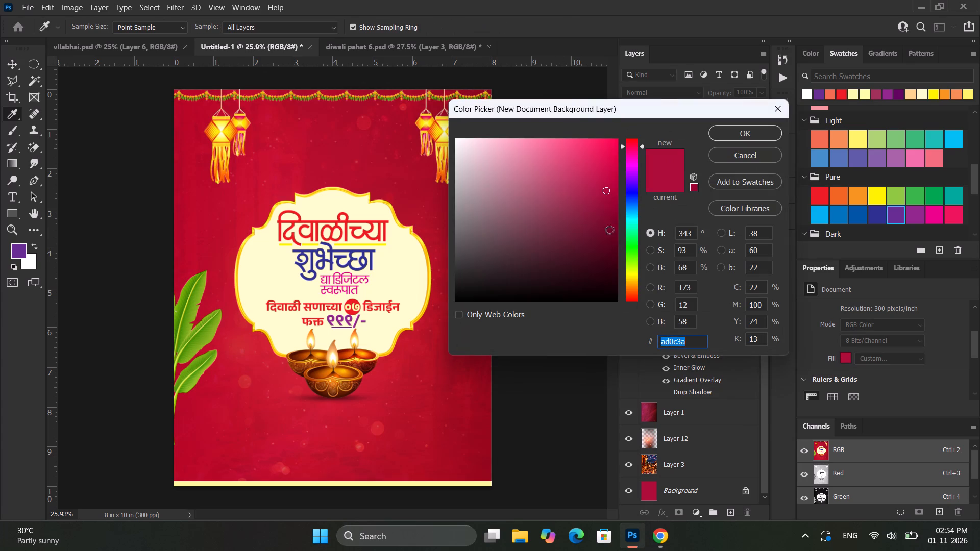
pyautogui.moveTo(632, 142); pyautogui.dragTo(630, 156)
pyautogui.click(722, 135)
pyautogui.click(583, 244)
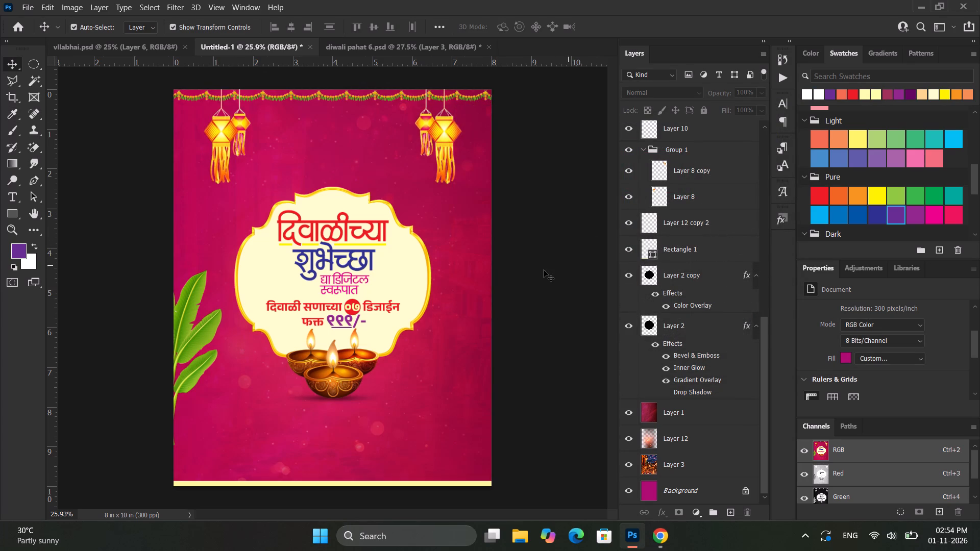
# Shift the hue of the document's background fill to a deep pure red.
pyautogui.keyDown('alt'); pyautogui.scroll(-4, 544, 270); pyautogui.keyUp('alt')
pyautogui.scroll(-1, 842, 355)
pyautogui.click(842, 344)
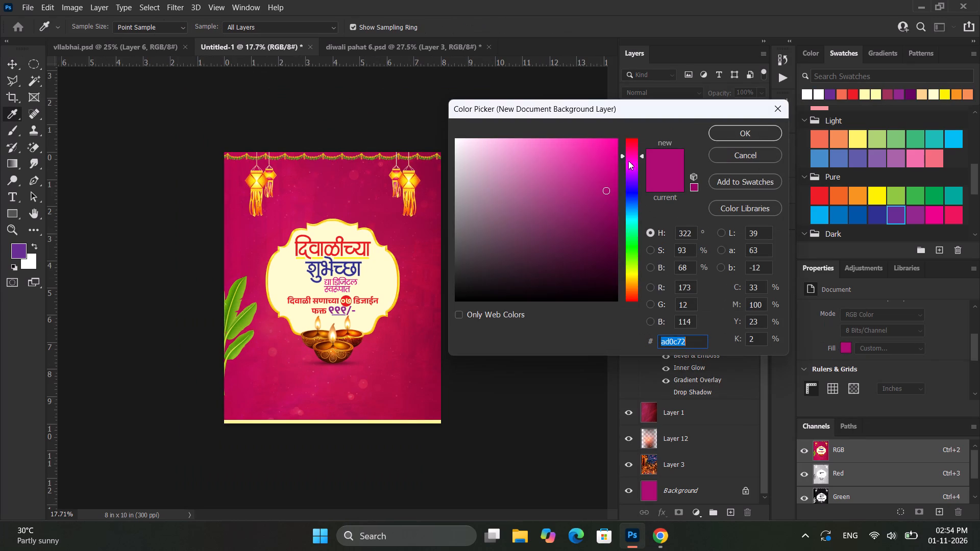
pyautogui.moveTo(631, 153); pyautogui.dragTo(628, 140)
pyautogui.click(745, 134)
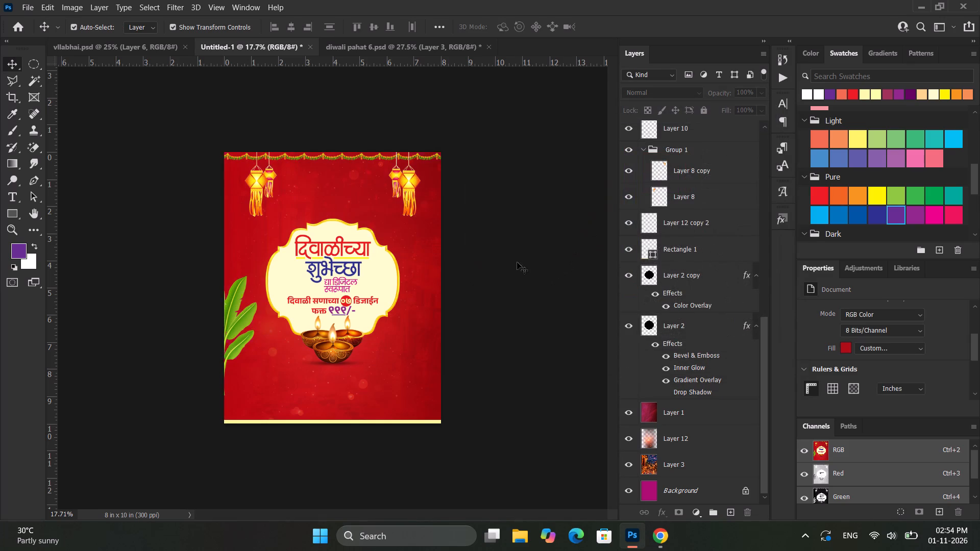
# Examine the red background against the lanterns, frame, leaves and lamps across the whole poster.
pyautogui.click(520, 253)
pyautogui.keyDown('alt'); pyautogui.scroll(5, 310, 316); pyautogui.keyUp('alt')
pyautogui.keyDown('alt'); pyautogui.scroll(-1, 313, 292); pyautogui.keyUp('alt')
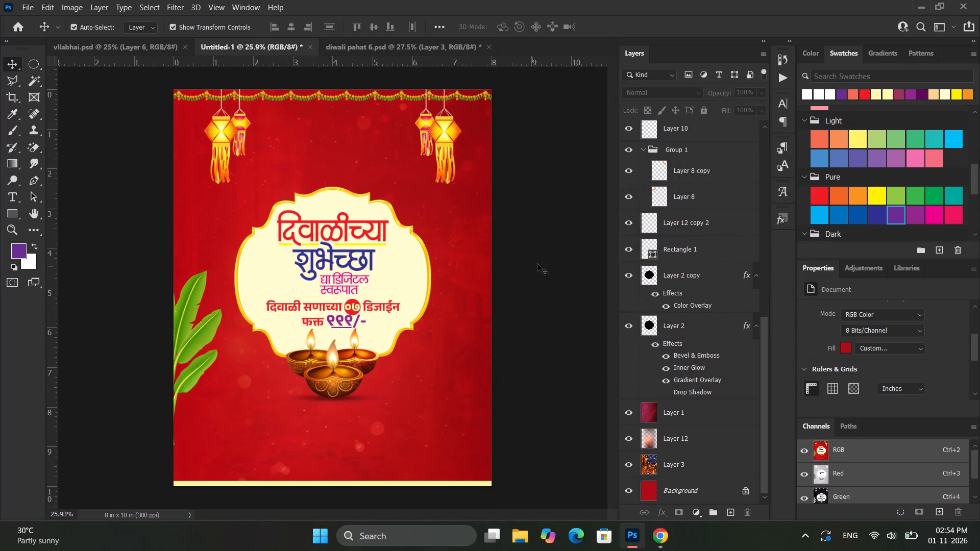
pyautogui.click(540, 262)
pyautogui.click(541, 185)
pyautogui.keyDown('alt'); pyautogui.scroll(2, 402, 182); pyautogui.keyUp('alt')
pyautogui.keyDown('alt'); pyautogui.scroll(-3, 402, 182); pyautogui.keyUp('alt')
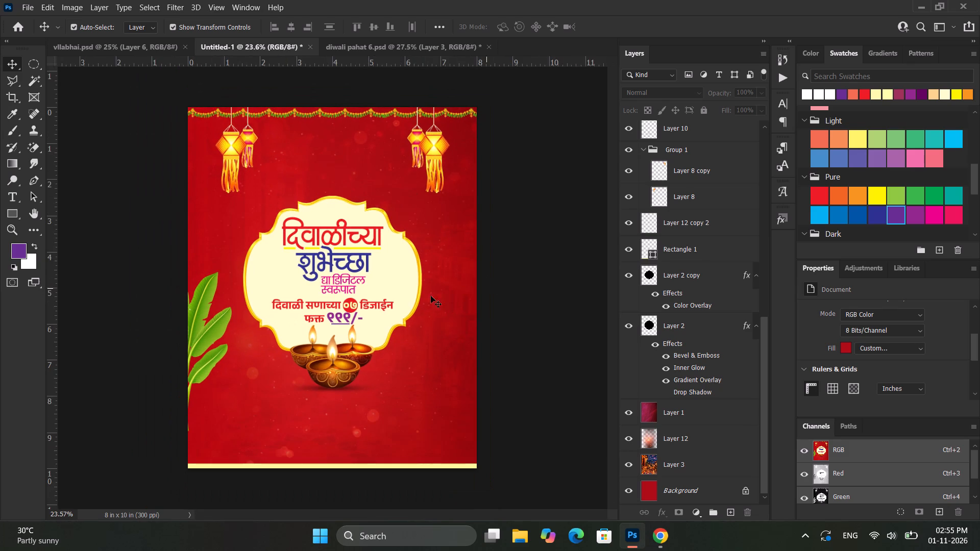
pyautogui.keyDown('alt'); pyautogui.scroll(2, 367, 326); pyautogui.keyUp('alt')
pyautogui.keyDown('alt'); pyautogui.scroll(-1, 369, 328); pyautogui.keyUp('alt')
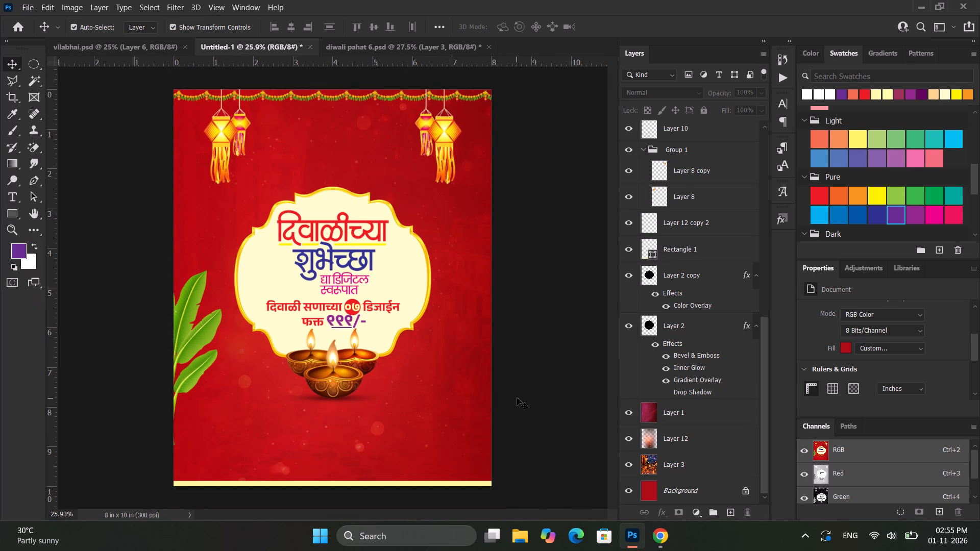
pyautogui.click(575, 286)
# Switch to Chrome, look through Pinterest's related label shapes, open a pin on signs, and return to Photoshop.
pyautogui.click(657, 545)
pyautogui.click(192, 0)
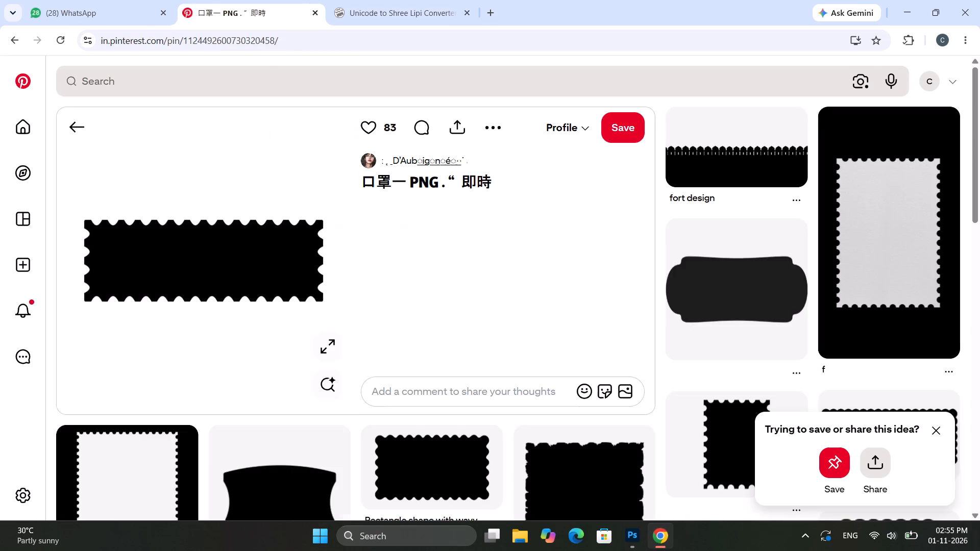
pyautogui.scroll(-5, 370, 256)
pyautogui.scroll(1, 305, 254)
pyautogui.click(257, 259)
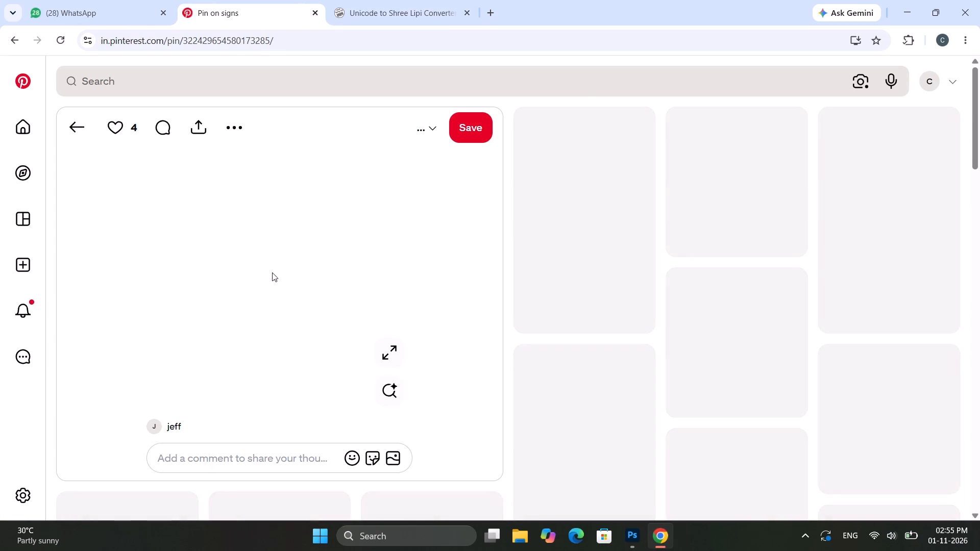
pyautogui.click(919, 9)
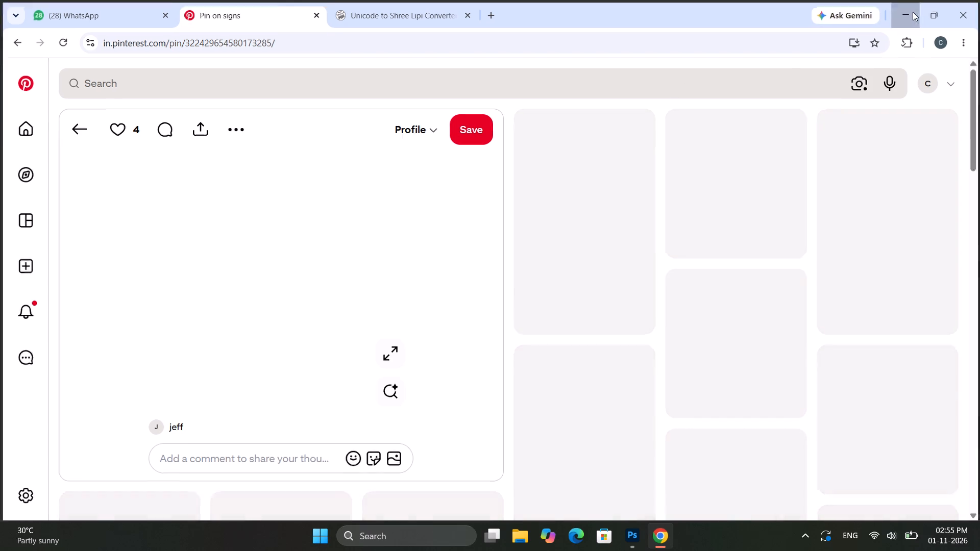
# Add a new line of text with the person's name in English letters near the poster's lower-left area, above the bottom strip.
pyautogui.click(565, 290)
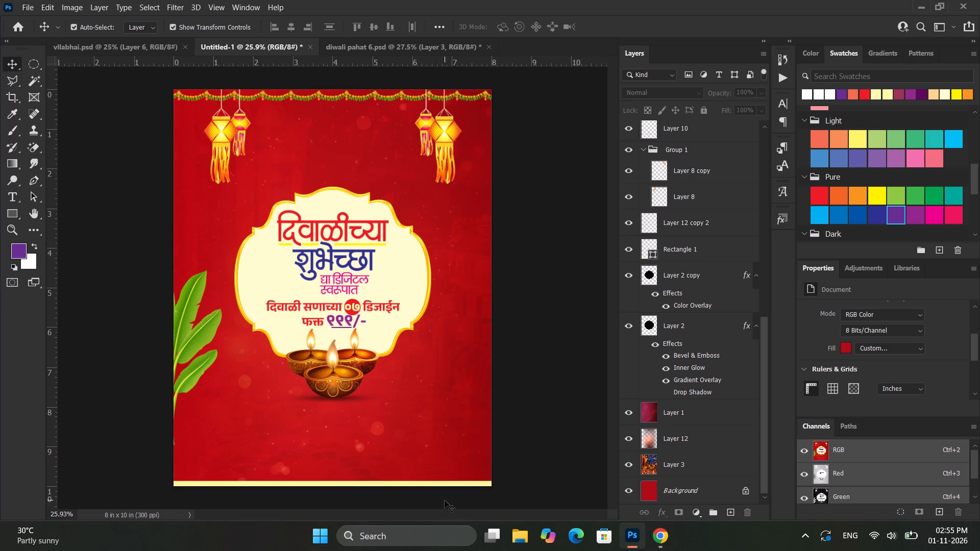
pyautogui.keyDown('alt'); pyautogui.scroll(3, 314, 353); pyautogui.keyUp('alt')
pyautogui.keyDown('alt'); pyautogui.scroll(-3, 314, 352); pyautogui.keyUp('alt')
pyautogui.click(14, 191)
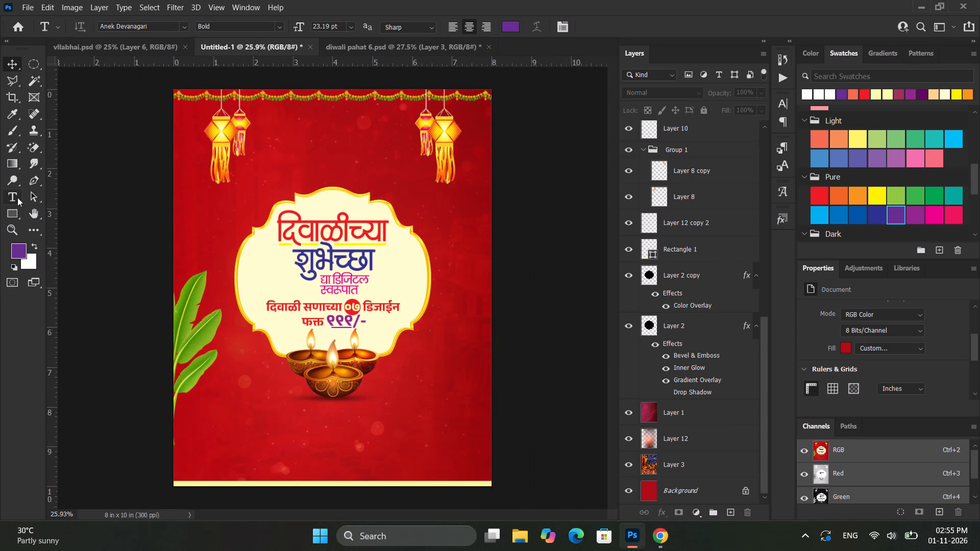
pyautogui.click(271, 445)
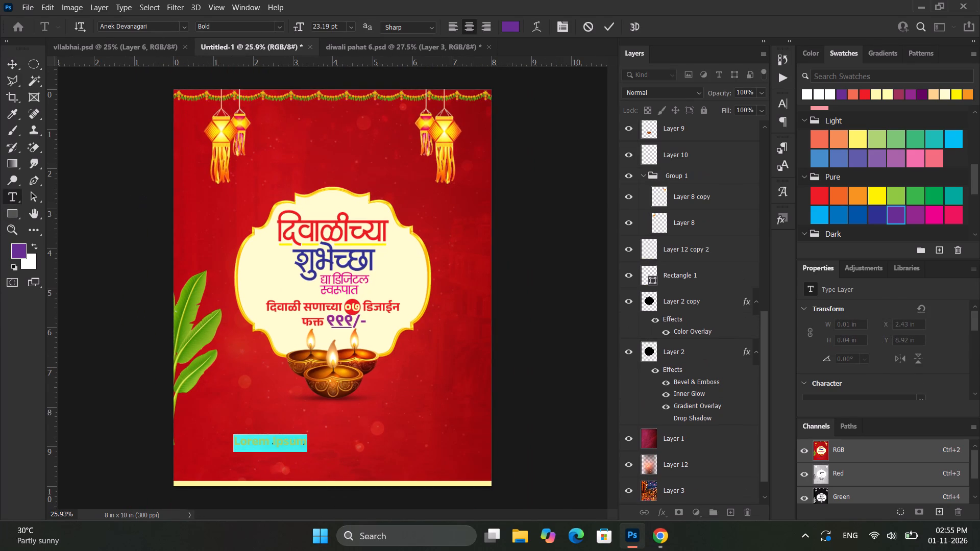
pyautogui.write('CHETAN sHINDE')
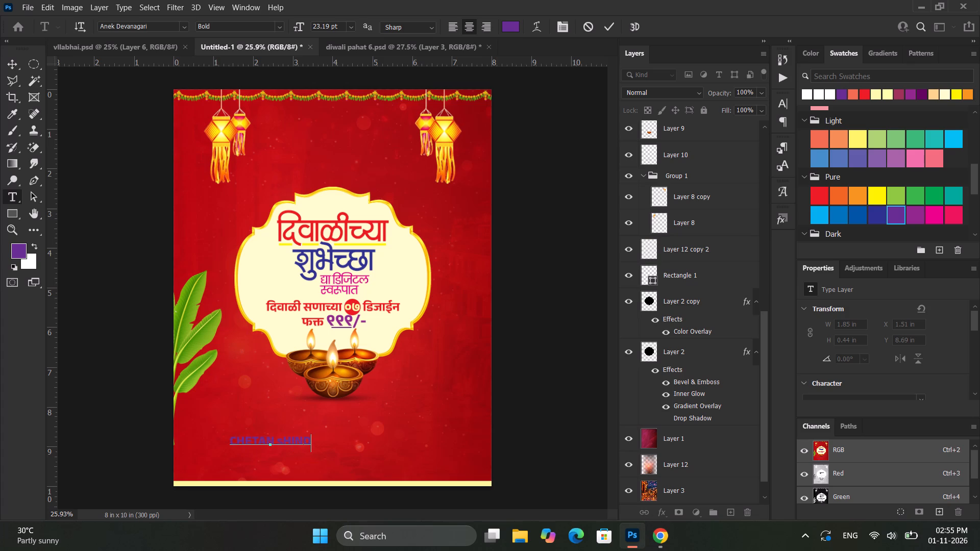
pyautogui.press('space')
# Replace the whole name line with the same name spelled in the legacy Marathi font encoding.
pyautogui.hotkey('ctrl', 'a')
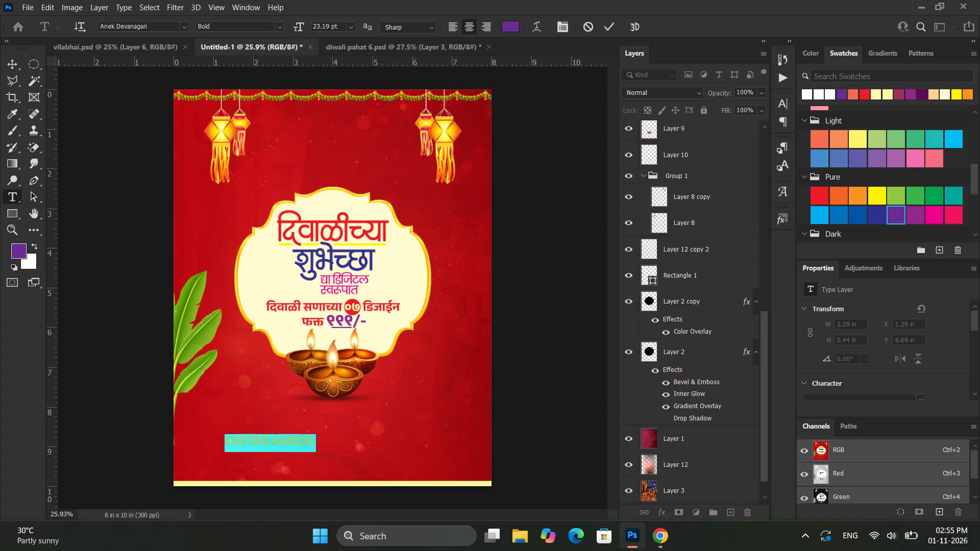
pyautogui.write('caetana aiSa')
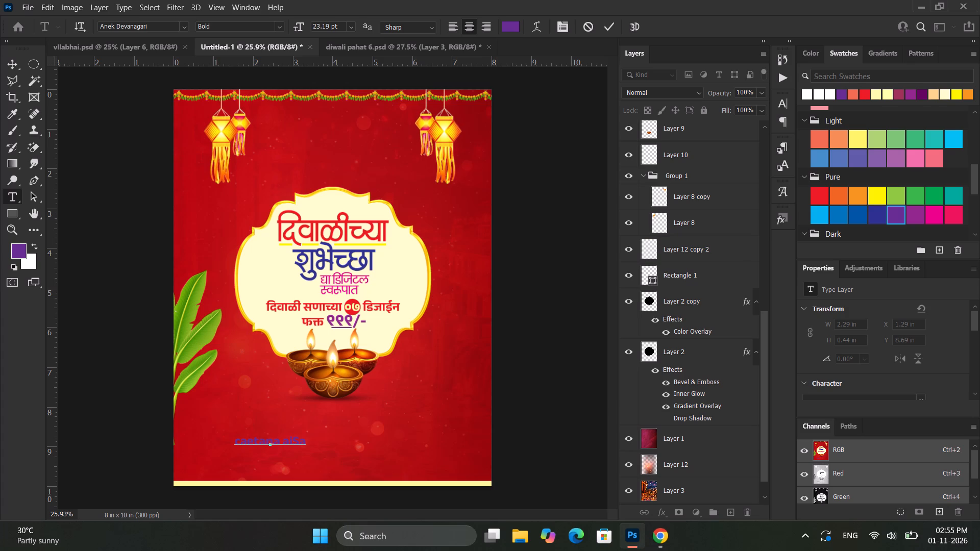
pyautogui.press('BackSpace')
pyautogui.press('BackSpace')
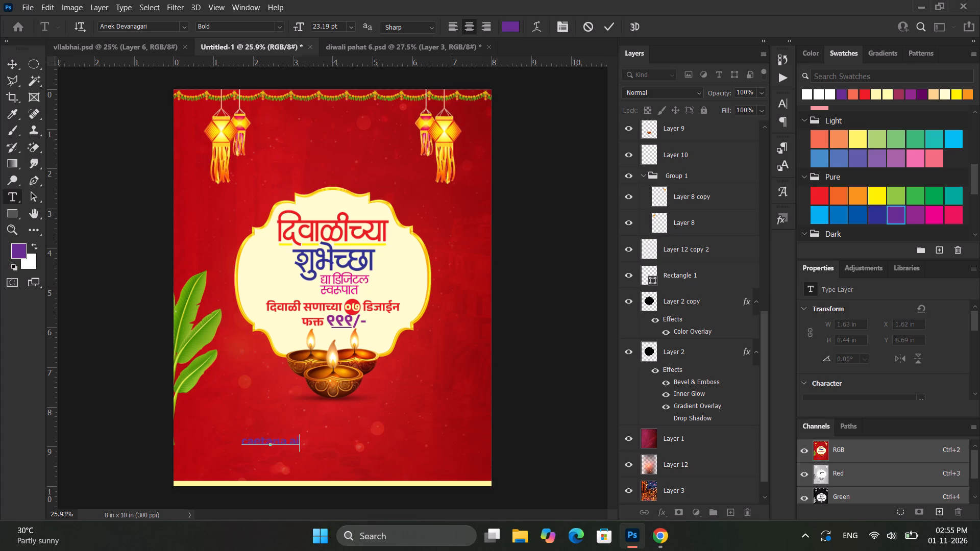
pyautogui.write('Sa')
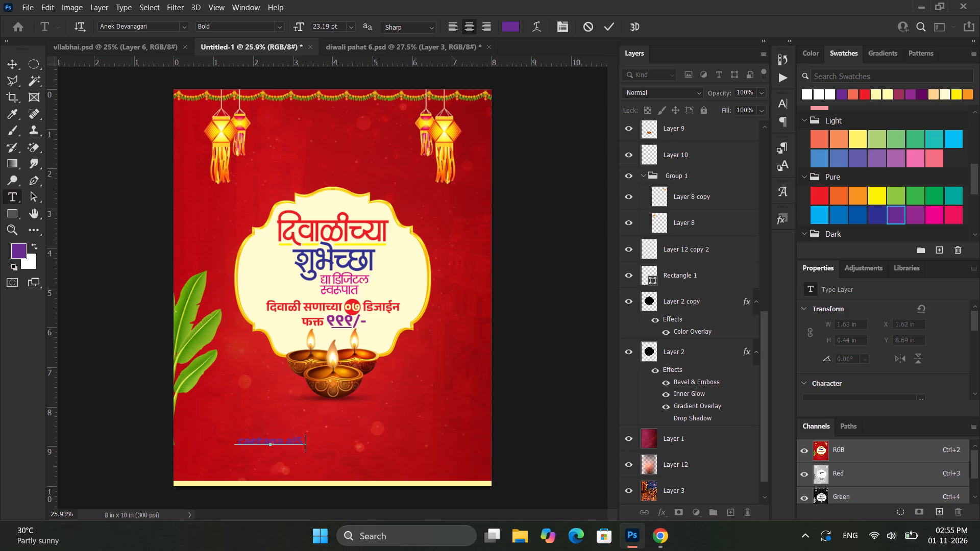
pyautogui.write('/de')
# Change the font of the entire name line to one of the DG Marathi fonts.
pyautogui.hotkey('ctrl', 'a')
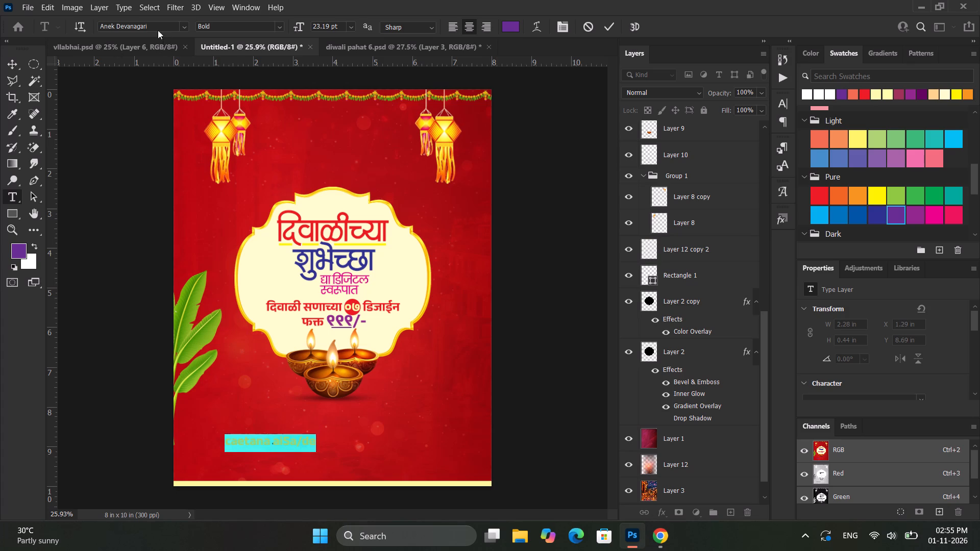
pyautogui.click(157, 30)
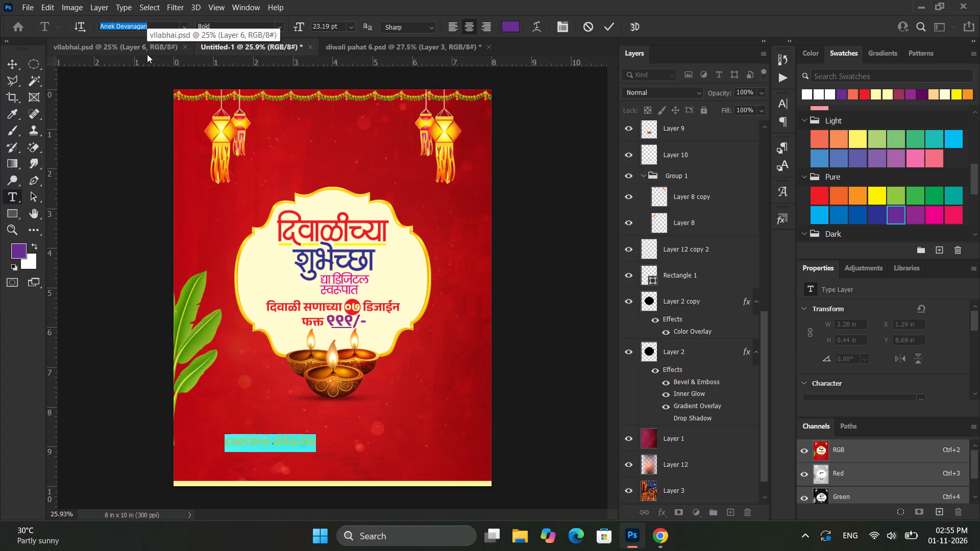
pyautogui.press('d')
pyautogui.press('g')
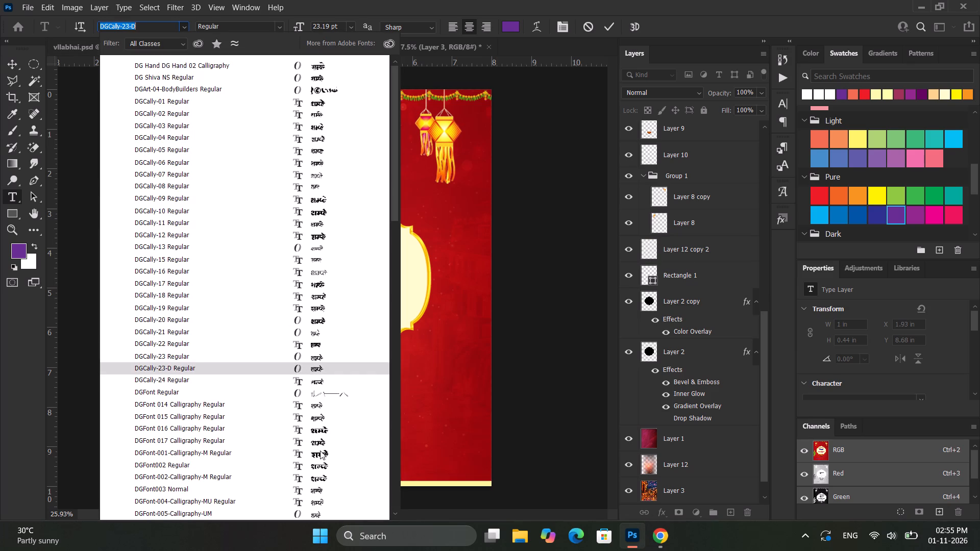
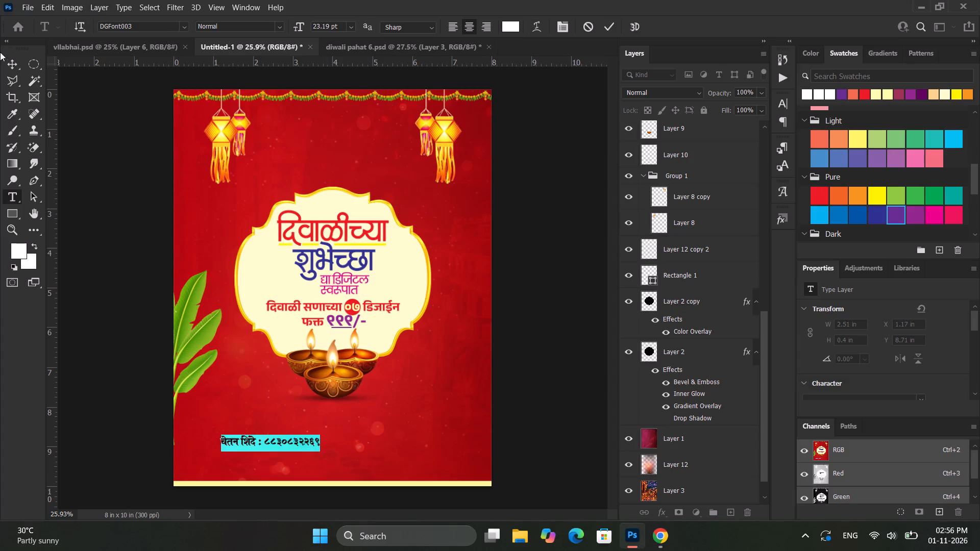
# Centre the name-and-number line horizontally on the poster and scale it up to about 5.48 in wide.
pyautogui.click(13, 68)
pyautogui.click(291, 24)
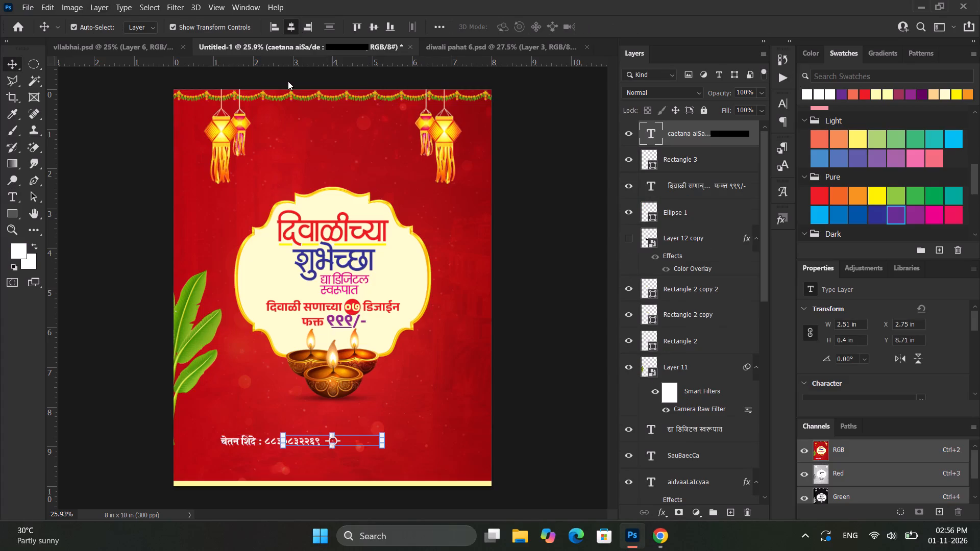
pyautogui.keyDown('alt'); pyautogui.moveTo(387, 433); pyautogui.dragTo(445, 412); pyautogui.keyUp('alt')
pyautogui.click(628, 28)
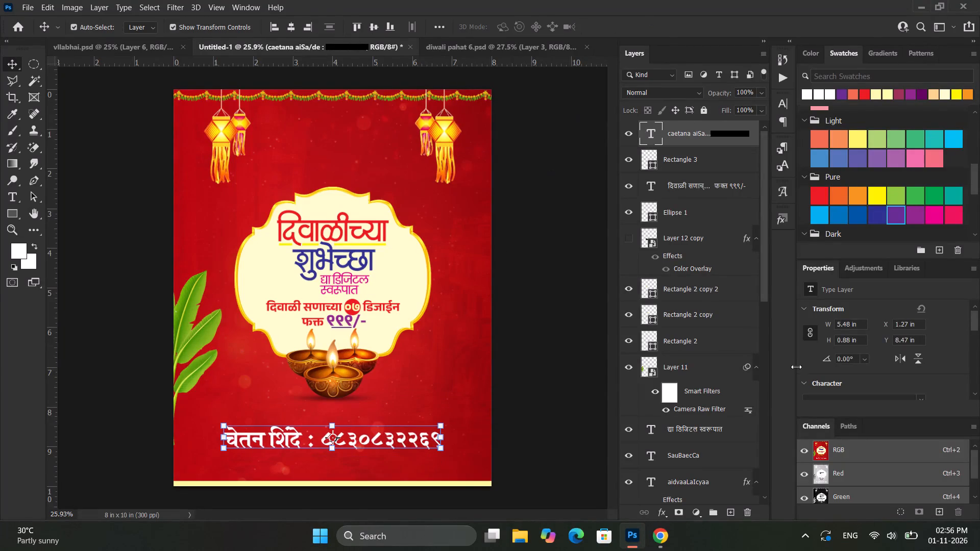
# Move the name-and-number line slightly lower, closer to the pale bottom strip.
pyautogui.scroll(-7, 889, 343)
pyautogui.keyDown('shift'); pyautogui.moveTo(376, 432); pyautogui.dragTo(376, 435); pyautogui.keyUp('shift')
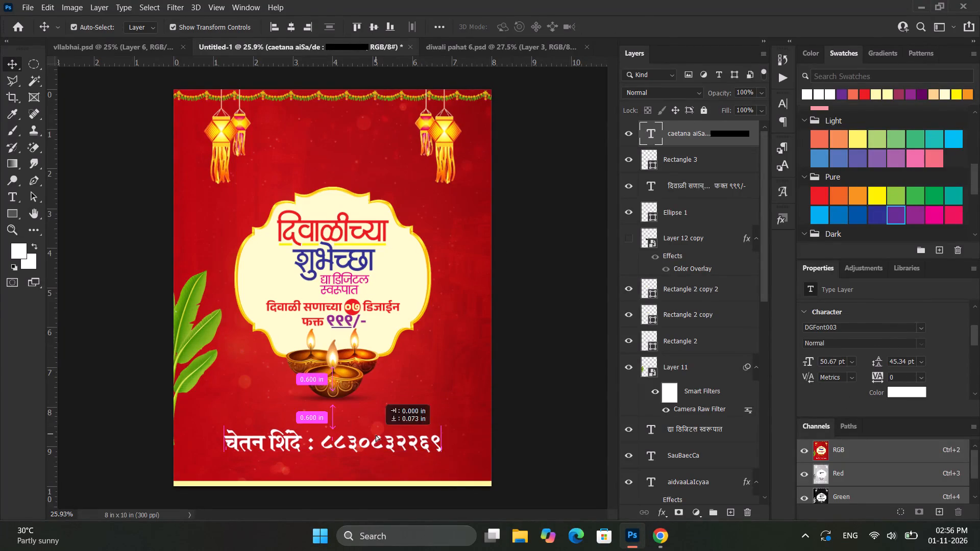
pyautogui.keyDown('shift'); pyautogui.moveTo(376, 435); pyautogui.dragTo(381, 447); pyautogui.keyUp('shift')
pyautogui.click(550, 406)
pyautogui.keyDown('alt'); pyautogui.scroll(5, 333, 464); pyautogui.keyUp('alt')
pyautogui.scroll(-8, 330, 457)
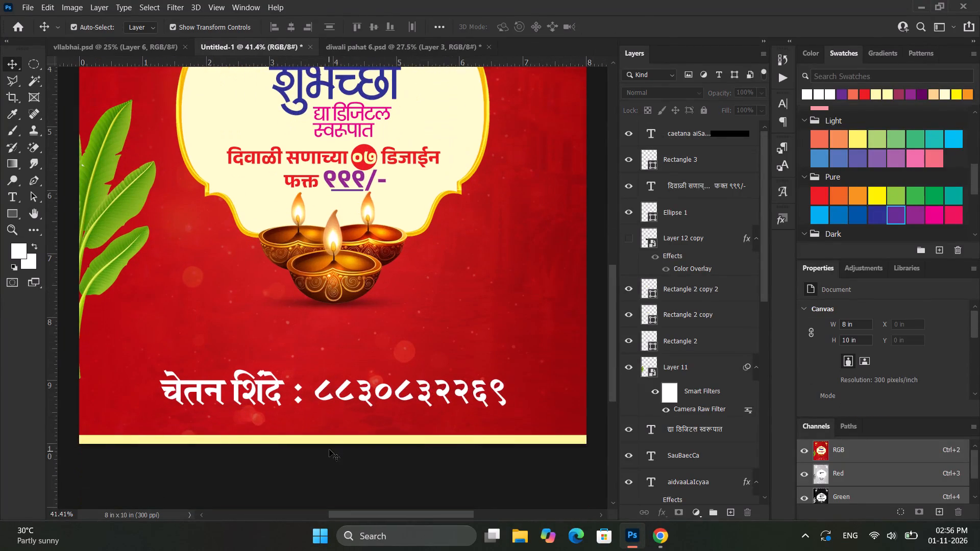
pyautogui.keyDown('alt'); pyautogui.scroll(-4, 351, 410); pyautogui.keyUp('alt')
pyautogui.keyDown('alt'); pyautogui.scroll(-1, 389, 441); pyautogui.keyUp('alt')
# Scale the name-and-number line down to about 88.6%, roughly 4.85 in wide, keeping it centred.
pyautogui.click(404, 439)
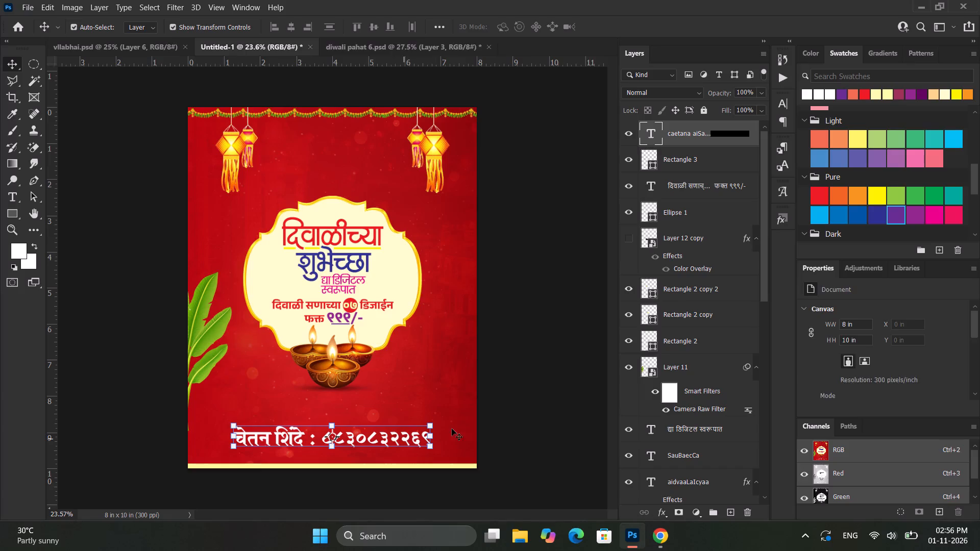
pyautogui.keyDown('alt'); pyautogui.moveTo(433, 428); pyautogui.dragTo(422, 433); pyautogui.keyUp('alt')
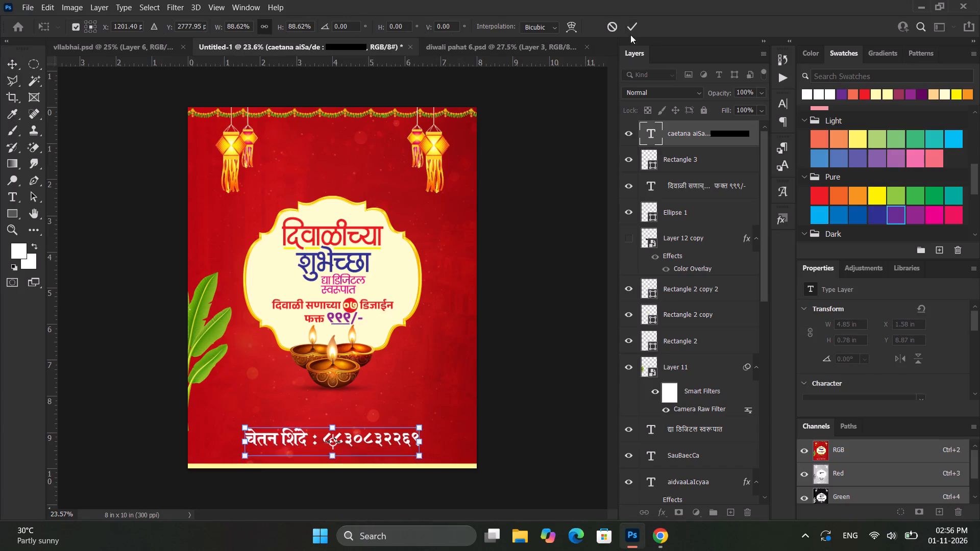
pyautogui.click(630, 25)
pyautogui.click(548, 236)
# Duplicate the name-and-number line just above the original and open the copy's whole text for editing.
pyautogui.keyDown('alt'); pyautogui.scroll(5, 296, 472); pyautogui.keyUp('alt')
pyautogui.click(356, 475)
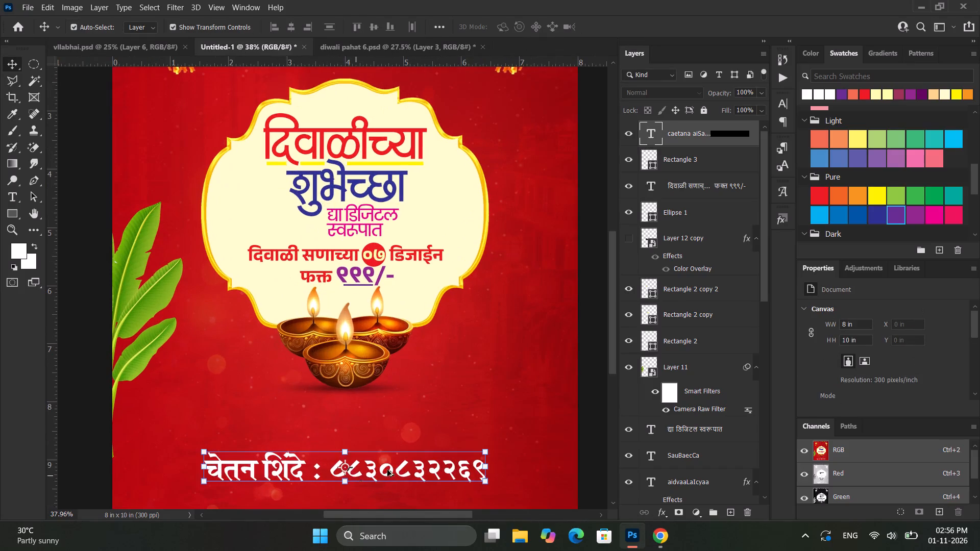
pyautogui.keyDown('alt'); pyautogui.keyDown('shift'); pyautogui.moveTo(390, 468); pyautogui.dragTo(388, 435); pyautogui.keyUp('shift'); pyautogui.keyUp('alt')
pyautogui.doubleClick(388, 435)
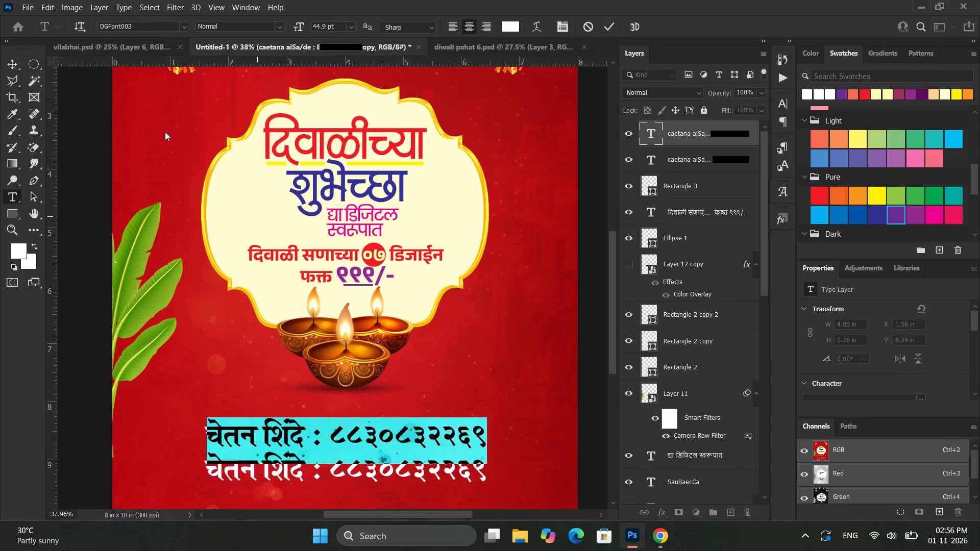
# Switch to Chrome's Unicode to Shree Lipi converter, replace the source text with "अधिक माहितीसाठी संपर्क" in Marathi, and copy it.
pyautogui.click(681, 543)
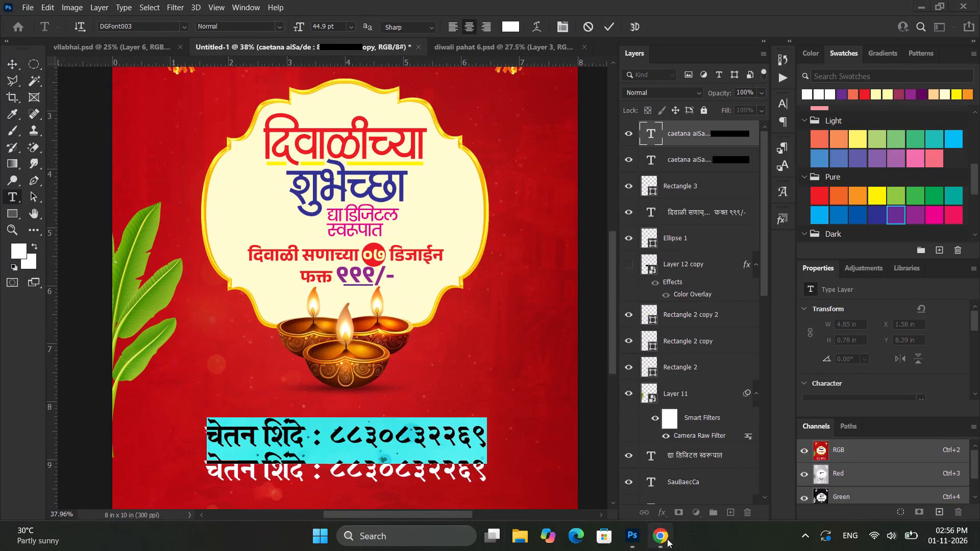
pyautogui.click(657, 539)
pyautogui.click(354, 0)
pyautogui.click(432, 395)
pyautogui.hotkey('ctrl', 'a')
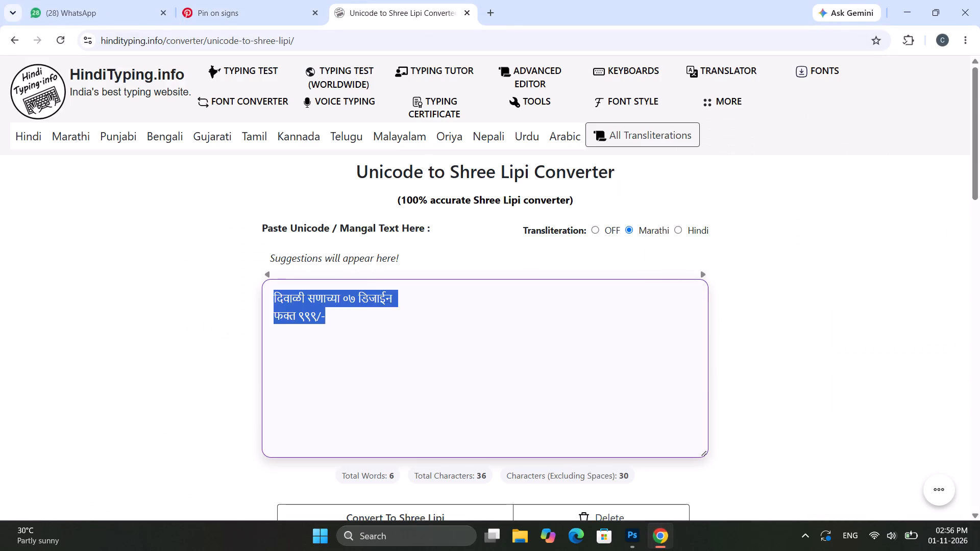
pyautogui.write('adhik')
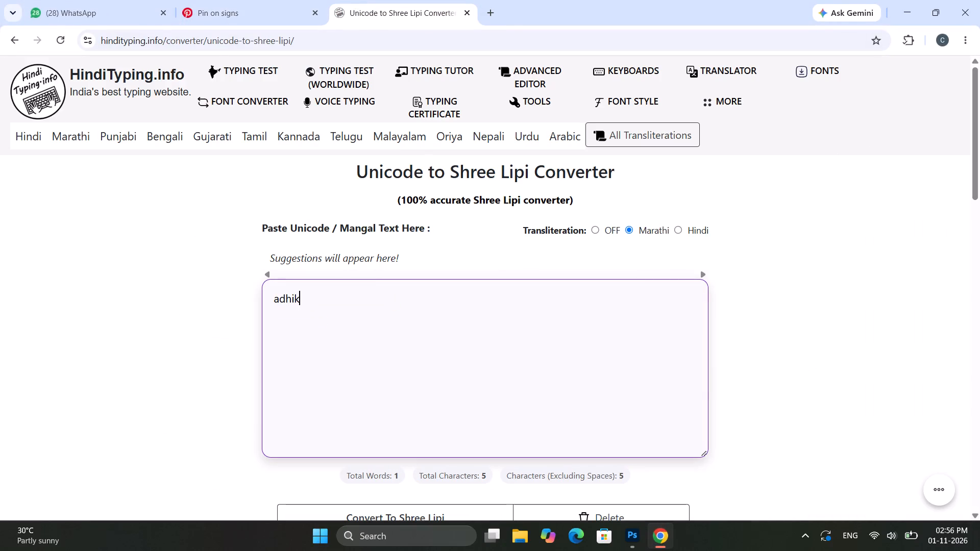
pyautogui.press('space')
pyautogui.write('mahaitisathi')
pyautogui.press('space')
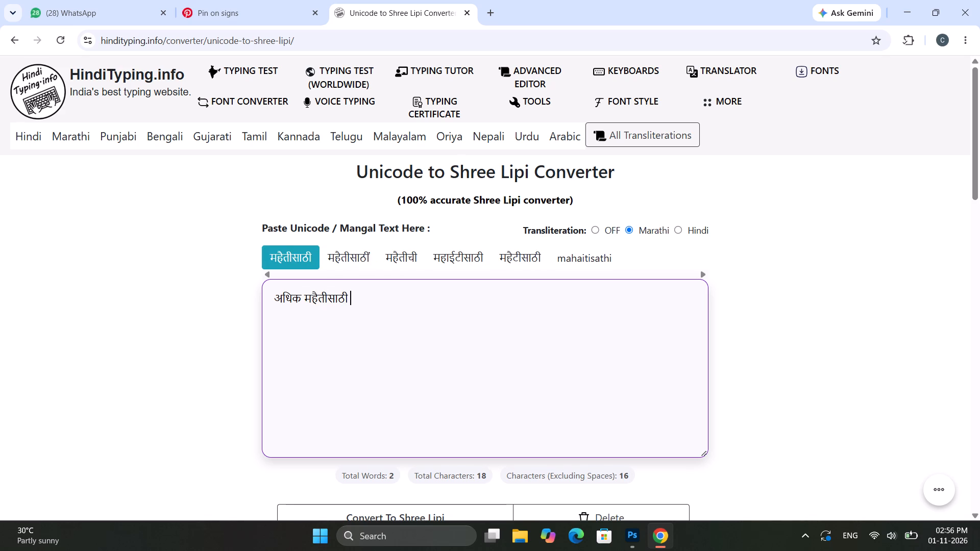
pyautogui.doubleClick(328, 299)
pyautogui.write('mahitisathi')
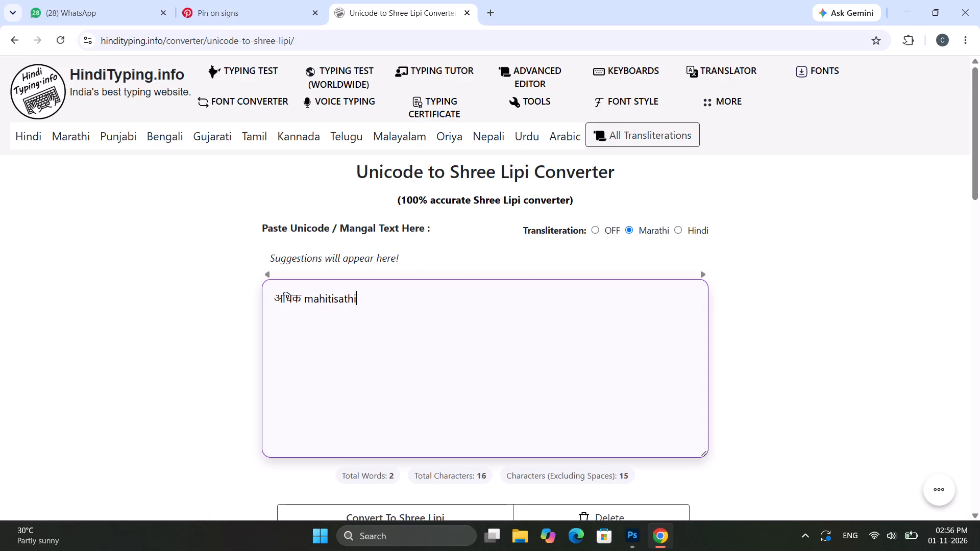
pyautogui.press('space')
pyautogui.write('sampark')
pyautogui.press('space')
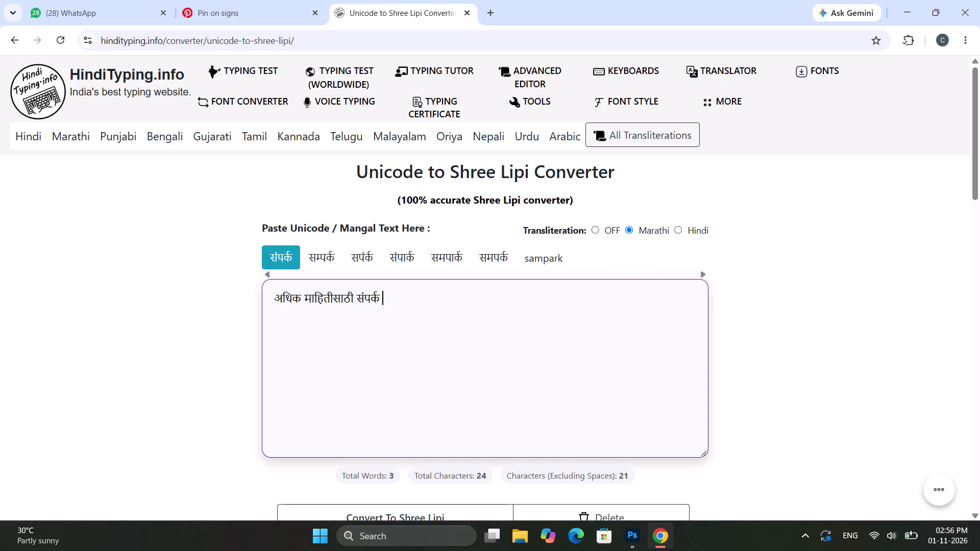
pyautogui.press('BackSpace')
pyautogui.hotkey('ctrl', 'a')
pyautogui.hotkey('ctrl', 'c')
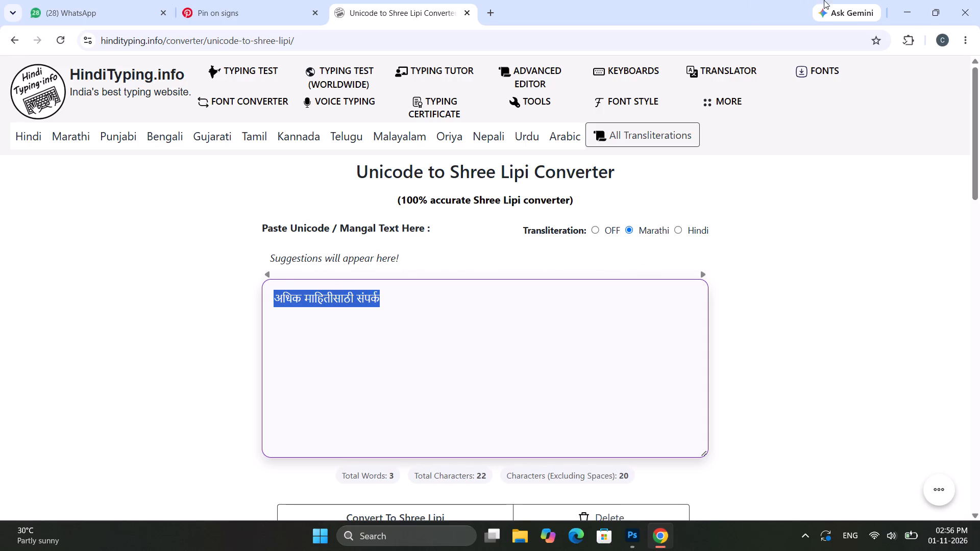
# Return to Photoshop and replace the duplicated line's text with the copied phrase "अधिक माहितीसाठी संपर्क".
pyautogui.click(901, 3)
pyautogui.keyDown('alt'); pyautogui.scroll(2, 333, 452); pyautogui.keyUp('alt')
pyautogui.hotkey('ctrl', 'v')
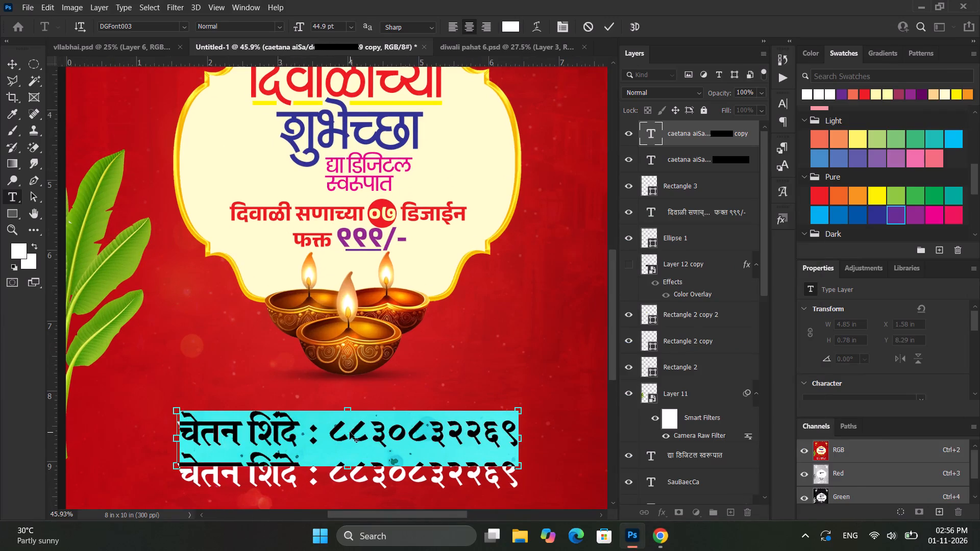
pyautogui.hotkey('ctrl', 'v')
# Set the font of the whole "अधिक माहितीसाठी संपर्क" line to Poppins Light.
pyautogui.hotkey('ctrl', 'a')
pyautogui.click(143, 28)
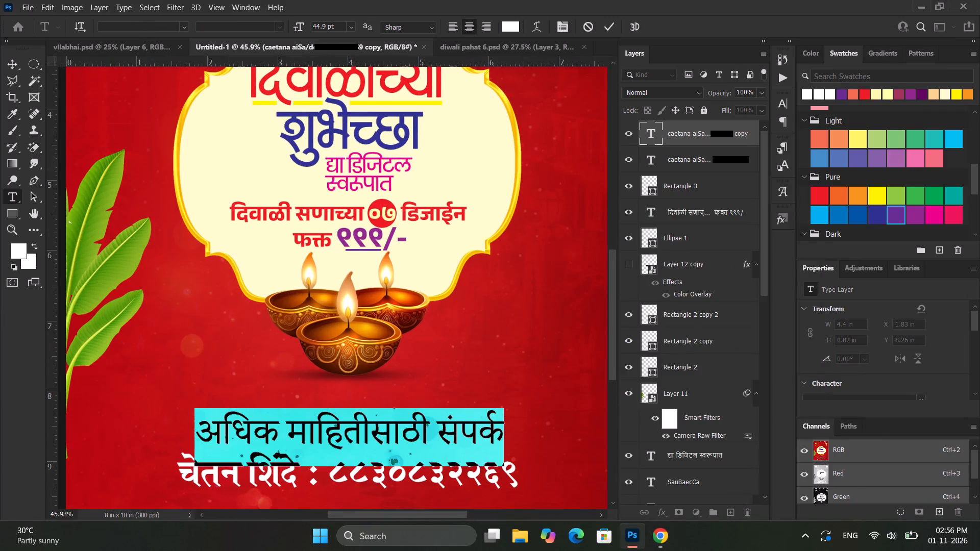
pyautogui.write('pop')
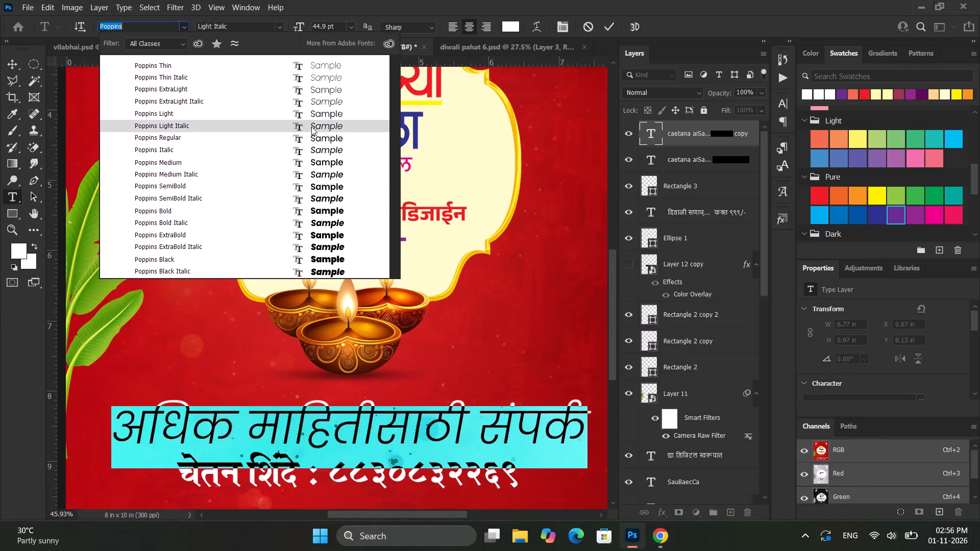
pyautogui.click(314, 115)
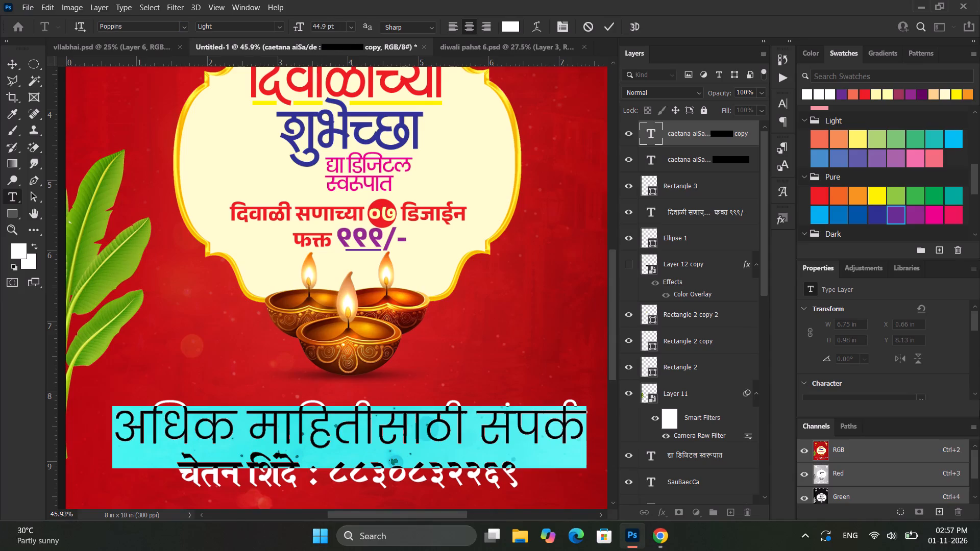
# Set the tracking of the "अधिक माहितीसाठी संपर्क" line to -80.
pyautogui.scroll(-6, 913, 395)
pyautogui.moveTo(906, 384); pyautogui.dragTo(872, 385)
pyautogui.press('-')
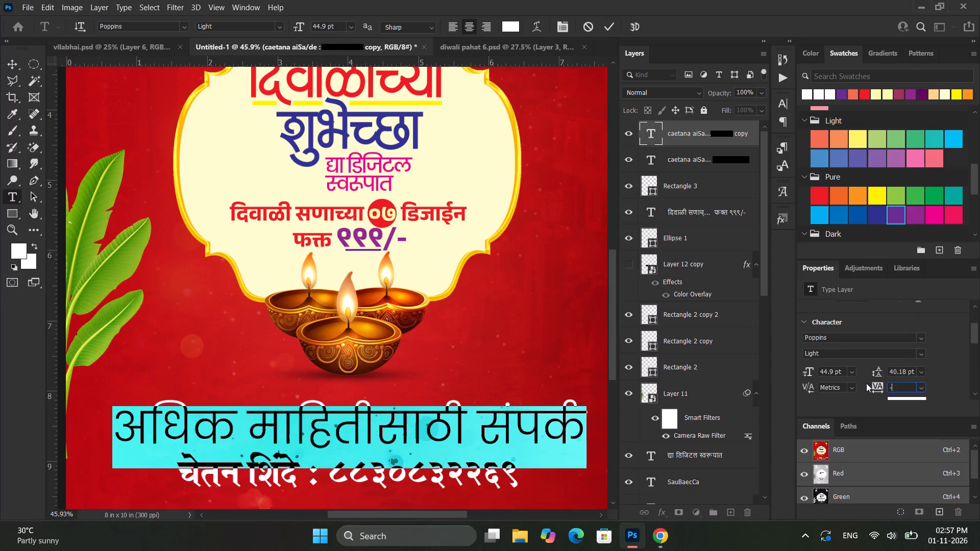
pyautogui.write('80')
pyautogui.press('Return')
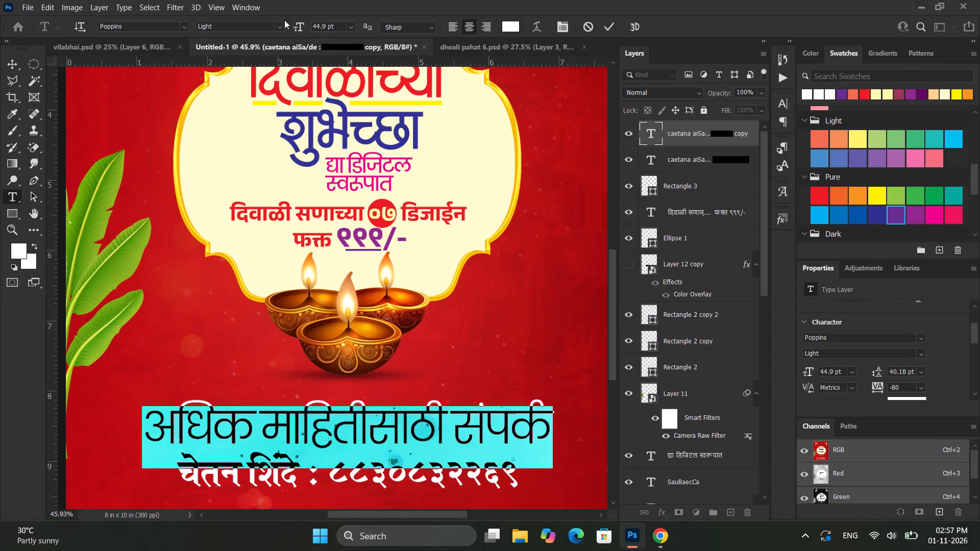
# Set the size of the "अधिक माहितीसाठी संपर्क" line to 15 pt and finish the text edit.
pyautogui.doubleClick(328, 26)
pyautogui.write('15')
pyautogui.press('Return')
pyautogui.click(19, 63)
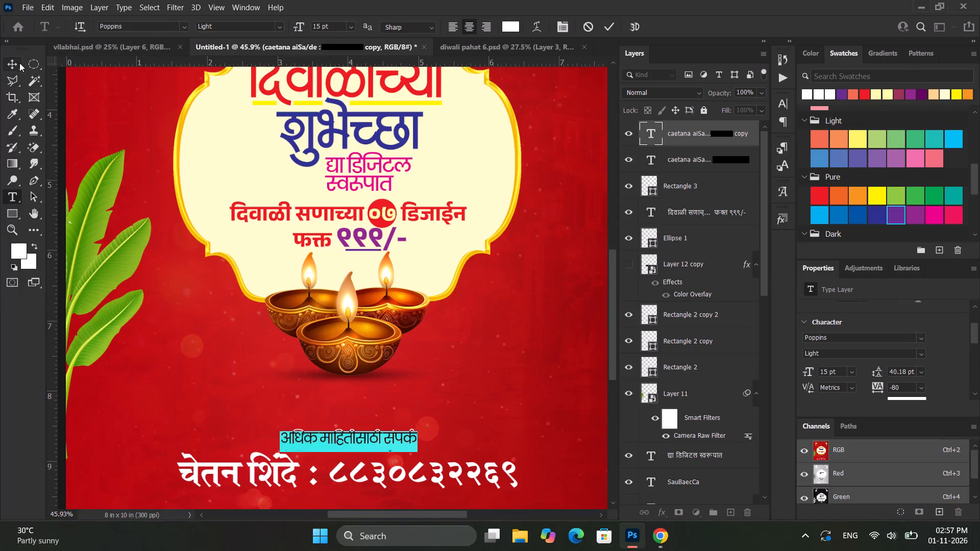
# Scale the "अधिक माहितीसाठी संपर्क" line up around its centre to about 147%, roughly 22 pt.
pyautogui.keyDown('alt'); pyautogui.moveTo(419, 428); pyautogui.dragTo(434, 421); pyautogui.keyUp('alt')
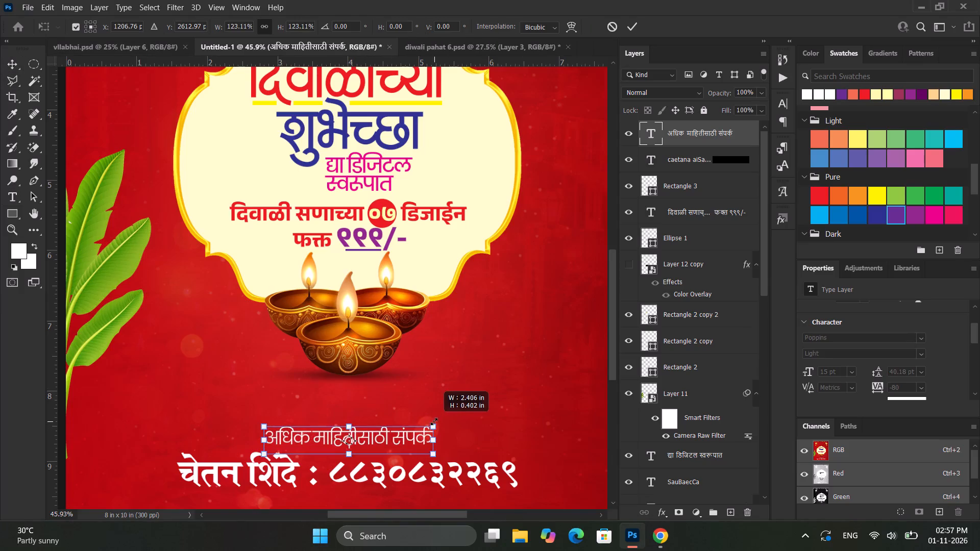
pyautogui.keyDown('alt'); pyautogui.moveTo(434, 421); pyautogui.dragTo(450, 414); pyautogui.keyUp('alt')
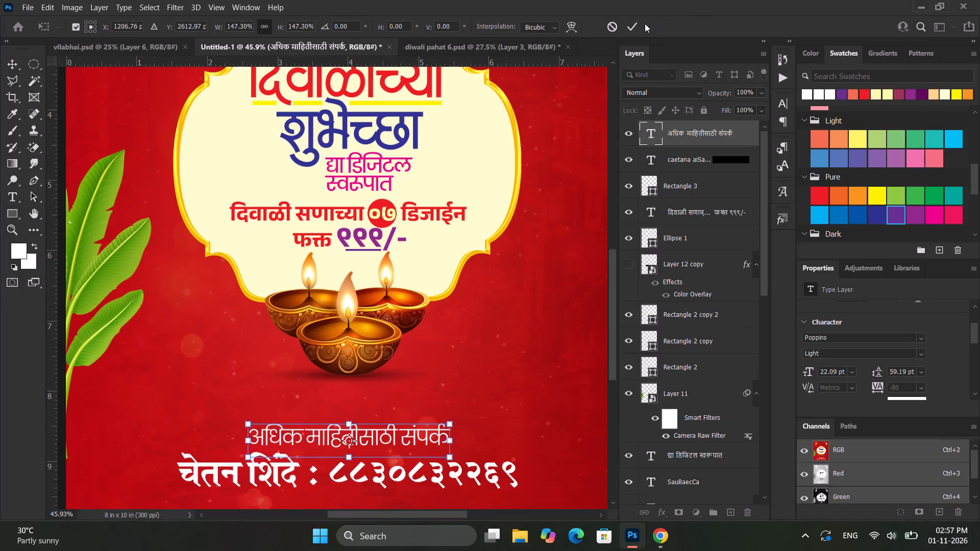
pyautogui.click(636, 23)
# Move the "अधिक माहितीसाठी संपर्क" line slightly up, away from the name line and still centred.
pyautogui.keyDown('shift'); pyautogui.click(372, 438); pyautogui.keyUp('shift')
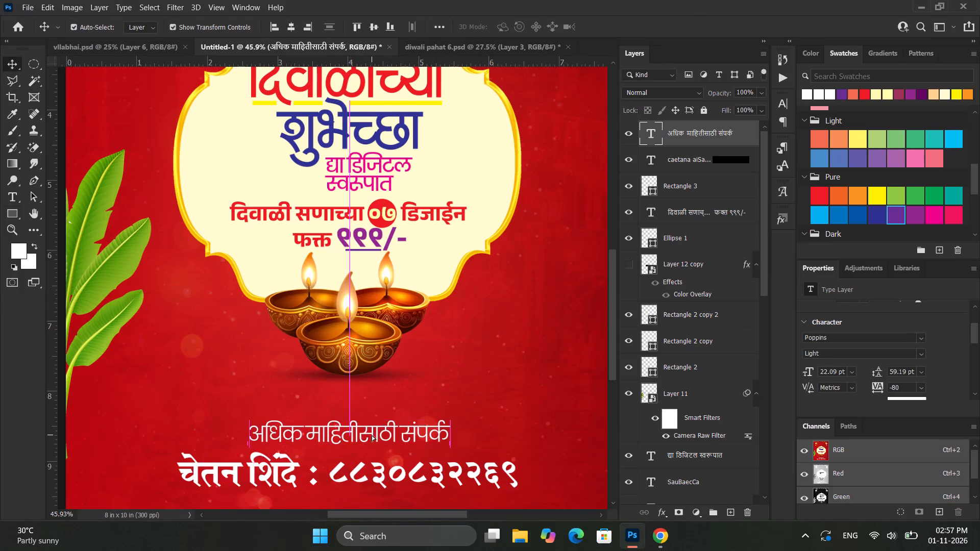
pyautogui.keyDown('alt'); pyautogui.scroll(-12, 372, 435); pyautogui.keyUp('alt')
pyautogui.click(529, 440)
pyautogui.keyDown('alt'); pyautogui.scroll(5, 335, 464); pyautogui.keyUp('alt')
pyautogui.scroll(-3, 335, 462)
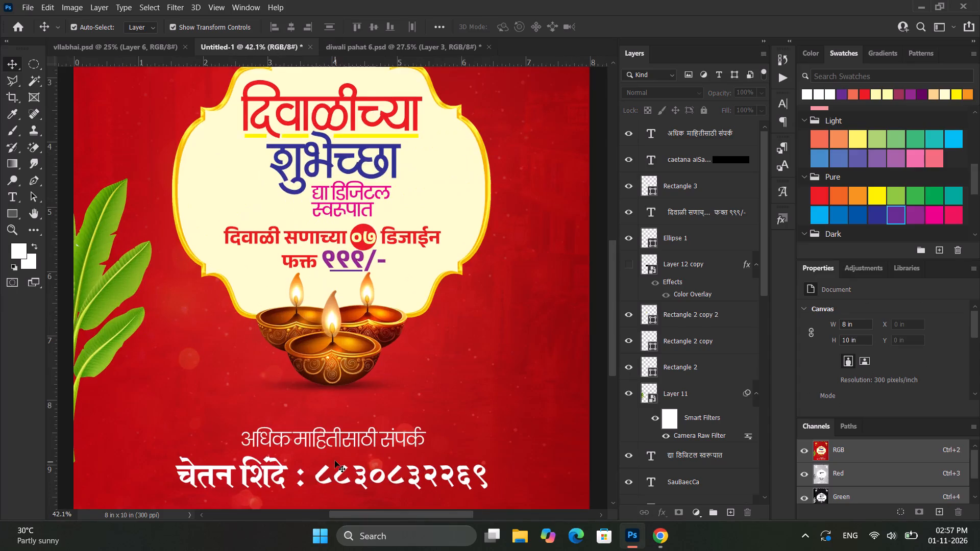
# Move the name-and-number line down so it sits just above the pale bottom strip.
pyautogui.scroll(-10, 335, 461)
pyautogui.click(361, 471)
pyautogui.keyDown('shift'); pyautogui.moveTo(373, 468); pyautogui.dragTo(372, 481); pyautogui.keyUp('shift')
# Move the "अधिक माहितीसाठी संपर्क" line down about 0.3 in, centred just above the name line.
pyautogui.click(367, 444)
pyautogui.keyDown('shift'); pyautogui.moveTo(369, 441); pyautogui.dragTo(365, 457); pyautogui.keyUp('shift')
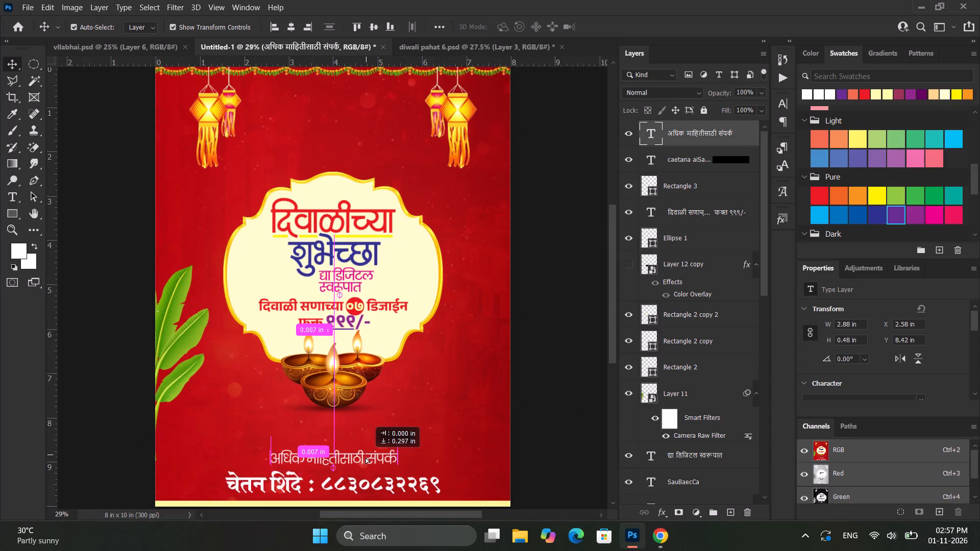
pyautogui.keyDown('shift'); pyautogui.moveTo(365, 457); pyautogui.dragTo(363, 456); pyautogui.keyUp('shift')
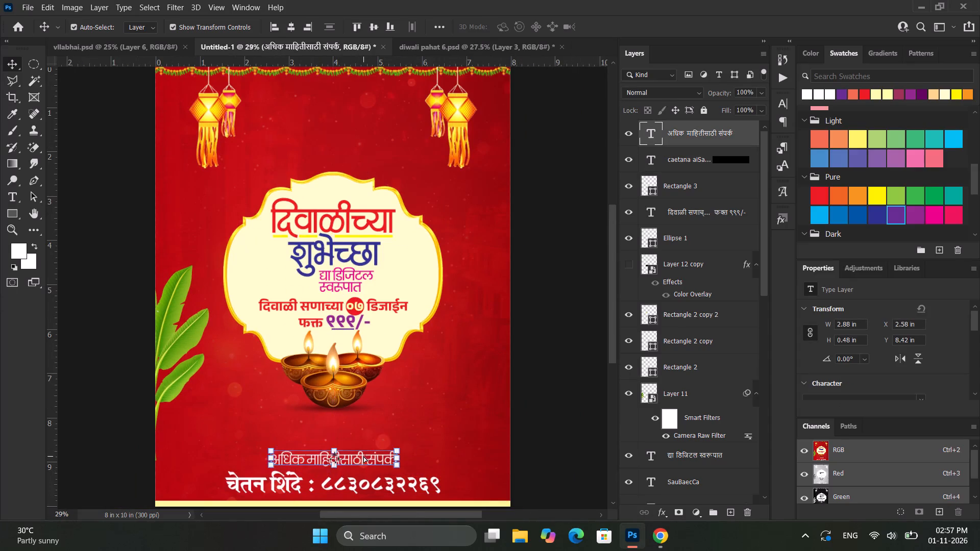
pyautogui.keyDown('alt'); pyautogui.scroll(-4, 363, 456); pyautogui.keyUp('alt')
pyautogui.click(526, 429)
pyautogui.keyDown('alt'); pyautogui.scroll(11, 308, 449); pyautogui.keyUp('alt')
pyautogui.scroll(-6, 322, 406)
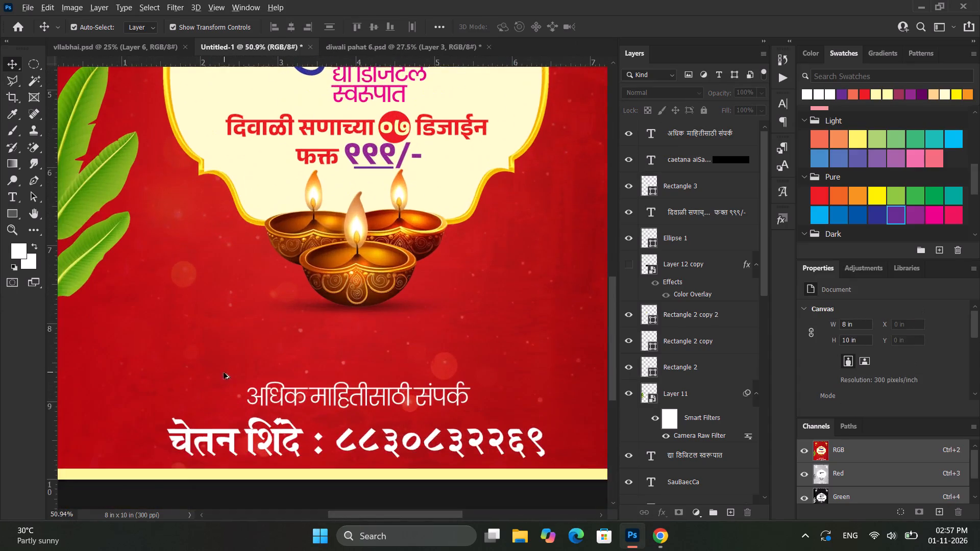
# Insert the ◇ glyph from the Poppins Symbols set plus a space before the "अधिक माहितीसाठी संपर्क" caption.
pyautogui.keyDown('alt'); pyautogui.scroll(3, 224, 372); pyautogui.keyUp('alt')
pyautogui.click(272, 392)
pyautogui.doubleClick(269, 395)
pyautogui.click(260, 400)
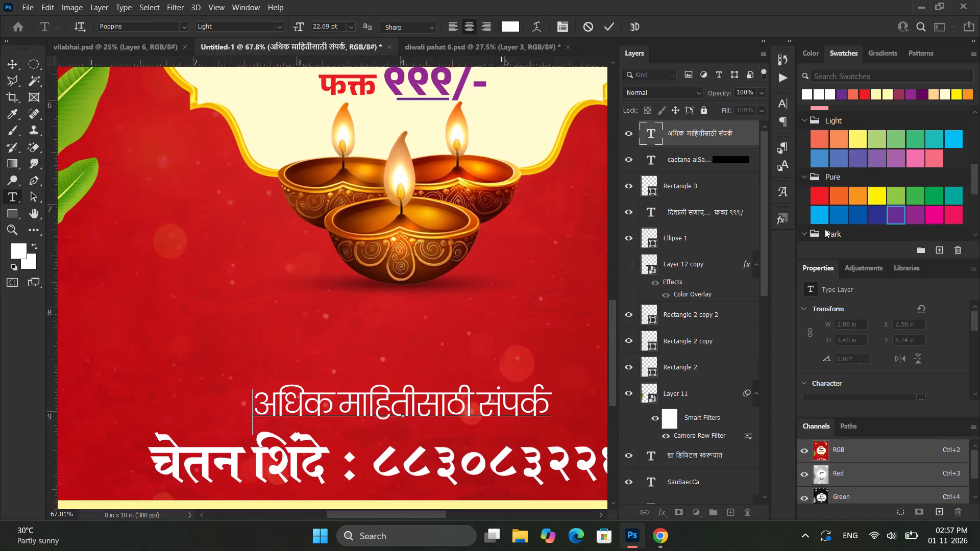
pyautogui.click(775, 193)
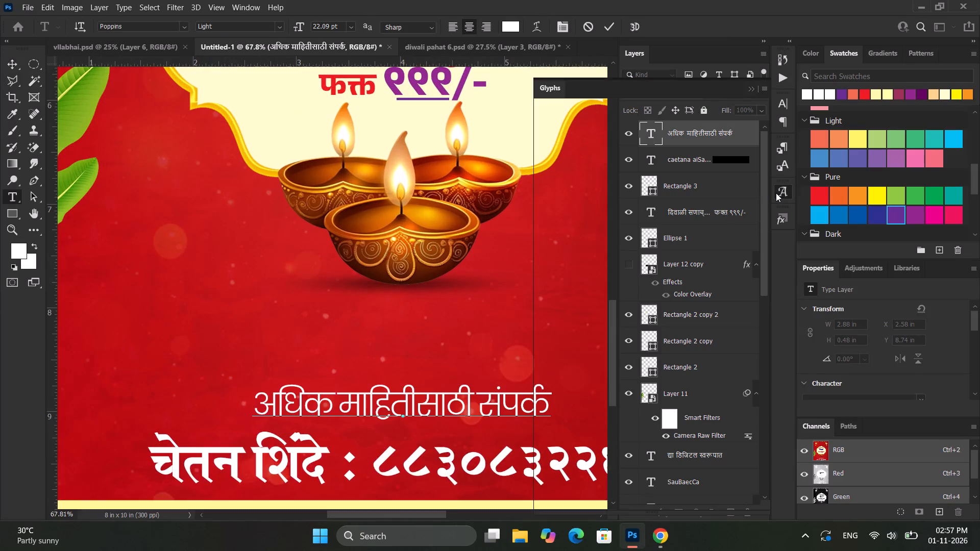
pyautogui.press('Left')
pyautogui.scroll(-5, 692, 280)
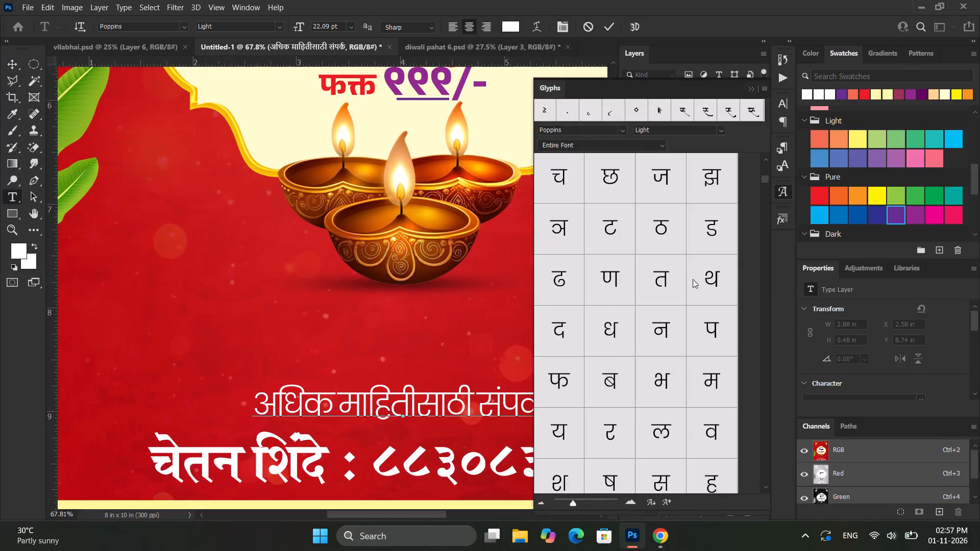
pyautogui.scroll(-5, 665, 299)
pyautogui.click(626, 144)
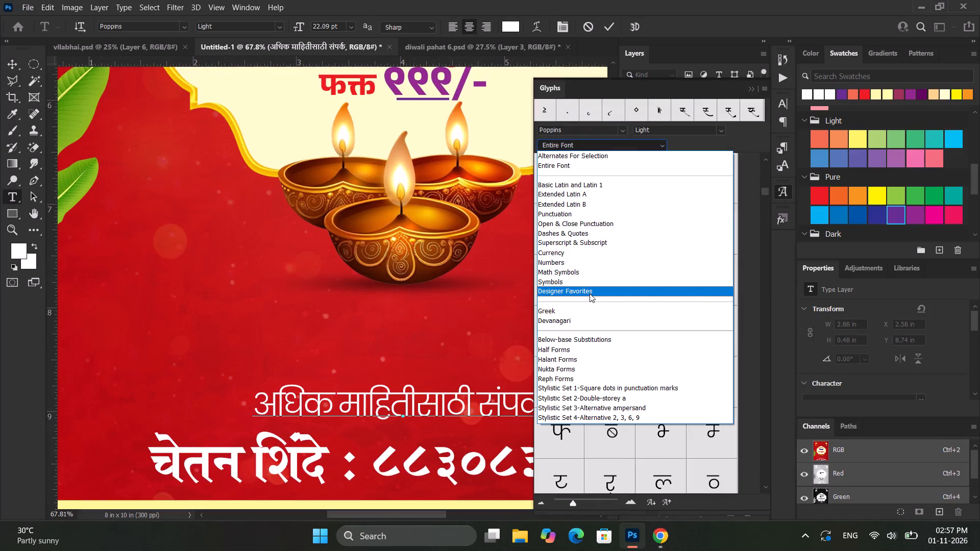
pyautogui.click(589, 283)
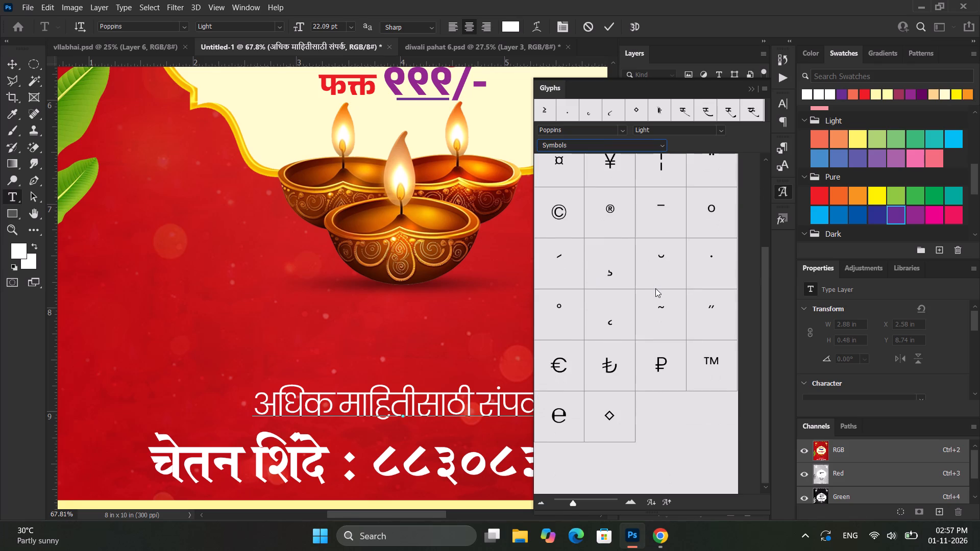
pyautogui.scroll(4, 655, 288)
pyautogui.scroll(-4, 655, 288)
pyautogui.scroll(5, 655, 289)
pyautogui.scroll(-4, 656, 288)
pyautogui.doubleClick(619, 413)
pyautogui.press('space')
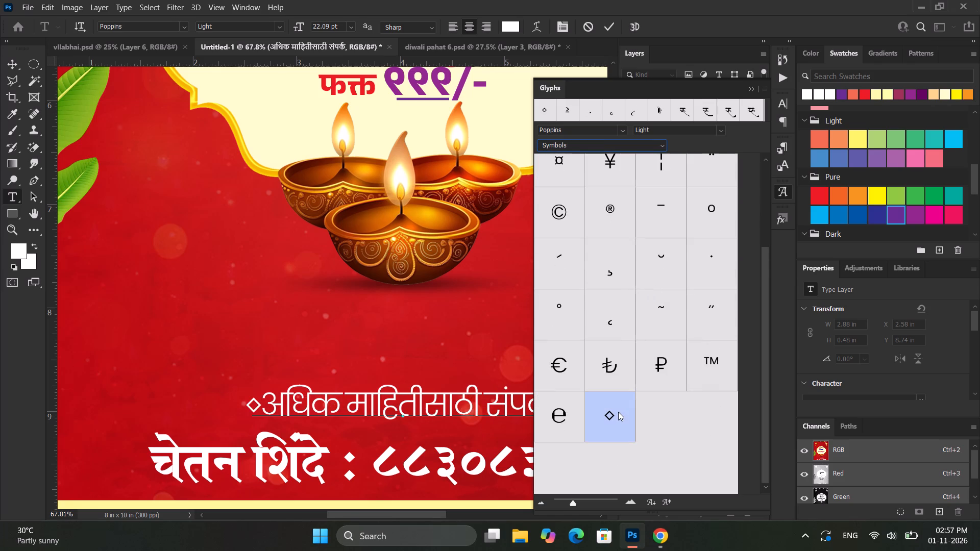
pyautogui.click(268, 408)
pyautogui.press('space')
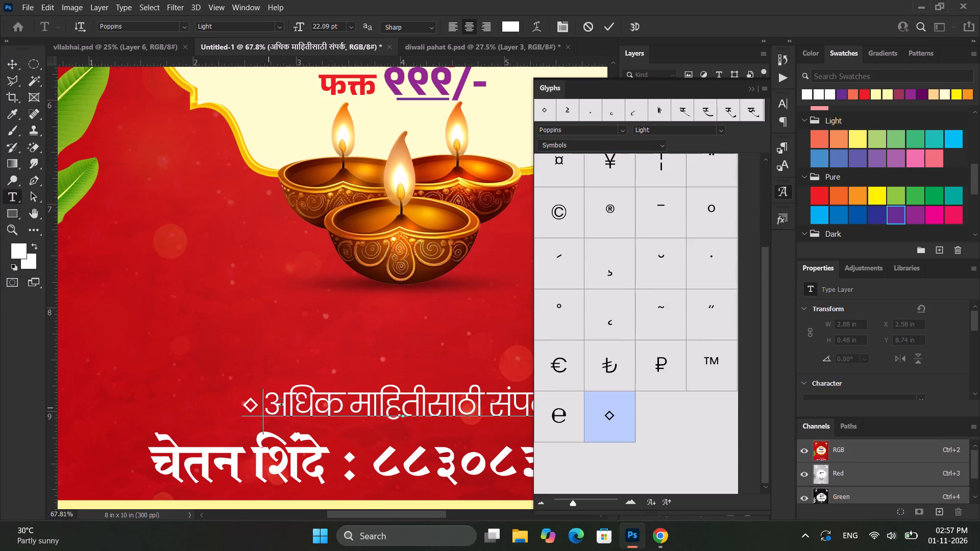
# Add a space and a matching ◇ glyph at the end of the "अधिक माहितीसाठी संपर्क" caption.
pyautogui.scroll(-7, 351, 435)
pyautogui.click(482, 415)
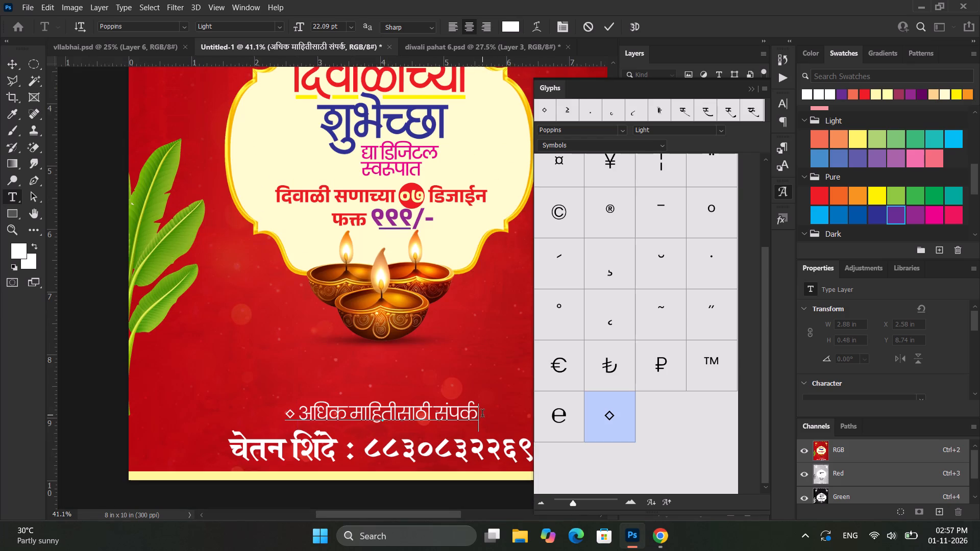
pyautogui.press('space')
pyautogui.doubleClick(544, 111)
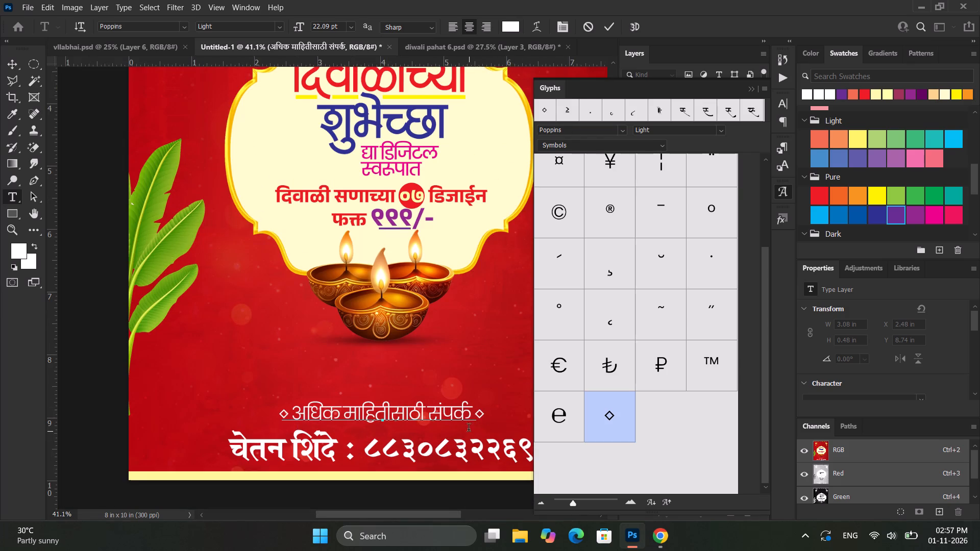
# Colour both ◇ glyphs around the caption with the Light yellow swatch and finish the text edit.
pyautogui.moveTo(472, 418); pyautogui.dragTo(499, 422)
pyautogui.click(859, 141)
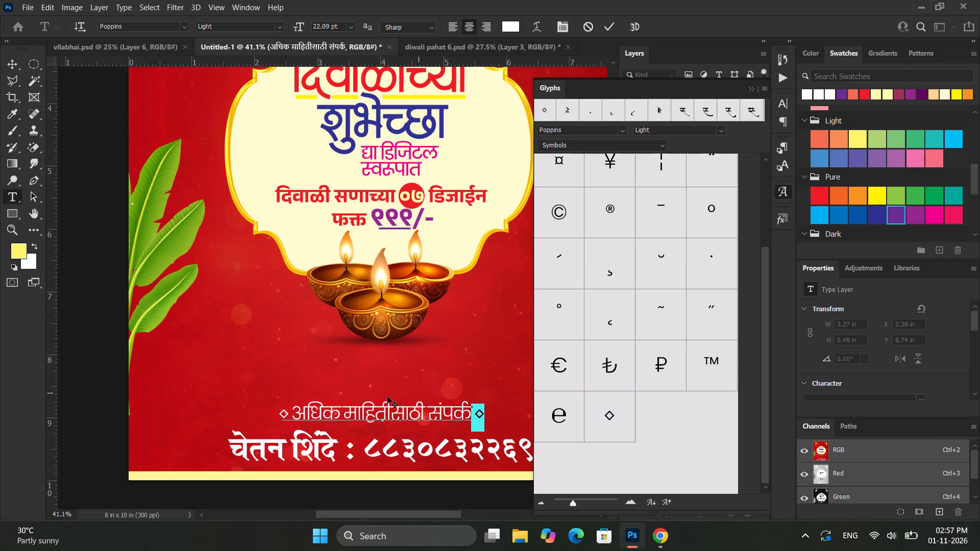
pyautogui.moveTo(286, 410); pyautogui.dragTo(254, 414)
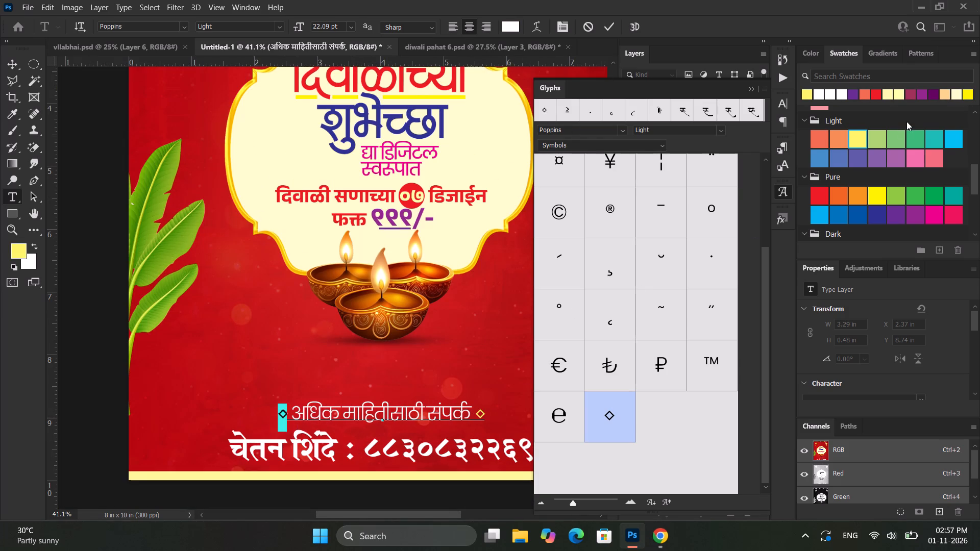
pyautogui.click(853, 143)
pyautogui.click(609, 25)
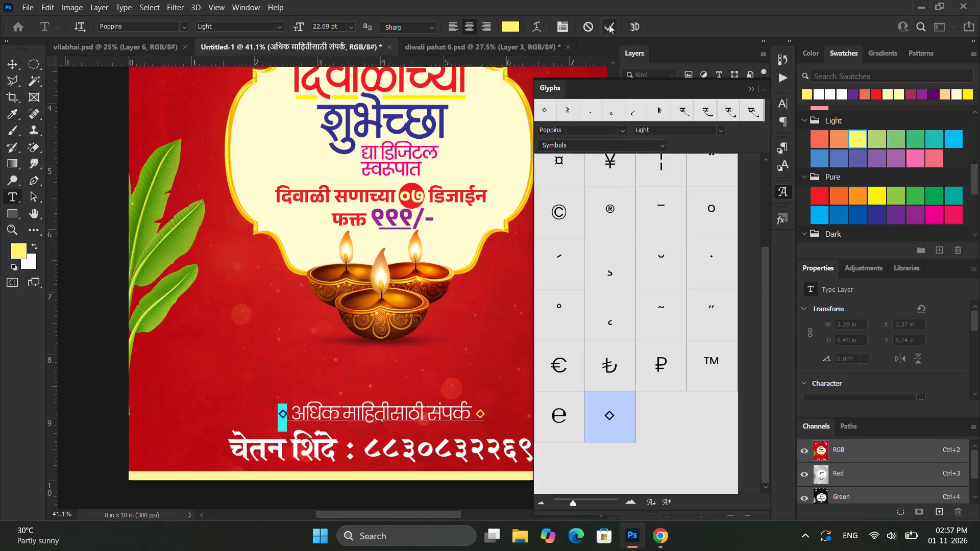
pyautogui.click(755, 88)
# Examine the whole poster and the contact lines near its bottom edge for balance and legibility.
pyautogui.keyDown('alt'); pyautogui.scroll(-7, 552, 314); pyautogui.keyUp('alt')
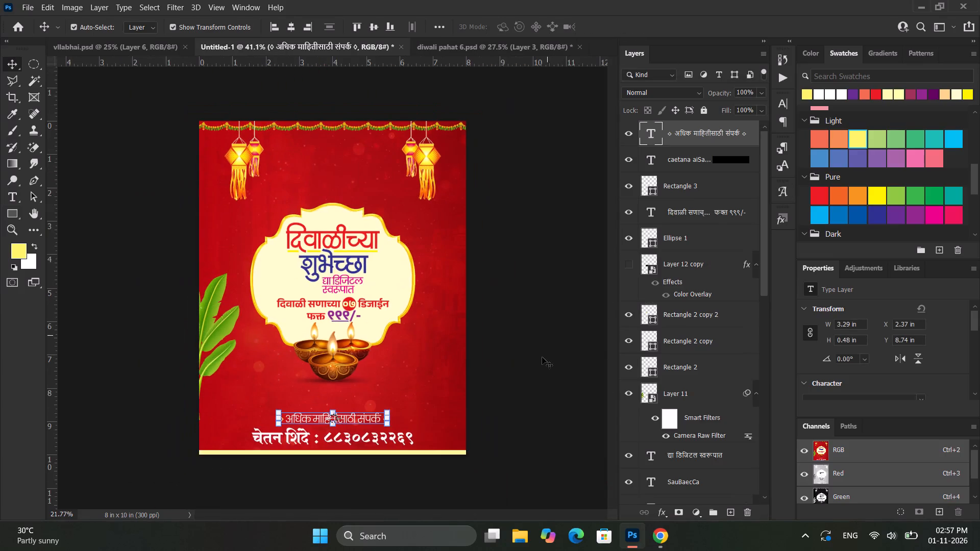
pyautogui.click(542, 358)
pyautogui.keyDown('alt'); pyautogui.scroll(7, 354, 432); pyautogui.keyUp('alt')
pyautogui.scroll(-5, 356, 448)
pyautogui.keyDown('alt'); pyautogui.scroll(2, 309, 448); pyautogui.keyUp('alt')
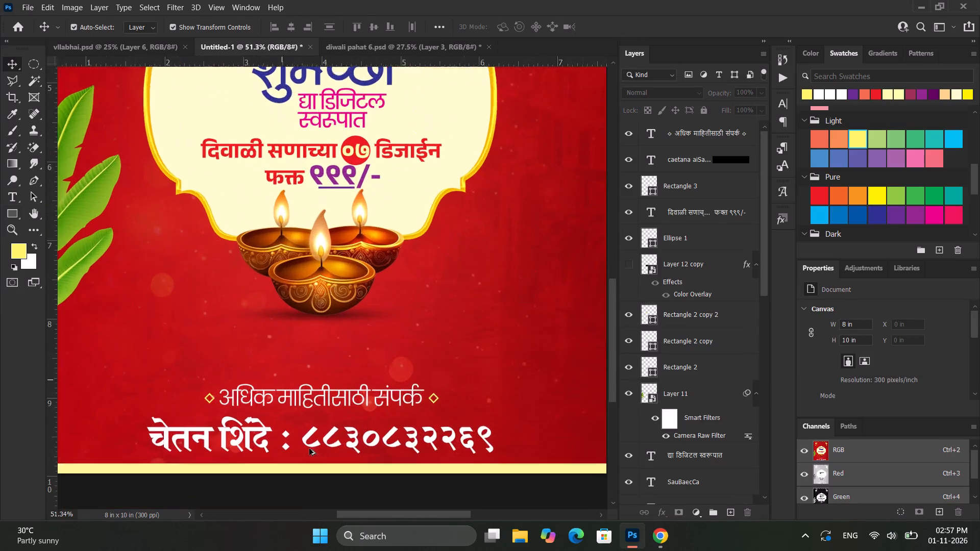
pyautogui.keyDown('alt'); pyautogui.scroll(-6, 309, 448); pyautogui.keyUp('alt')
pyautogui.keyDown('alt'); pyautogui.scroll(-3, 353, 438); pyautogui.keyUp('alt')
pyautogui.click(512, 416)
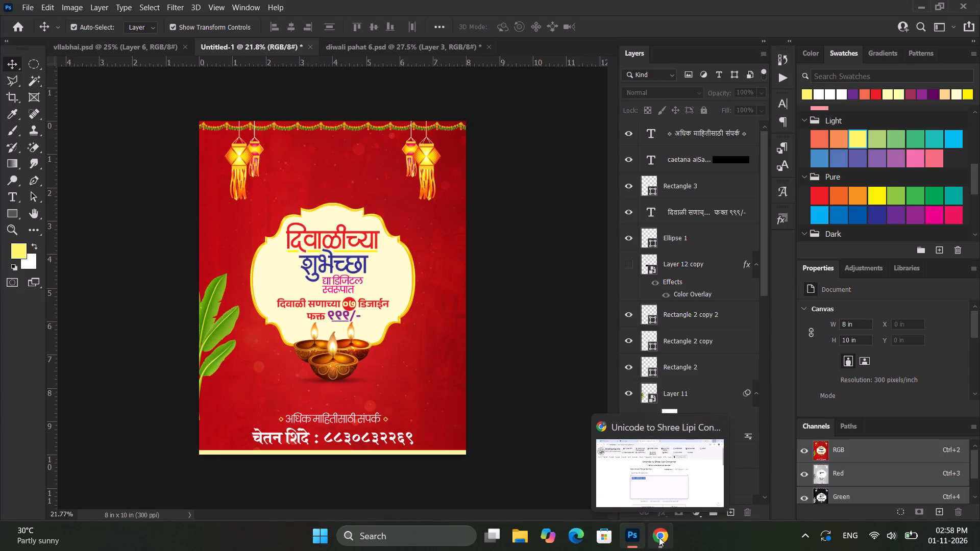
pyautogui.click(561, 288)
pyautogui.keyDown('alt'); pyautogui.scroll(2, 451, 328); pyautogui.keyUp('alt')
pyautogui.keyDown('alt'); pyautogui.scroll(-2, 451, 328); pyautogui.keyUp('alt')
pyautogui.keyDown('alt'); pyautogui.scroll(4, 451, 328); pyautogui.keyUp('alt')
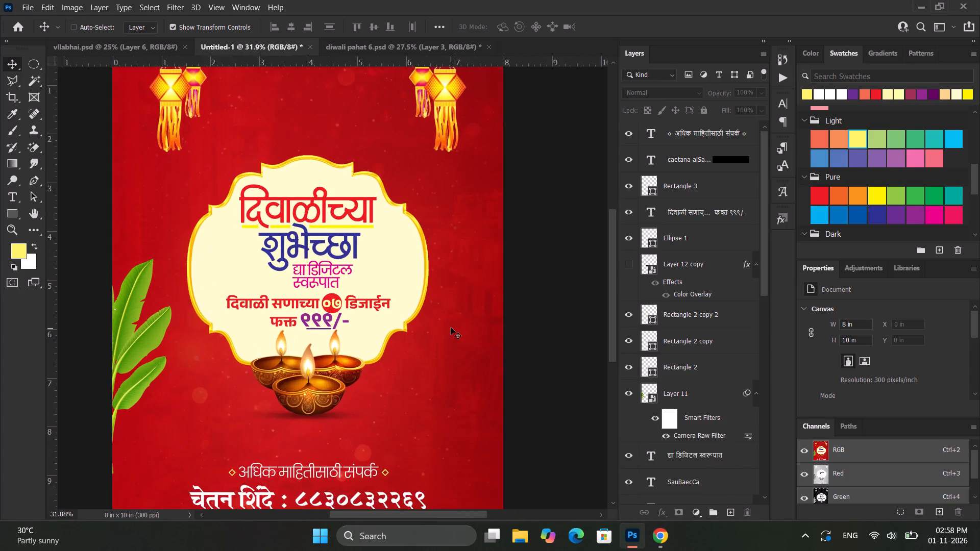
pyautogui.keyDown('ctrl'); pyautogui.scroll(3, 451, 328); pyautogui.keyUp('ctrl')
pyautogui.keyDown('ctrl'); pyautogui.keyDown('alt'); pyautogui.scroll(-5, 451, 328); pyautogui.keyUp('alt'); pyautogui.keyUp('ctrl')
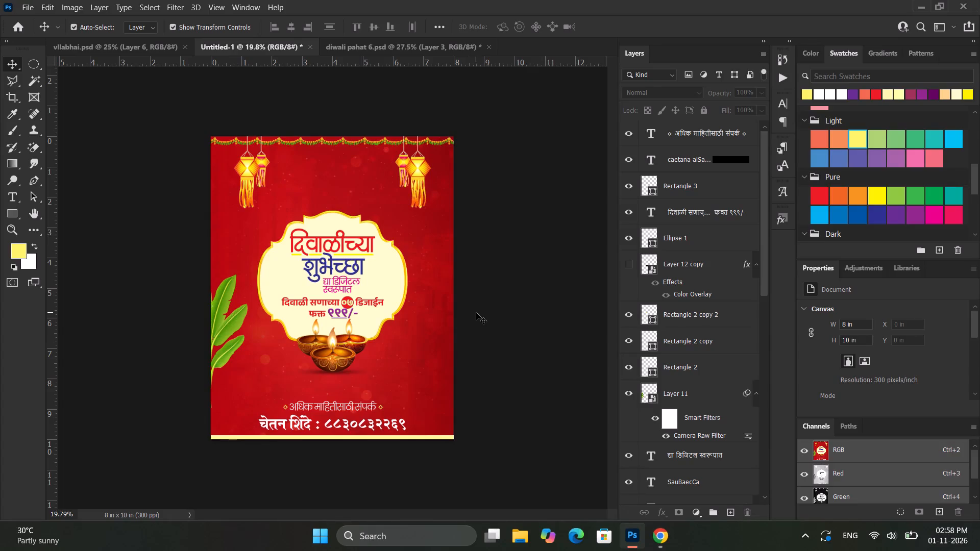
pyautogui.keyDown('alt'); pyautogui.scroll(-3, 358, 205); pyautogui.keyUp('alt')
pyautogui.keyDown('alt'); pyautogui.scroll(2, 304, 322); pyautogui.keyUp('alt')
pyautogui.keyDown('alt'); pyautogui.scroll(2, 321, 410); pyautogui.keyUp('alt')
pyautogui.keyDown('alt'); pyautogui.scroll(-1, 324, 413); pyautogui.keyUp('alt')
pyautogui.keyDown('alt'); pyautogui.scroll(1, 326, 414); pyautogui.keyUp('alt')
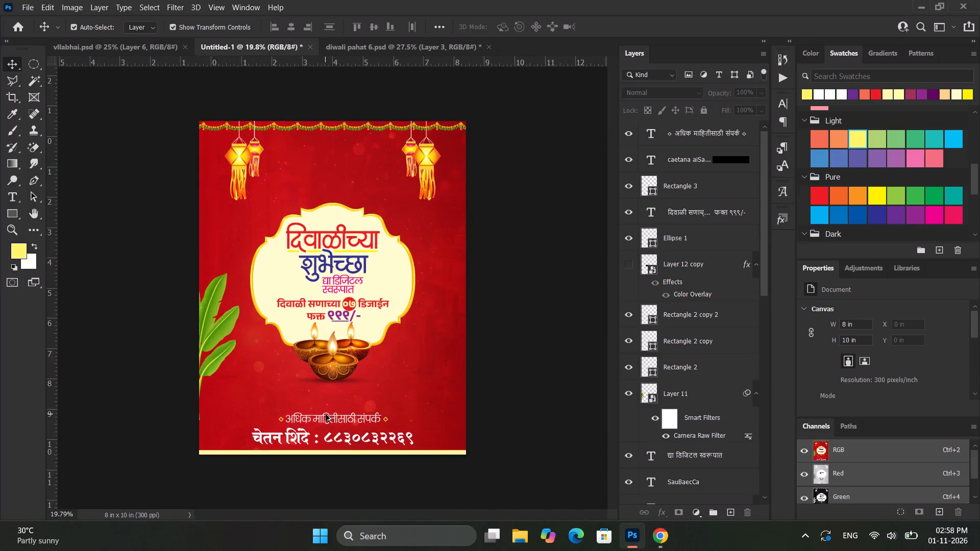
pyautogui.keyDown('alt'); pyautogui.scroll(-1, 326, 414); pyautogui.keyUp('alt')
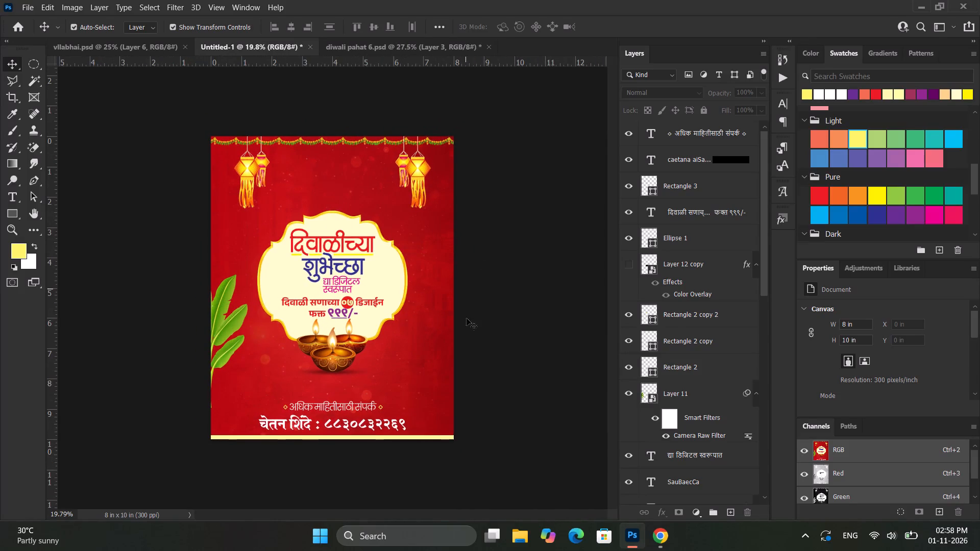
pyautogui.keyDown('alt'); pyautogui.scroll(2, 471, 320); pyautogui.keyUp('alt')
pyautogui.keyDown('alt'); pyautogui.scroll(-2, 471, 320); pyautogui.keyUp('alt')
pyautogui.click(488, 304)
pyautogui.keyDown('alt'); pyautogui.scroll(4, 468, 298); pyautogui.keyUp('alt')
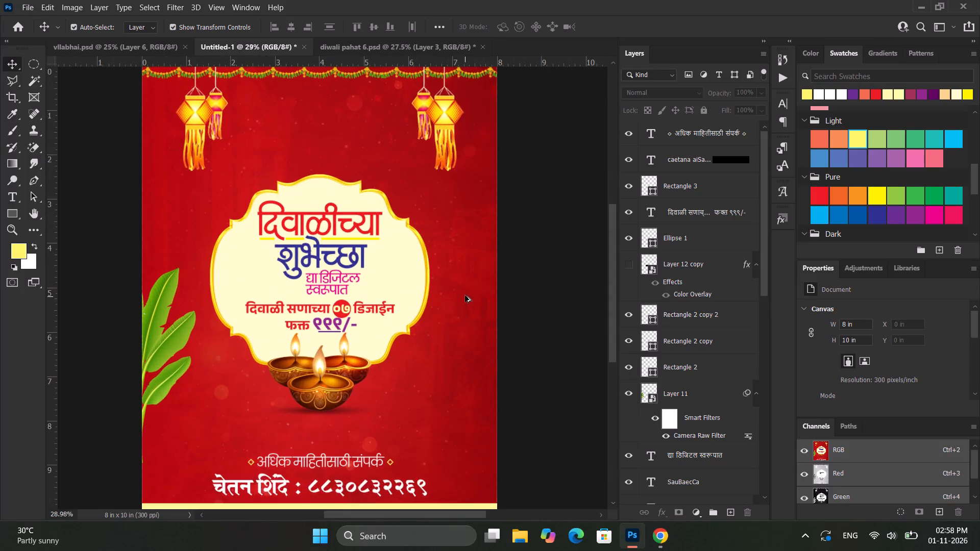
pyautogui.scroll(4, 436, 274)
pyautogui.keyDown('alt'); pyautogui.scroll(-5, 436, 274); pyautogui.keyUp('alt')
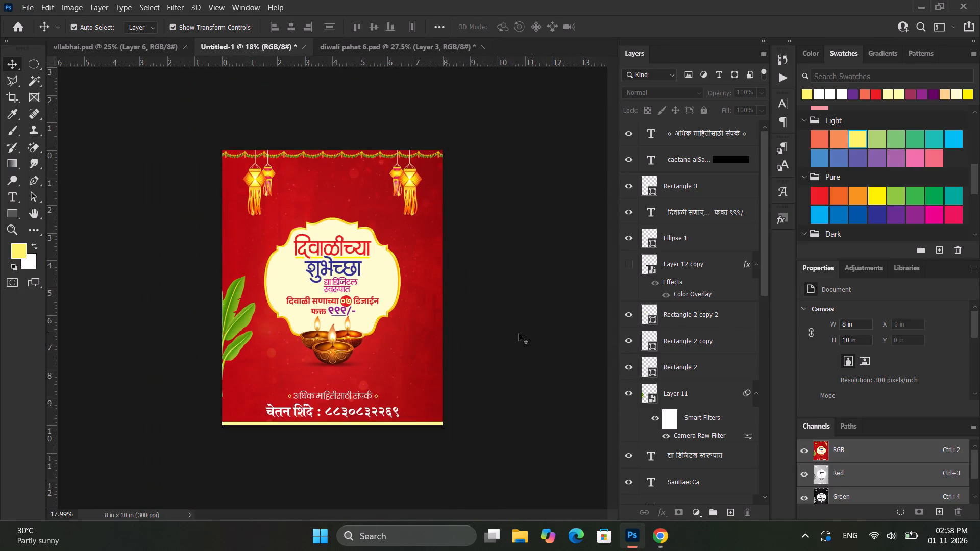
pyautogui.click(512, 334)
# Stretch the pale yellow bottom rectangle upward to about 2.77 in high, so the band backs the name-and-number line.
pyautogui.click(238, 422)
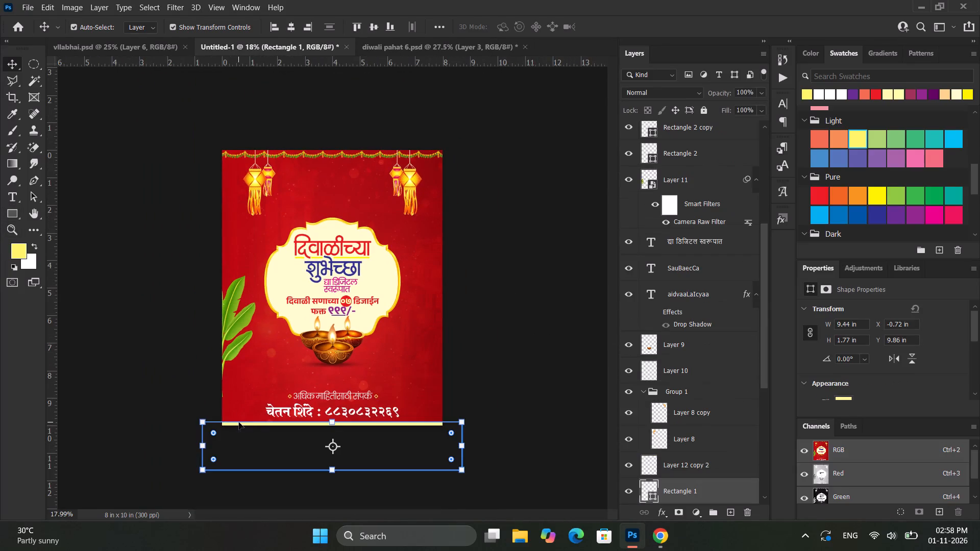
pyautogui.keyDown('shift'); pyautogui.moveTo(335, 418); pyautogui.dragTo(340, 386); pyautogui.keyUp('shift')
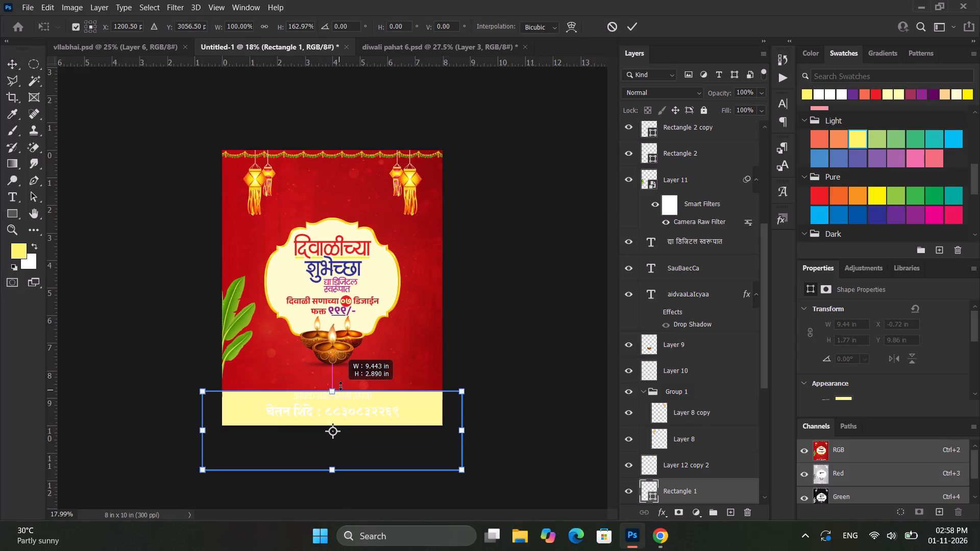
pyautogui.keyDown('shift'); pyautogui.moveTo(340, 386); pyautogui.dragTo(341, 374); pyautogui.keyUp('shift')
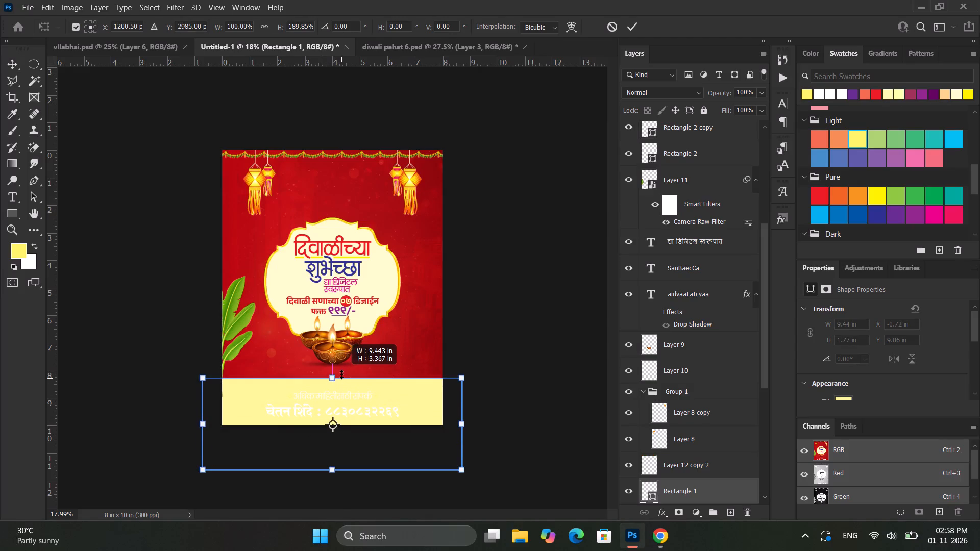
pyautogui.keyDown('shift'); pyautogui.moveTo(341, 374); pyautogui.dragTo(348, 392); pyautogui.keyUp('shift')
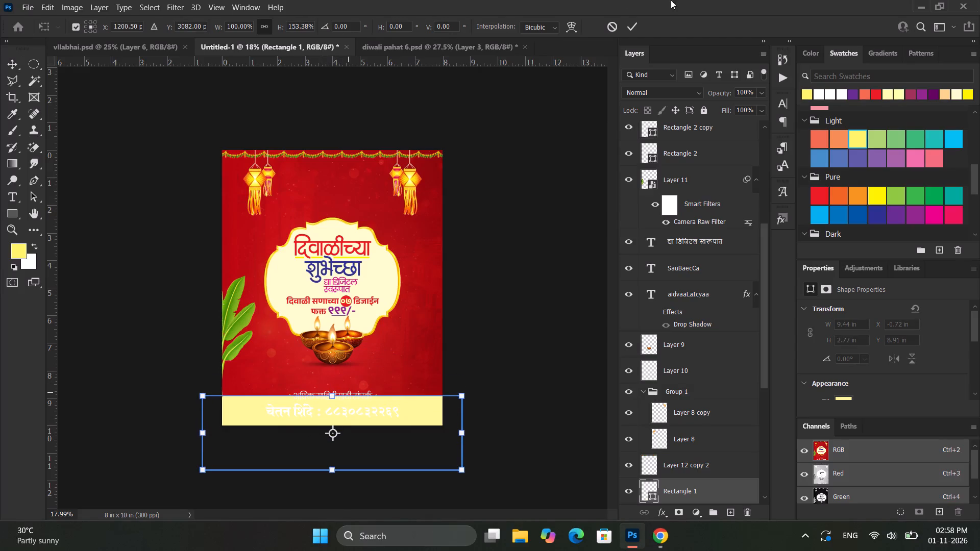
pyautogui.click(638, 24)
pyautogui.click(555, 268)
# Recolour the name-and-number line with the lighter of the last two brown Pale swatches.
pyautogui.keyDown('alt'); pyautogui.scroll(7, 326, 437); pyautogui.keyUp('alt')
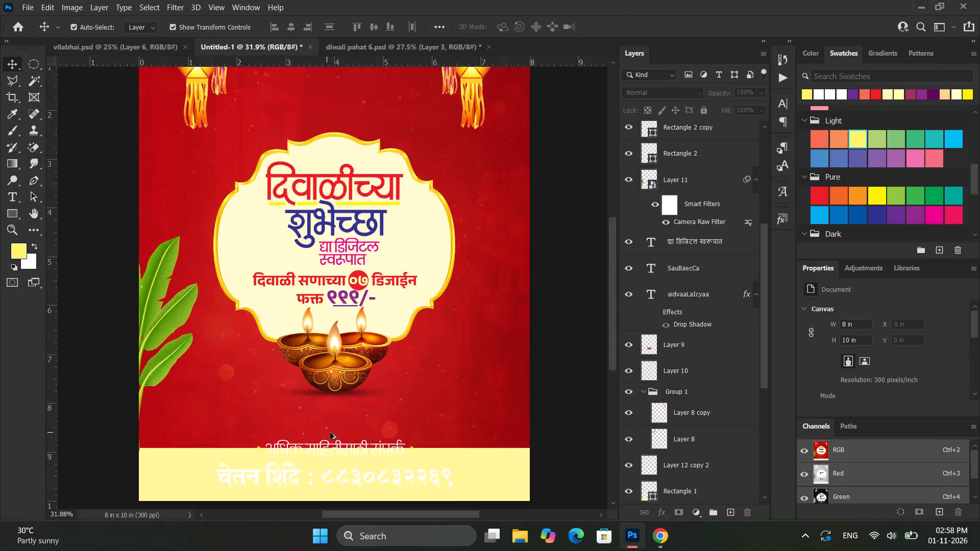
pyautogui.keyDown('alt'); pyautogui.scroll(4, 330, 433); pyautogui.keyUp('alt')
pyautogui.scroll(-8, 340, 434)
pyautogui.click(414, 411)
pyautogui.scroll(-5, 861, 114)
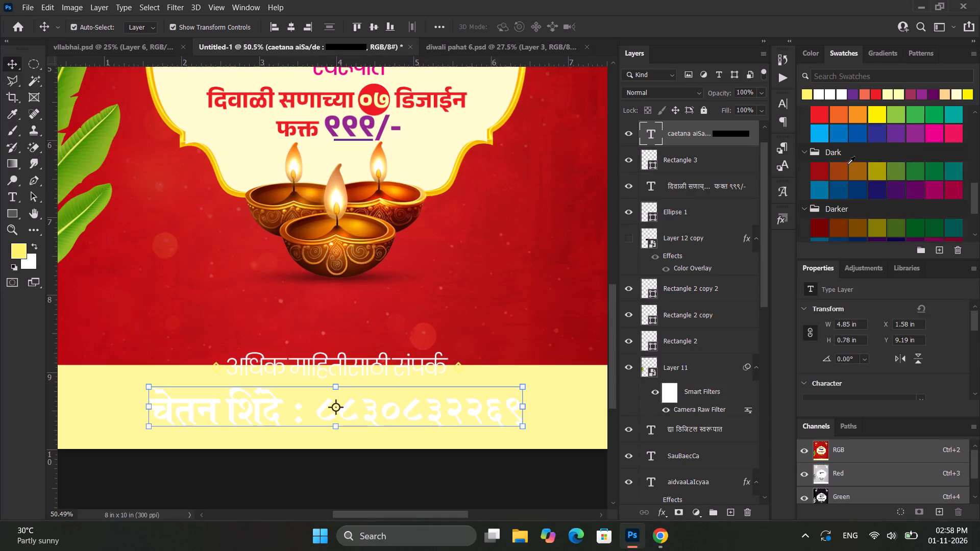
pyautogui.scroll(-20, 847, 164)
pyautogui.click(824, 231)
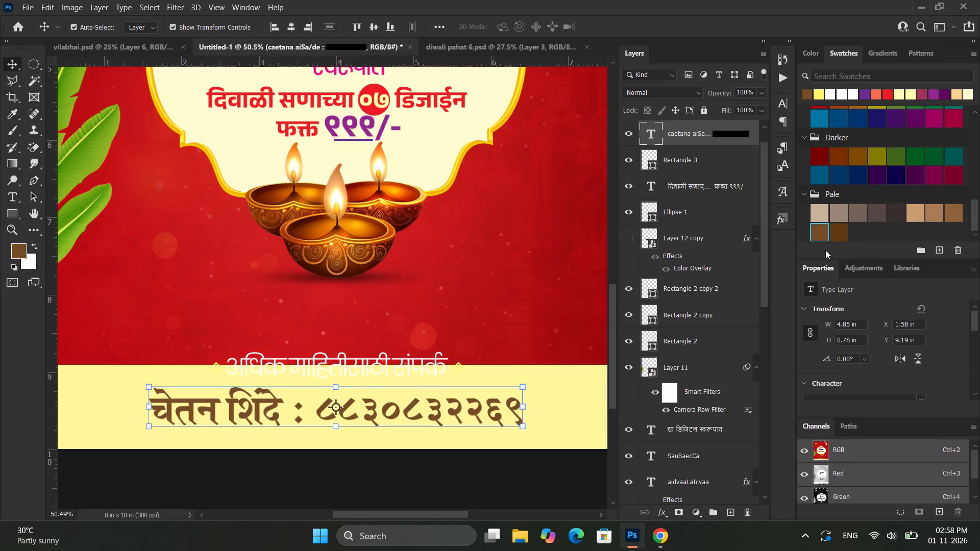
pyautogui.click(831, 230)
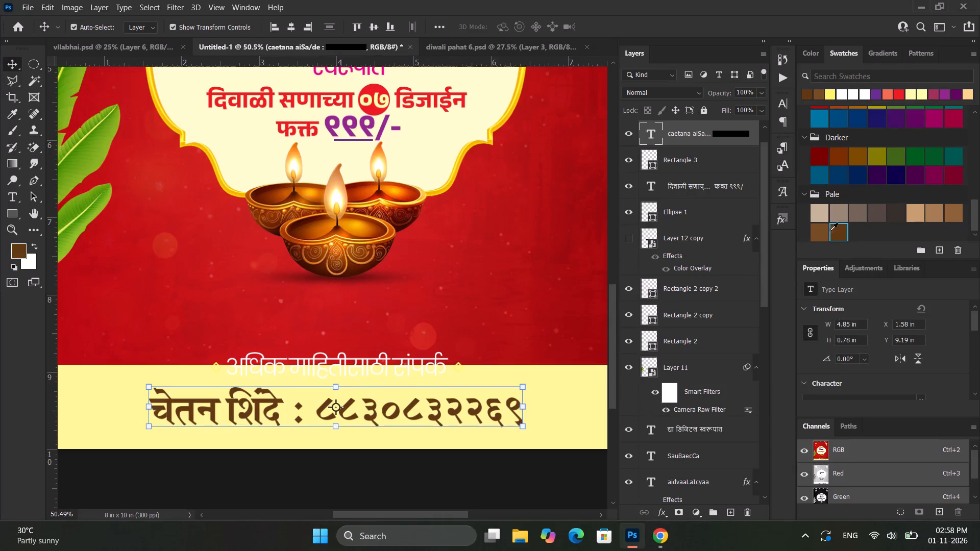
pyautogui.click(817, 231)
pyautogui.click(483, 306)
# Recolour the "अधिक माहितीसाठी संपर्क" caption, including its diamonds, with the same brown swatch.
pyautogui.click(406, 359)
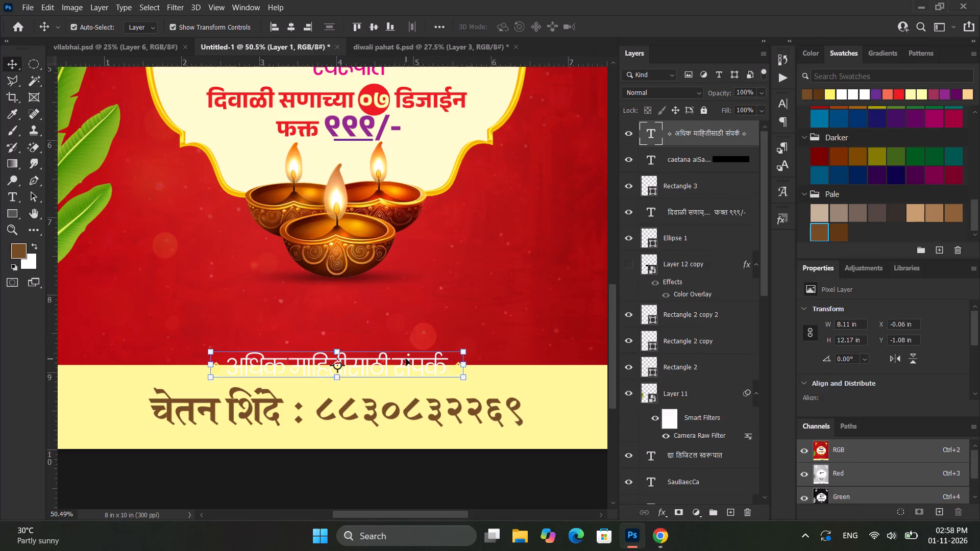
pyautogui.click(816, 230)
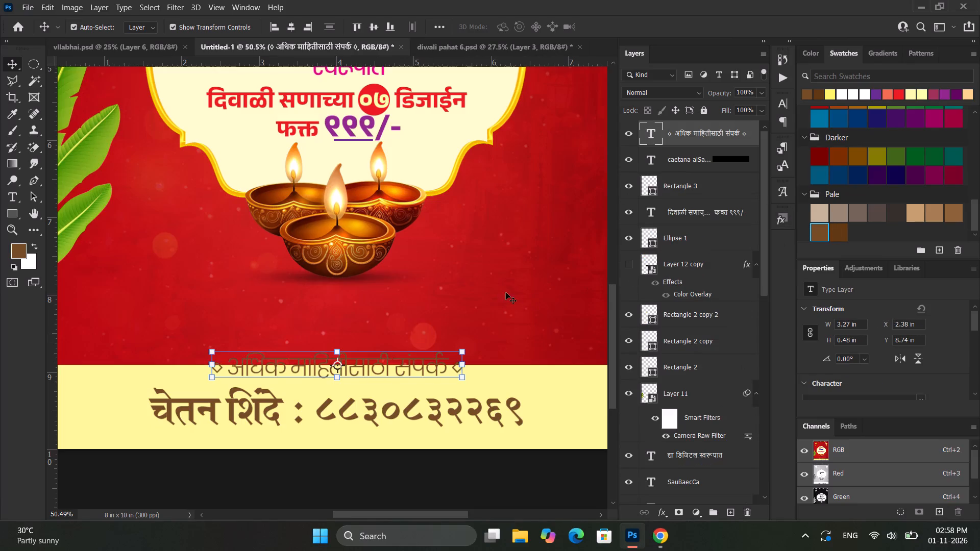
pyautogui.click(499, 288)
# Draw a rectangle about 3.53 in wide by 0.44 in high behind the "अधिक माहितीसाठी संपर्क" caption.
pyautogui.click(11, 208)
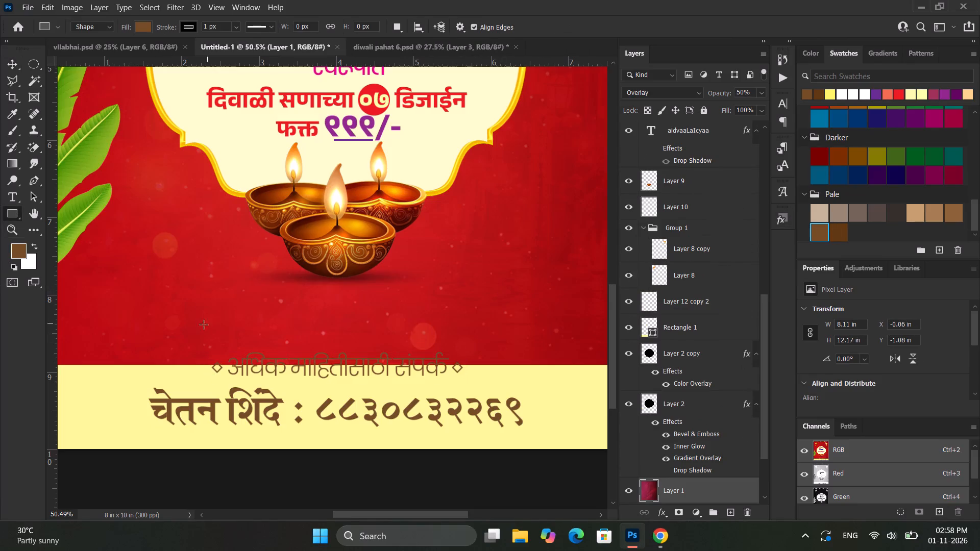
pyautogui.moveTo(200, 347); pyautogui.dragTo(497, 361)
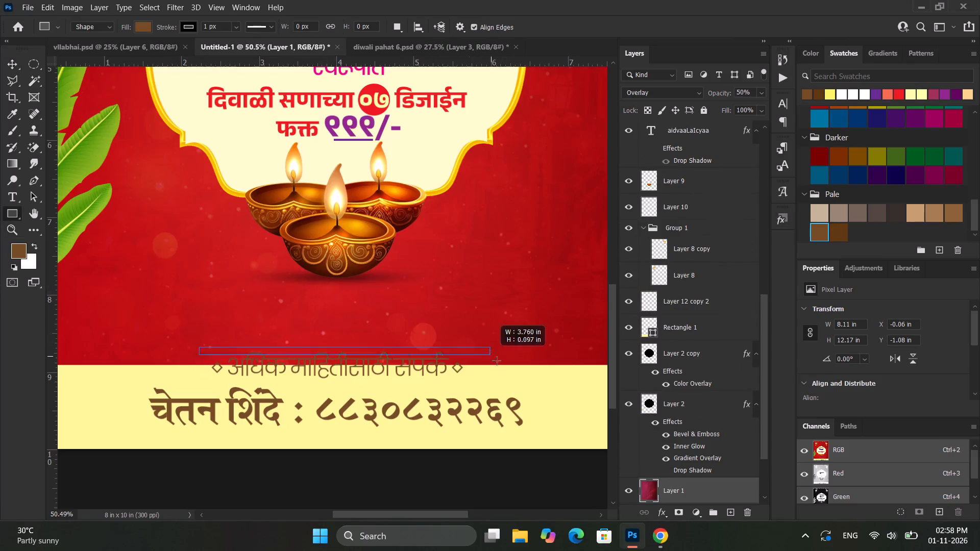
pyautogui.moveTo(497, 361); pyautogui.dragTo(472, 381)
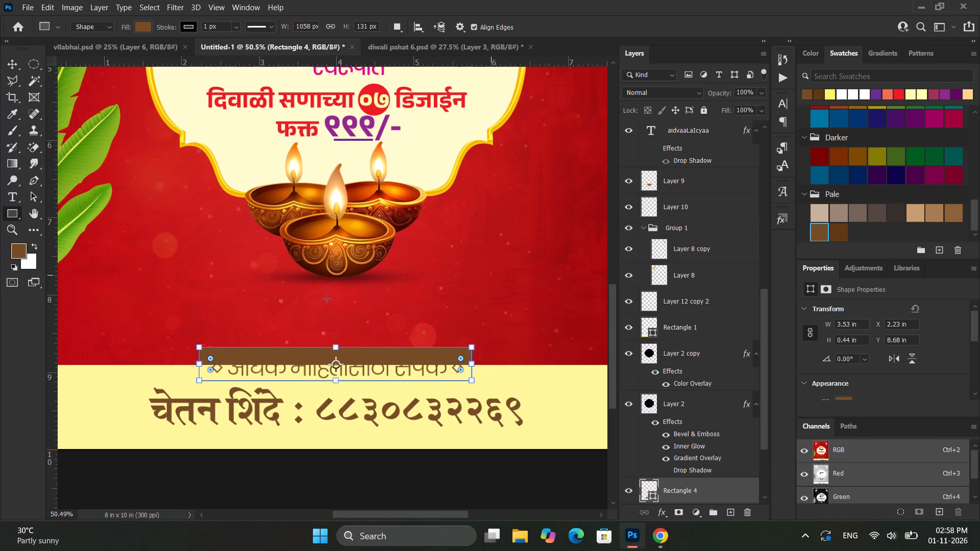
# Fill the caption's rectangle with the pale yellow Pastel swatch, matching the bottom band.
pyautogui.scroll(4, 860, 148)
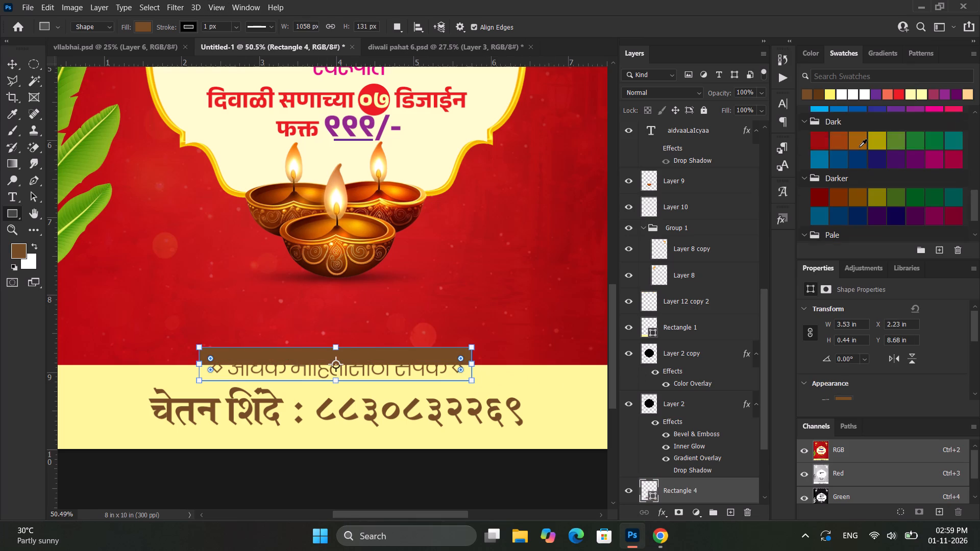
pyautogui.scroll(10, 859, 147)
pyautogui.click(862, 124)
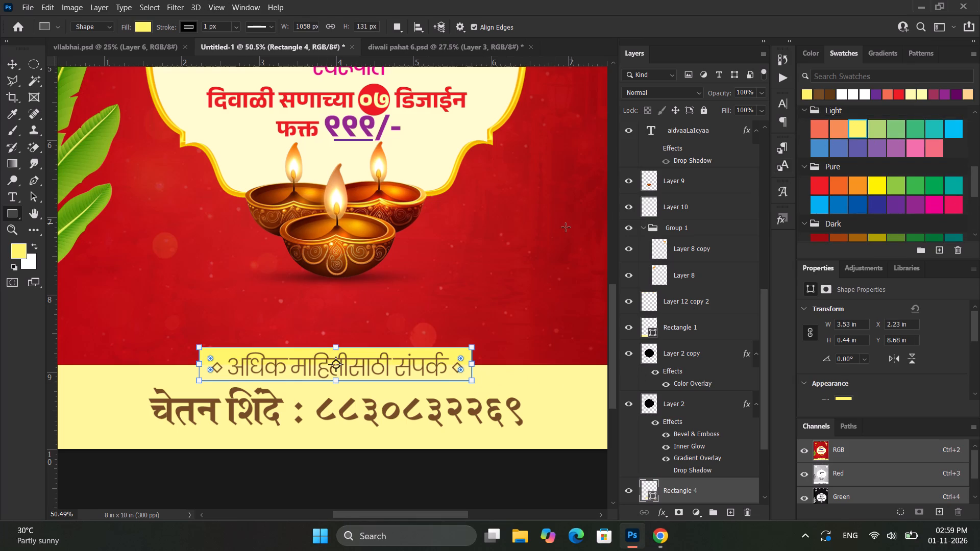
pyautogui.scroll(4, 881, 166)
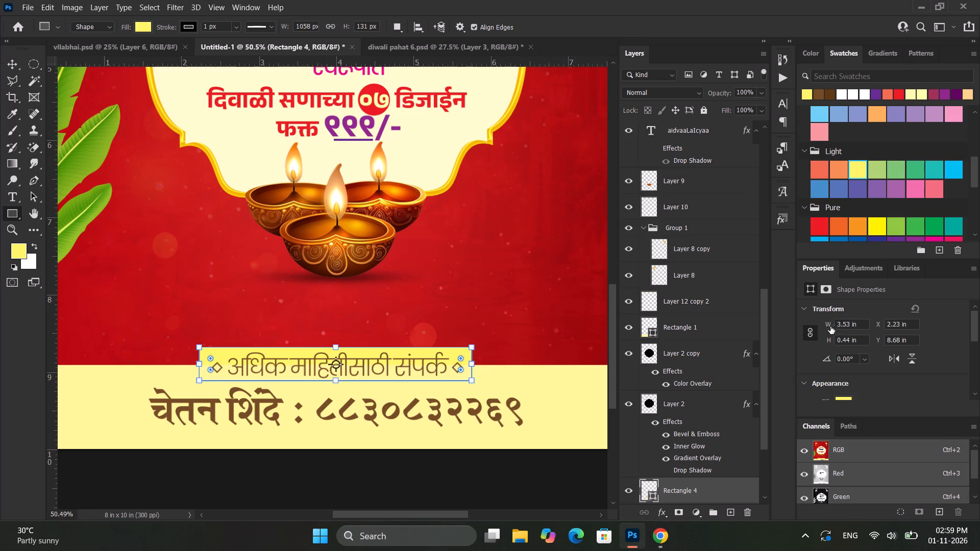
pyautogui.scroll(-3, 830, 334)
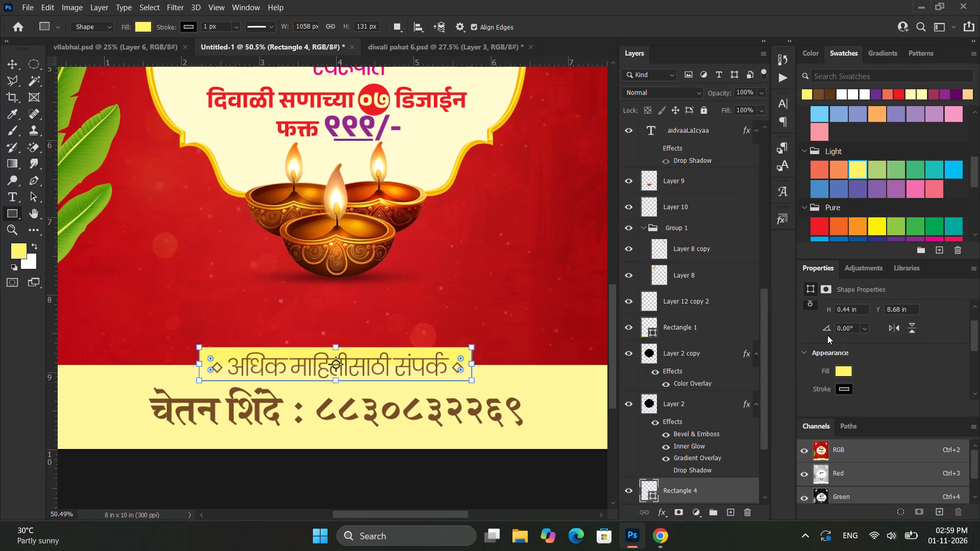
pyautogui.scroll(5, 930, 194)
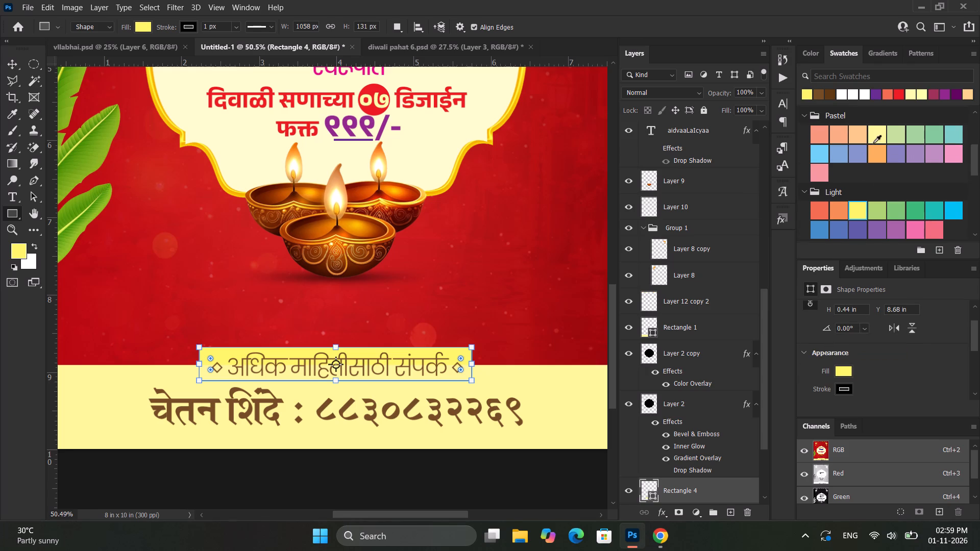
pyautogui.click(873, 142)
pyautogui.click(7, 65)
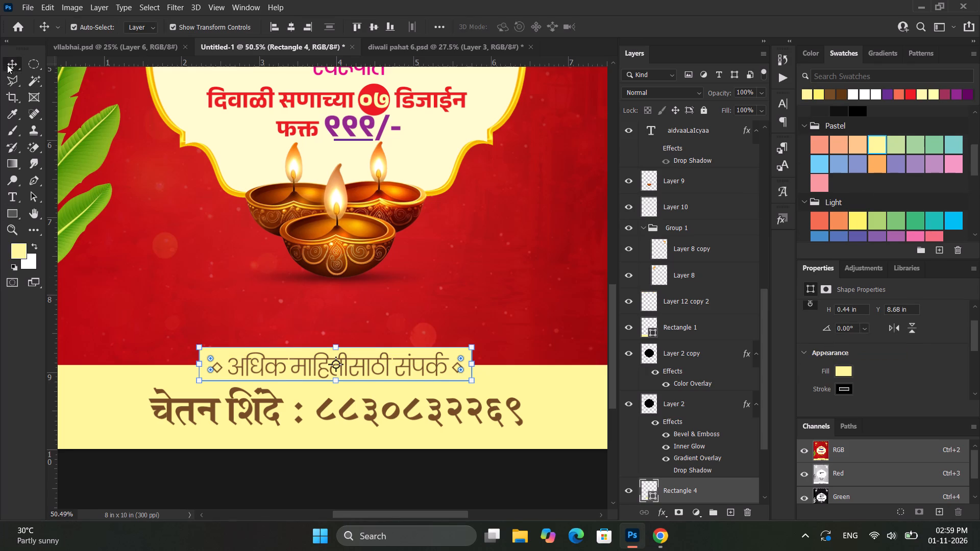
pyautogui.scroll(-7, 293, 218)
pyautogui.click(459, 446)
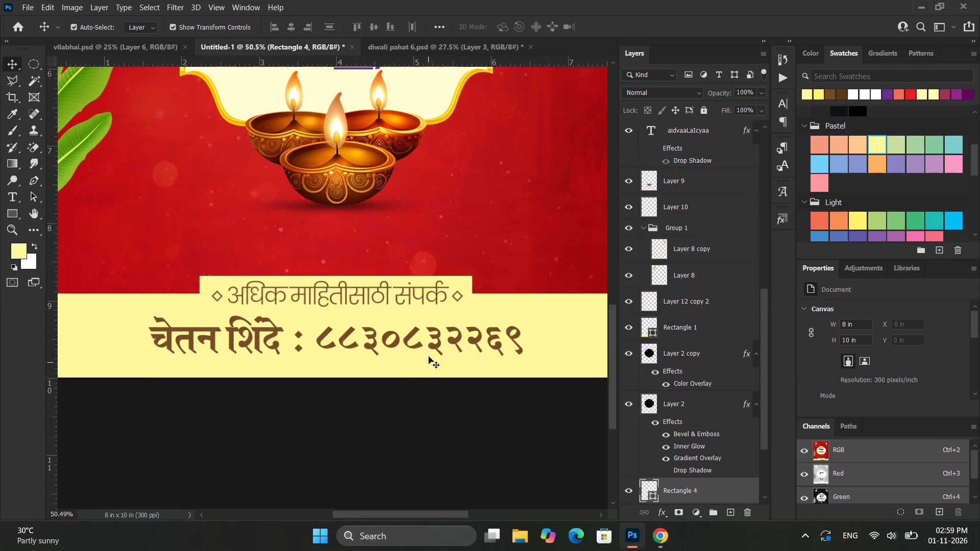
# Remove the stroke from the caption's rectangle and centre it horizontally on the canvas.
pyautogui.keyDown('alt'); pyautogui.scroll(-10, 429, 356); pyautogui.keyUp('alt')
pyautogui.keyDown('alt'); pyautogui.scroll(8, 347, 427); pyautogui.keyUp('alt')
pyautogui.scroll(-4, 355, 451)
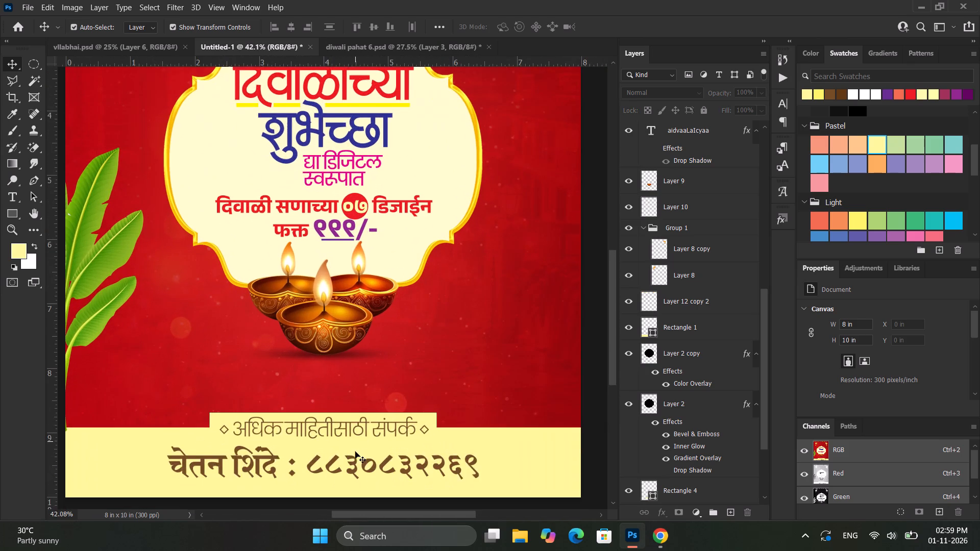
pyautogui.keyDown('alt'); pyautogui.scroll(2, 384, 446); pyautogui.keyUp('alt')
pyautogui.scroll(-3, 364, 438)
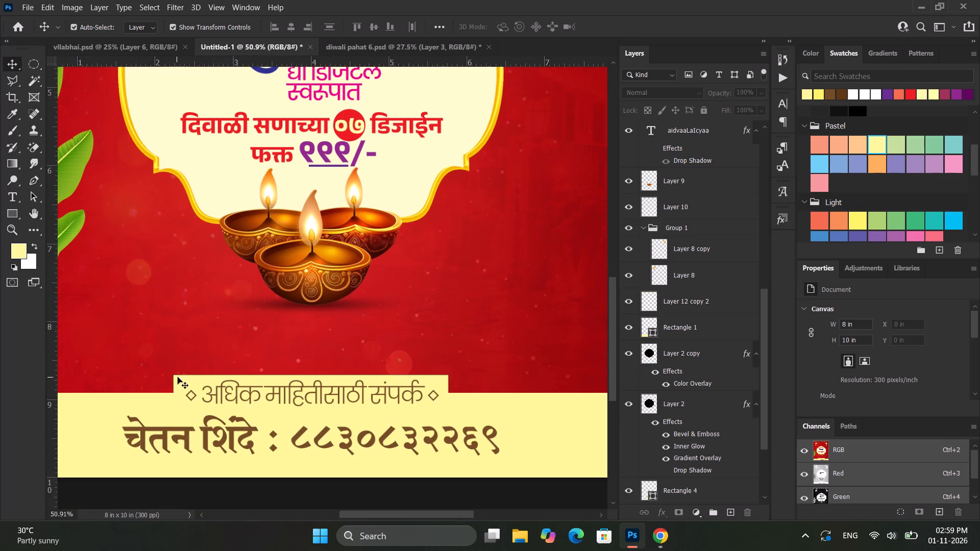
pyautogui.click(178, 377)
pyautogui.scroll(-7, 927, 322)
pyautogui.click(841, 352)
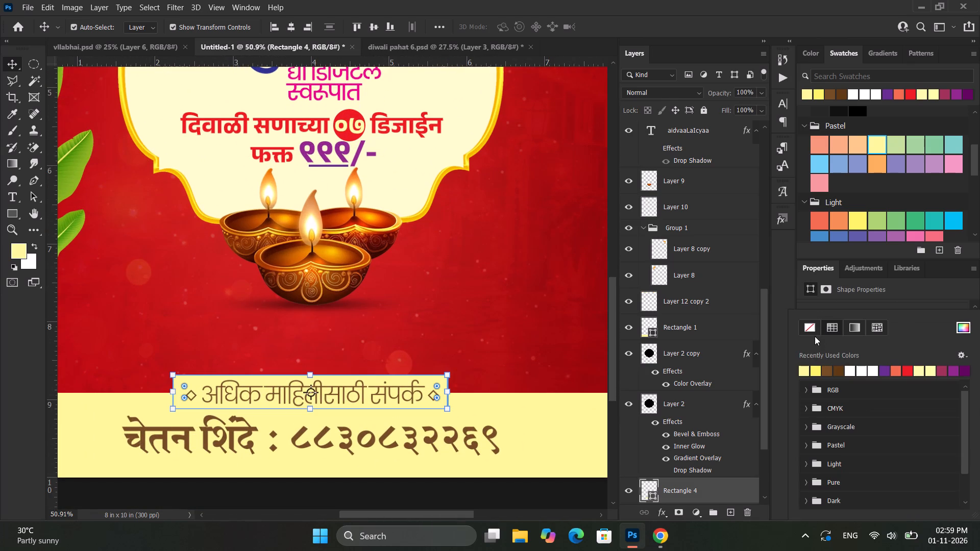
pyautogui.click(811, 328)
pyautogui.click(293, 30)
pyautogui.scroll(-8, 400, 292)
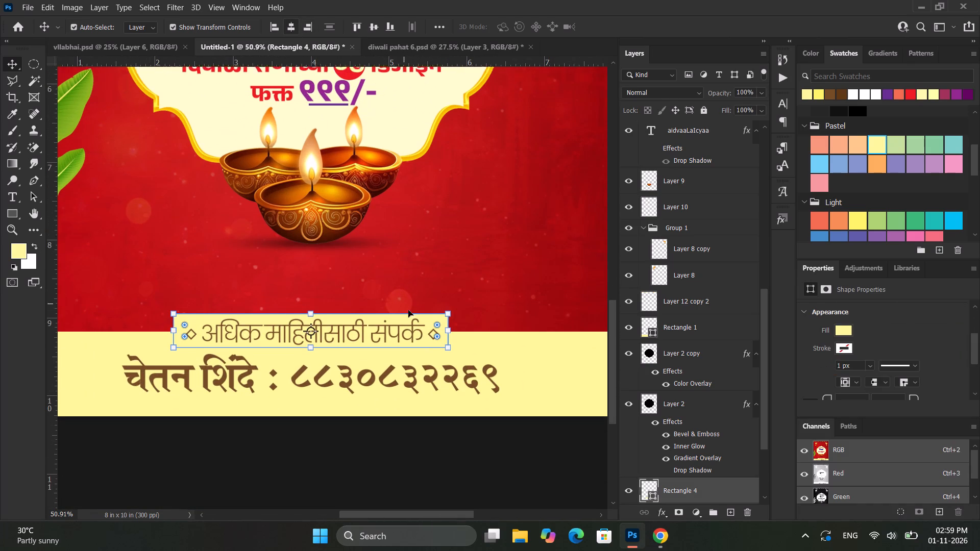
pyautogui.click(446, 435)
# Round the corners of the caption's yellow rectangle so it forms a soft tab above the band.
pyautogui.keyDown('alt'); pyautogui.scroll(6, 370, 364); pyautogui.keyUp('alt')
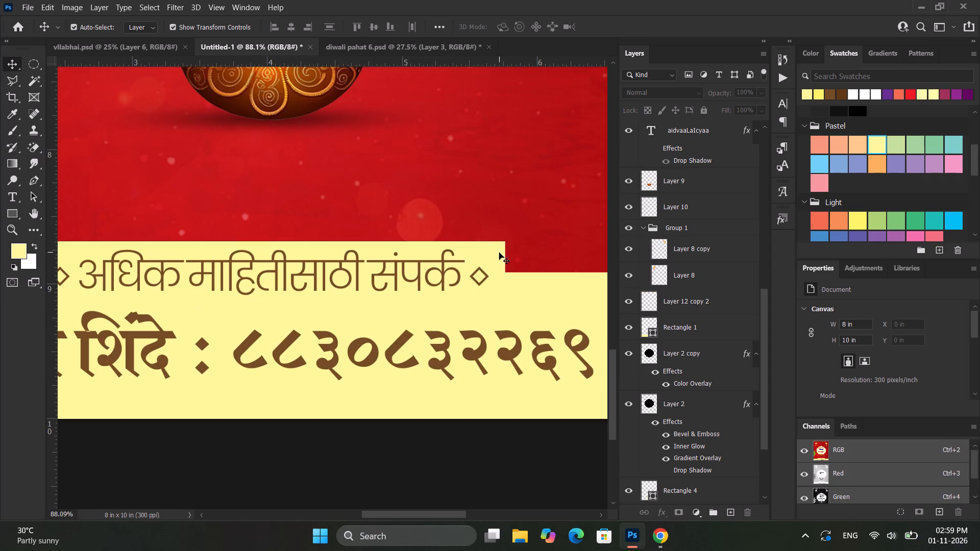
pyautogui.click(499, 253)
pyautogui.moveTo(493, 251); pyautogui.dragTo(493, 253)
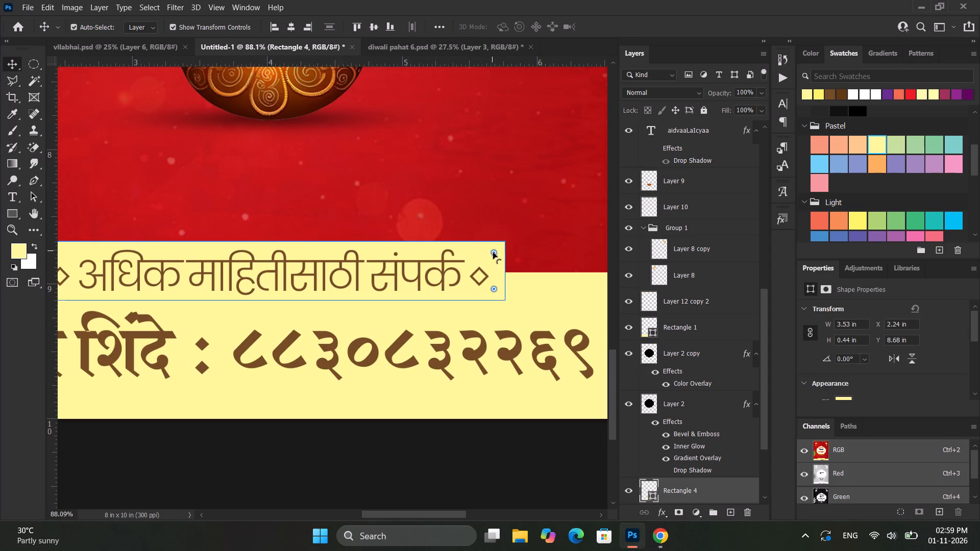
pyautogui.moveTo(493, 253); pyautogui.dragTo(411, 291)
pyautogui.keyDown('alt'); pyautogui.scroll(-7, 414, 317); pyautogui.keyUp('alt')
pyautogui.click(434, 418)
# Shorten the yellow bottom band from below to about 1.09 in high, ending at the canvas's bottom edge.
pyautogui.keyDown('alt'); pyautogui.scroll(-8, 433, 418); pyautogui.keyUp('alt')
pyautogui.keyDown('alt'); pyautogui.scroll(3, 433, 417); pyautogui.keyUp('alt')
pyautogui.scroll(-5, 433, 417)
pyautogui.keyDown('alt'); pyautogui.scroll(3, 361, 442); pyautogui.keyUp('alt')
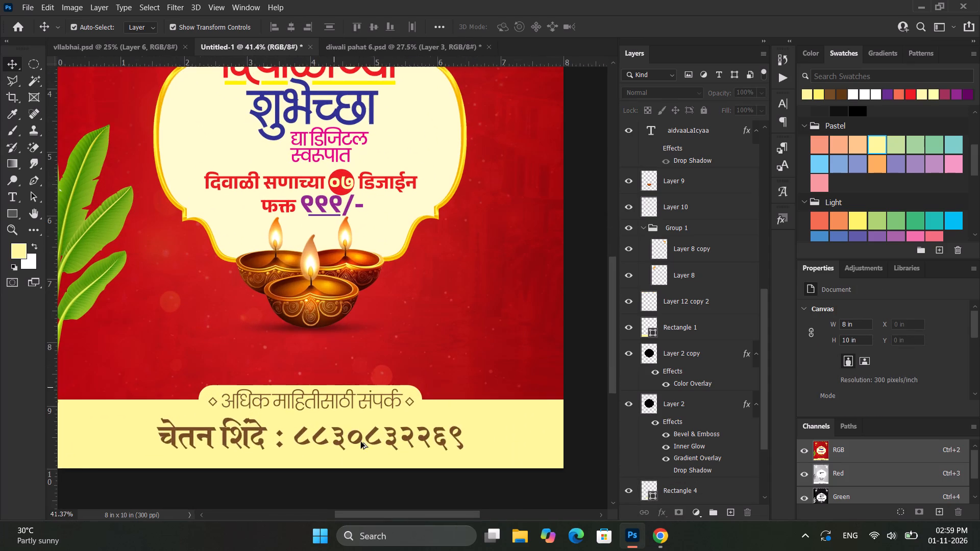
pyautogui.keyDown('ctrl'); pyautogui.scroll(3, 361, 442); pyautogui.keyUp('ctrl')
pyautogui.click(235, 465)
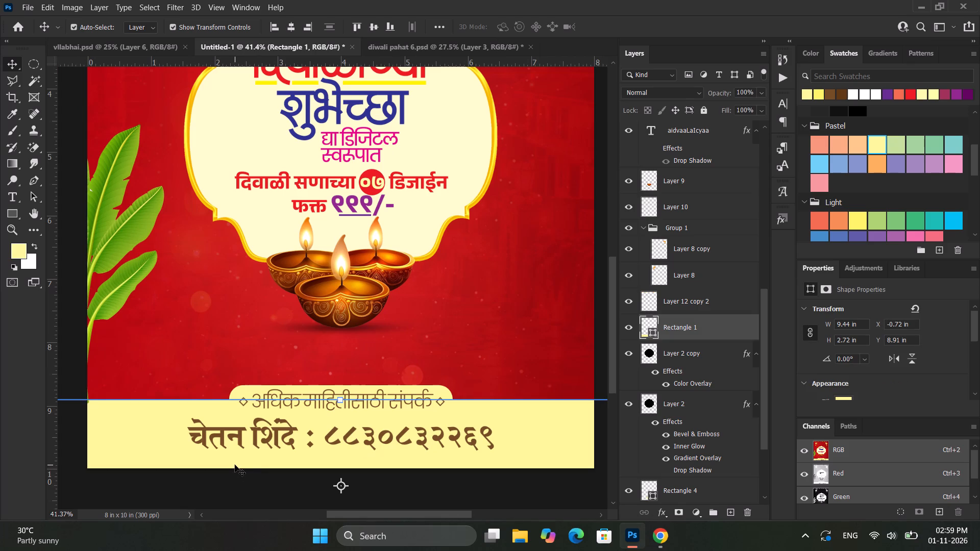
pyautogui.keyDown('alt'); pyautogui.scroll(-6, 413, 407); pyautogui.keyUp('alt')
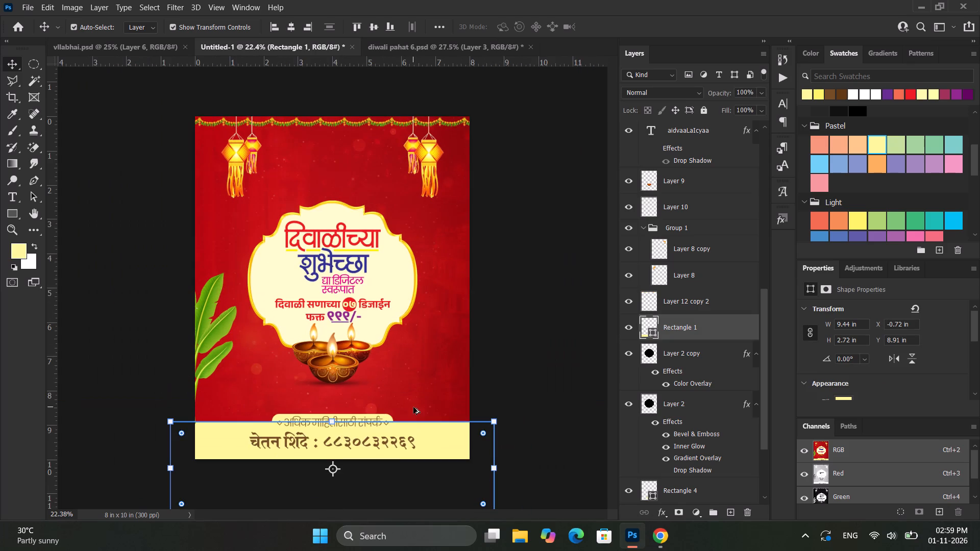
pyautogui.scroll(-7, 338, 431)
pyautogui.keyDown('alt'); pyautogui.scroll(-5, 330, 434); pyautogui.keyUp('alt')
pyautogui.keyDown('alt'); pyautogui.scroll(1, 280, 469); pyautogui.keyUp('alt')
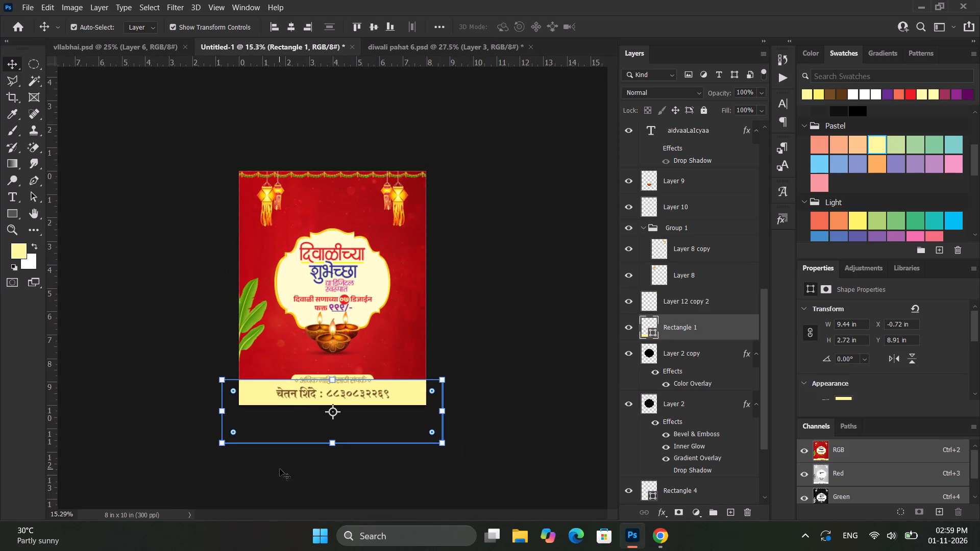
pyautogui.keyDown('shift'); pyautogui.moveTo(336, 441); pyautogui.dragTo(338, 407); pyautogui.keyUp('shift')
pyautogui.click(634, 29)
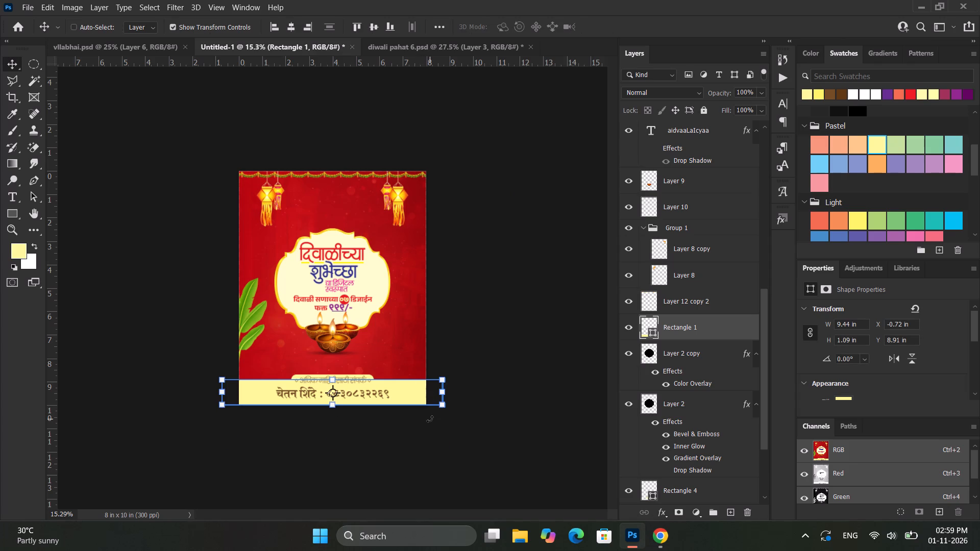
# Duplicate the yellow bottom band and move the original rectangle down to about Y 9.65 in.
pyautogui.hotkey('ctrl', 'j')
pyautogui.click(693, 352)
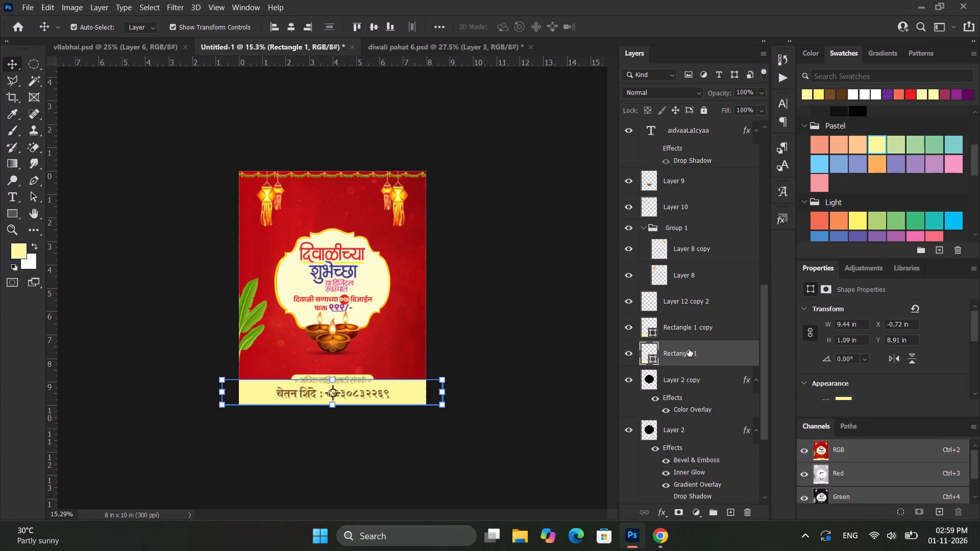
pyautogui.hotkey('shift', 'Down')
pyautogui.hotkey('shift', 'Down')
pyautogui.hotkey('shift', 'Down')
pyautogui.hotkey('shift', 'Down')
pyautogui.hotkey('shift', 'Down')
pyautogui.hotkey('shift', 'Down')
pyautogui.hotkey('shift', 'Down')
pyautogui.hotkey('shift', 'Down')
pyautogui.hotkey('shift', 'Down')
pyautogui.hotkey('shift', 'Down')
pyautogui.hotkey('shift', 'Down')
pyautogui.hotkey('shift', 'Down')
pyautogui.hotkey('shift', 'Down')
pyautogui.hotkey('shift', 'Down')
pyautogui.hotkey('shift', 'Down')
pyautogui.hotkey('shift', 'Down')
pyautogui.hotkey('shift', 'Down')
pyautogui.hotkey('shift', 'Down')
pyautogui.hotkey('shift', 'Down')
pyautogui.hotkey('shift', 'Down')
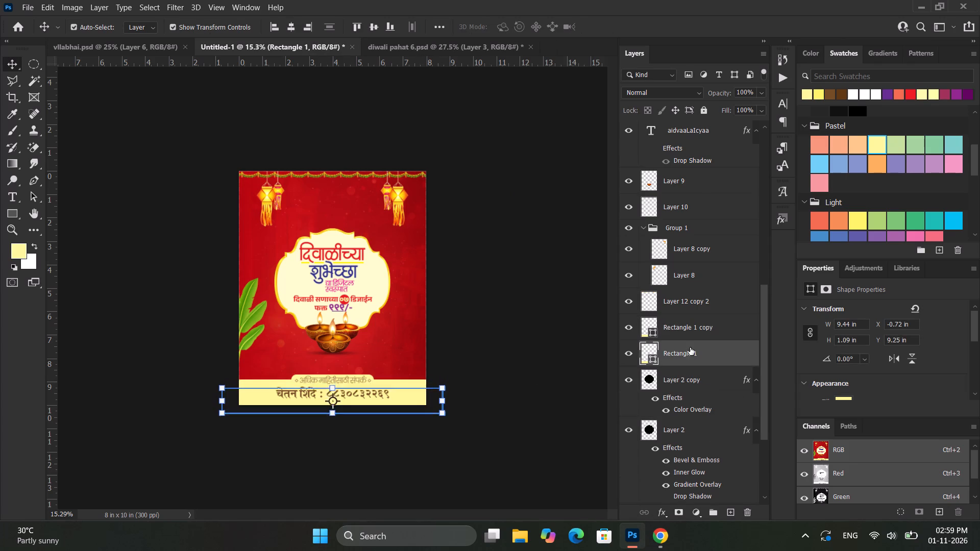
# Recolour the lowered rectangle with the orange Light swatch and stack it above the band's copy.
pyautogui.click(838, 220)
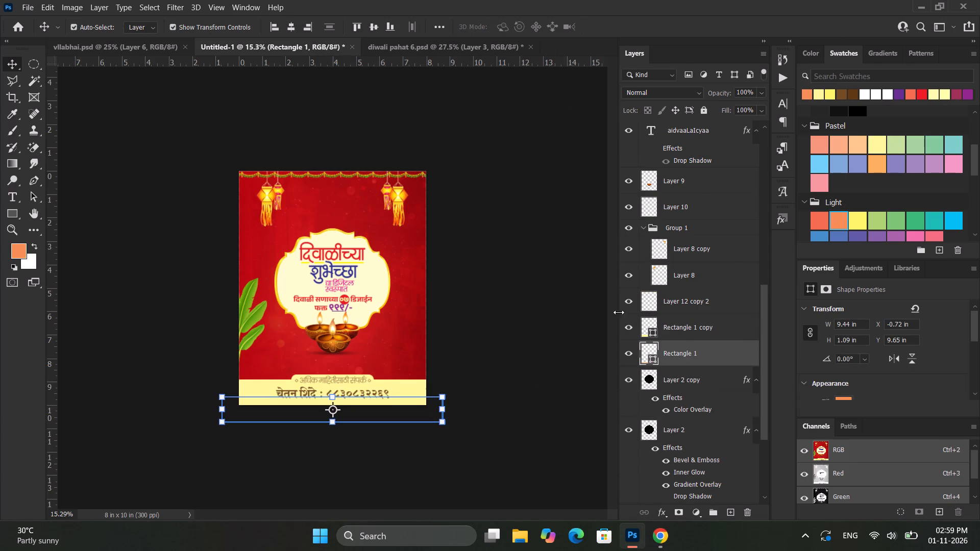
pyautogui.moveTo(717, 352); pyautogui.dragTo(717, 310)
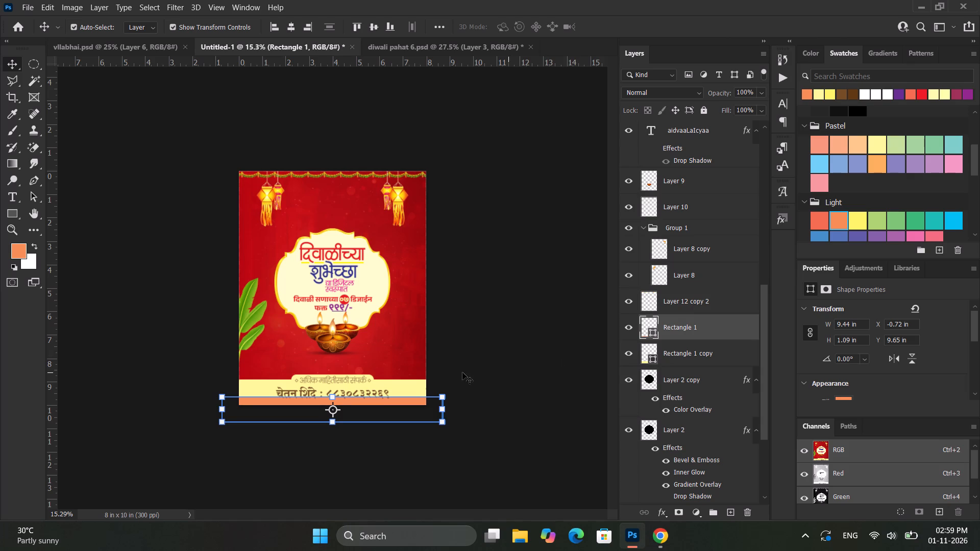
# Nudge the orange rectangle down to about Y 9.85 in, leaving a narrow strip along the poster's bottom edge.
pyautogui.hotkey('shift', 'Down')
pyautogui.hotkey('shift', 'Down')
pyautogui.hotkey('shift', 'Down')
pyautogui.hotkey('shift', 'Down')
pyautogui.hotkey('shift', 'Down')
pyautogui.hotkey('shift', 'Down')
pyautogui.hotkey('shift', 'Down')
pyautogui.hotkey('shift', 'Up')
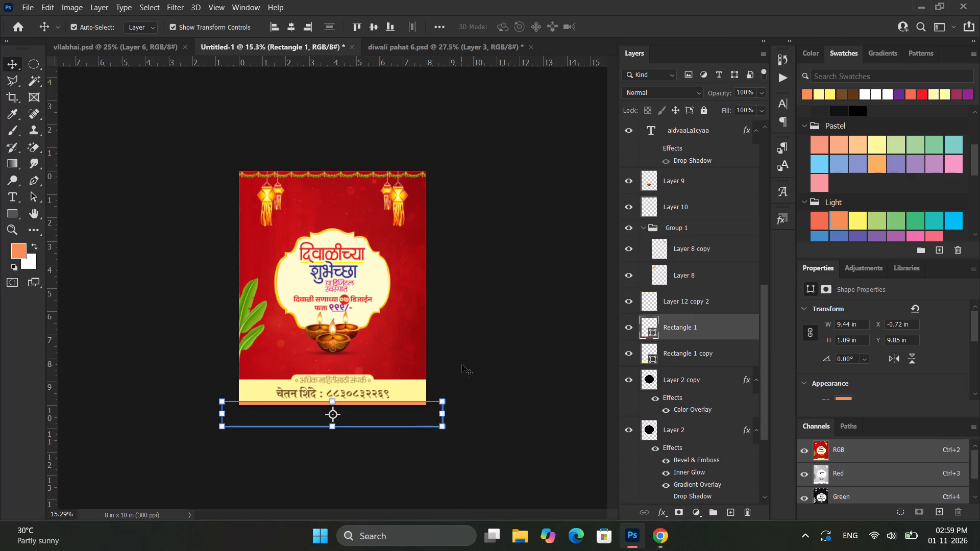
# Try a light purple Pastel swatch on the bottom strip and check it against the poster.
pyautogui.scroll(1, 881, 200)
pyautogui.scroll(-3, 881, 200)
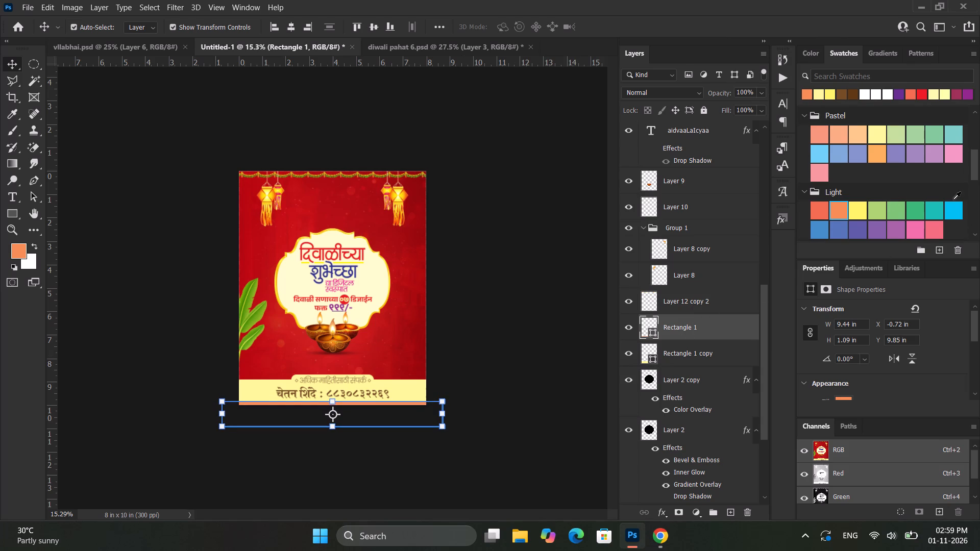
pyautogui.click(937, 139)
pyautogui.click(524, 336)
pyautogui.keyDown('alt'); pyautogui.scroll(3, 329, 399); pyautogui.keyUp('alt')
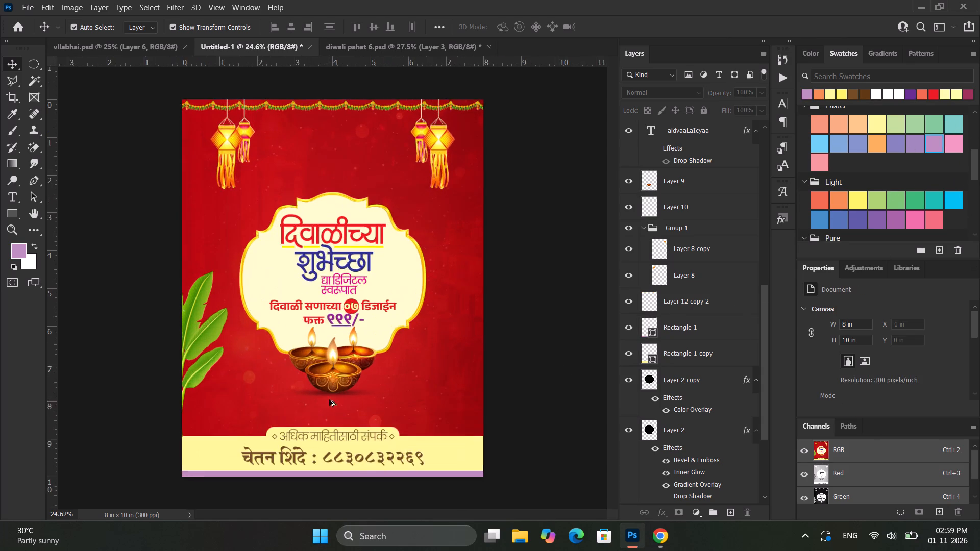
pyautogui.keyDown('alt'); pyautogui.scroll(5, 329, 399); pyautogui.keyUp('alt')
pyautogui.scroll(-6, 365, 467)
# Recolour the bottom strip, trying red and settling on the orange Pure swatch.
pyautogui.click(378, 440)
pyautogui.scroll(-7, 831, 182)
pyautogui.click(822, 193)
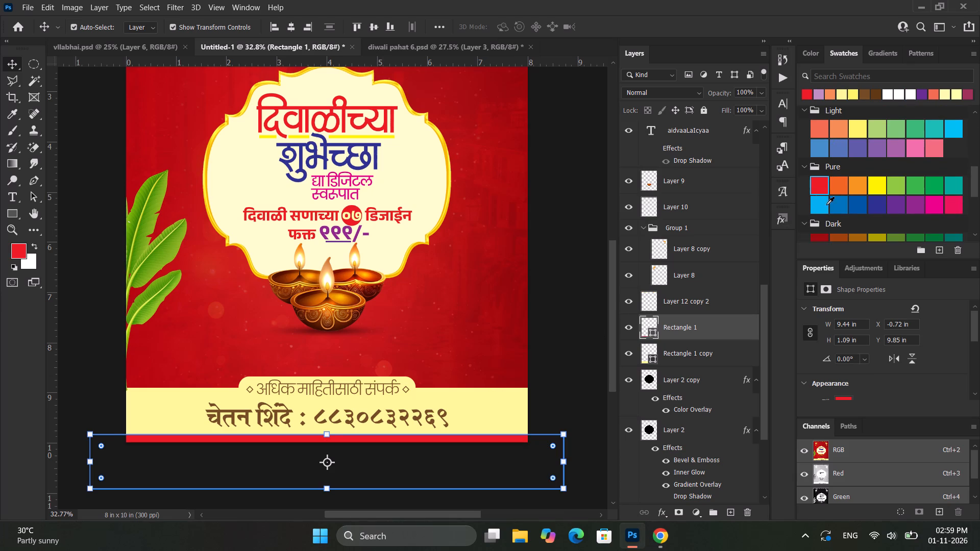
pyautogui.click(844, 180)
pyautogui.scroll(-4, 835, 190)
pyautogui.click(578, 271)
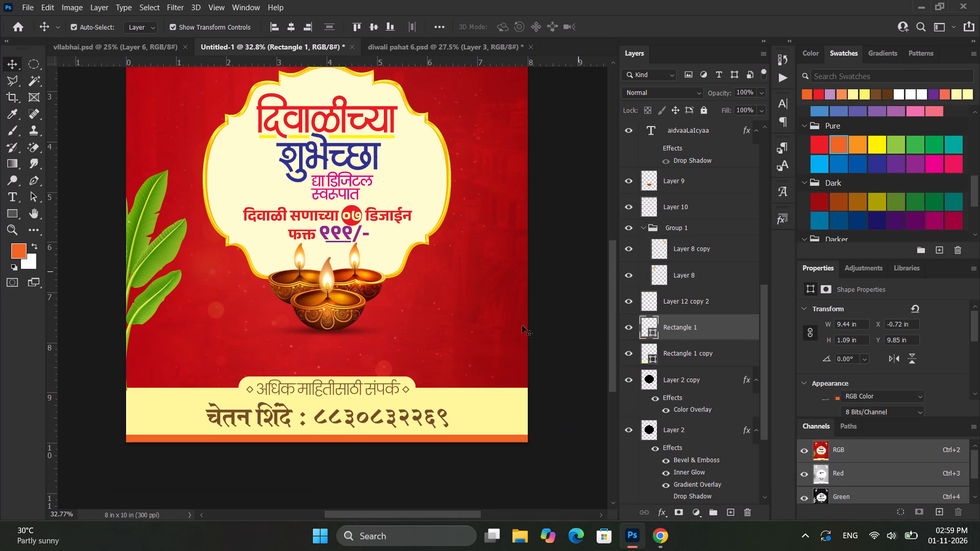
# Nudge the orange strip down to about Y 9.91 in to make its visible part thinner.
pyautogui.keyDown('alt'); pyautogui.scroll(8, 435, 400); pyautogui.keyUp('alt')
pyautogui.scroll(-4, 409, 446)
pyautogui.keyDown('alt'); pyautogui.scroll(5, 404, 443); pyautogui.keyUp('alt')
pyautogui.click(396, 414)
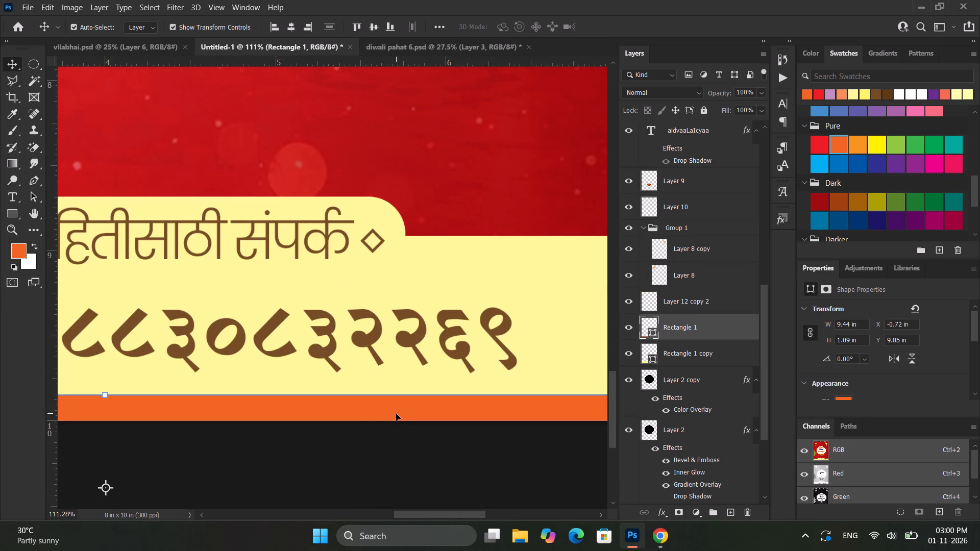
pyautogui.hotkey('shift', 'Down')
pyautogui.hotkey('shift', 'Down')
pyautogui.hotkey('shift', 'Down')
pyautogui.hotkey('shift', 'Up')
pyautogui.scroll(-5, 396, 414)
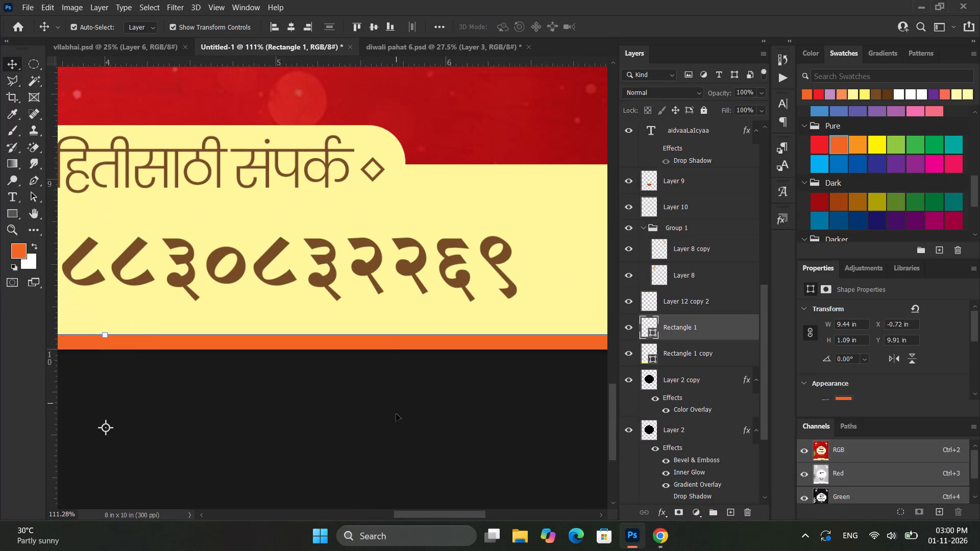
pyautogui.scroll(-20, 396, 414)
pyautogui.scroll(-1, 396, 414)
pyautogui.click(518, 364)
# Examine the whole poster and its bottom band, caption tab and orange strip for balance.
pyautogui.keyDown('alt'); pyautogui.scroll(2, 433, 449); pyautogui.keyUp('alt')
pyautogui.keyDown('ctrl'); pyautogui.scroll(1, 416, 454); pyautogui.keyUp('ctrl')
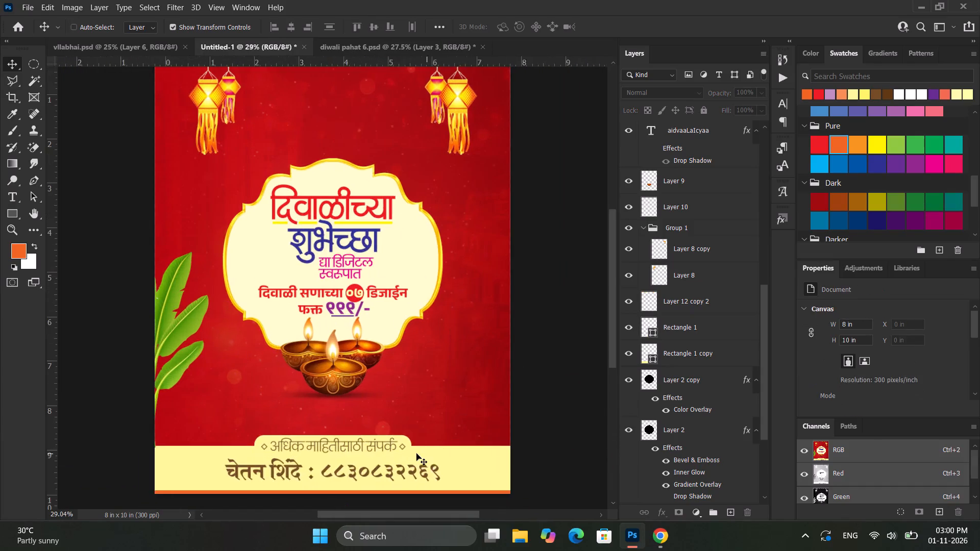
pyautogui.keyDown('ctrl'); pyautogui.scroll(2, 416, 454); pyautogui.keyUp('ctrl')
pyautogui.keyDown('alt'); pyautogui.scroll(-4, 415, 453); pyautogui.keyUp('alt')
pyautogui.keyDown('alt'); pyautogui.scroll(13, 411, 442); pyautogui.keyUp('alt')
pyautogui.keyDown('alt'); pyautogui.scroll(-6, 379, 424); pyautogui.keyUp('alt')
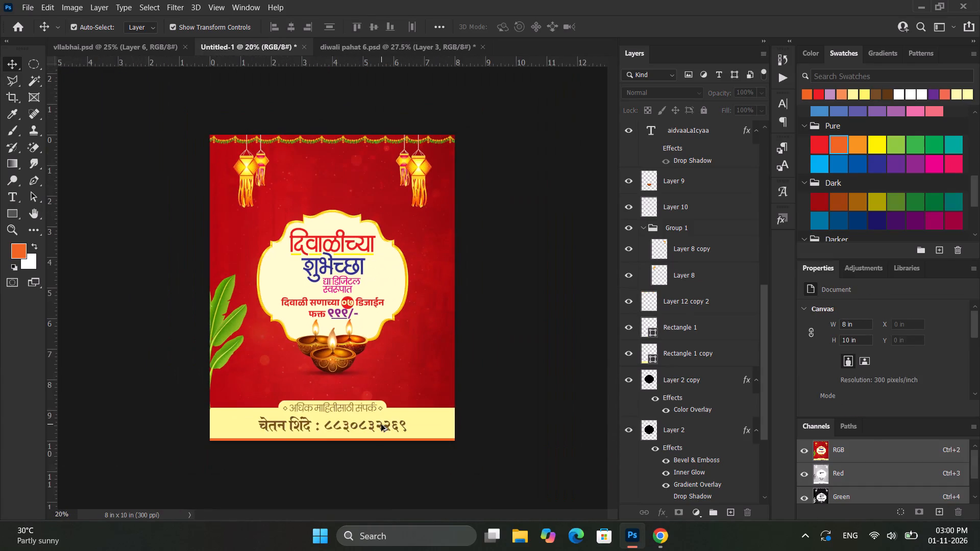
pyautogui.keyDown('alt'); pyautogui.scroll(1, 382, 423); pyautogui.keyUp('alt')
pyautogui.keyDown('alt'); pyautogui.scroll(4, 364, 359); pyautogui.keyUp('alt')
pyautogui.scroll(-2, 336, 435)
# Duplicate the अधिक माहितीसाठी संपर्क caption onto the red area above the footer, at about Y 8.1 in.
pyautogui.click(340, 444)
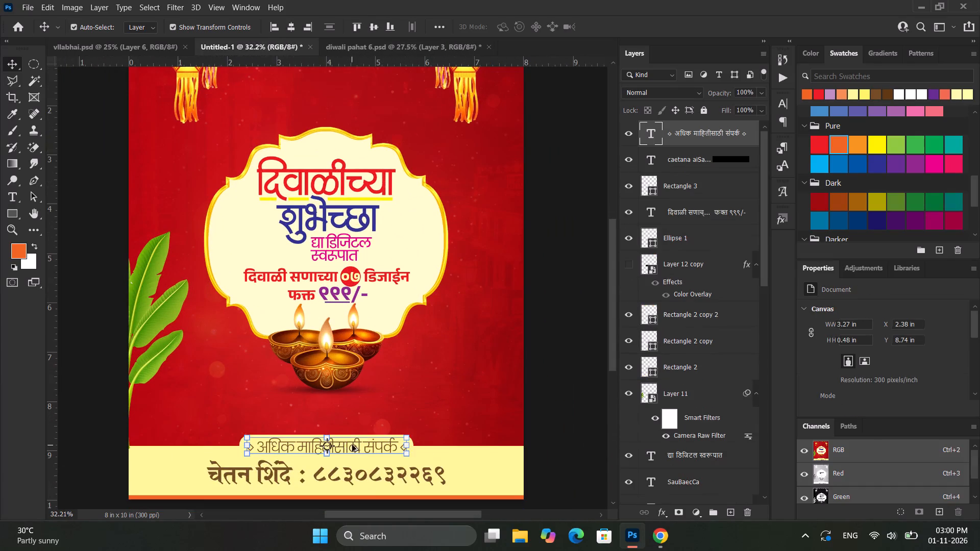
pyautogui.keyDown('alt'); pyautogui.keyDown('shift'); pyautogui.moveTo(354, 445); pyautogui.dragTo(375, 413); pyautogui.keyUp('shift'); pyautogui.keyUp('alt')
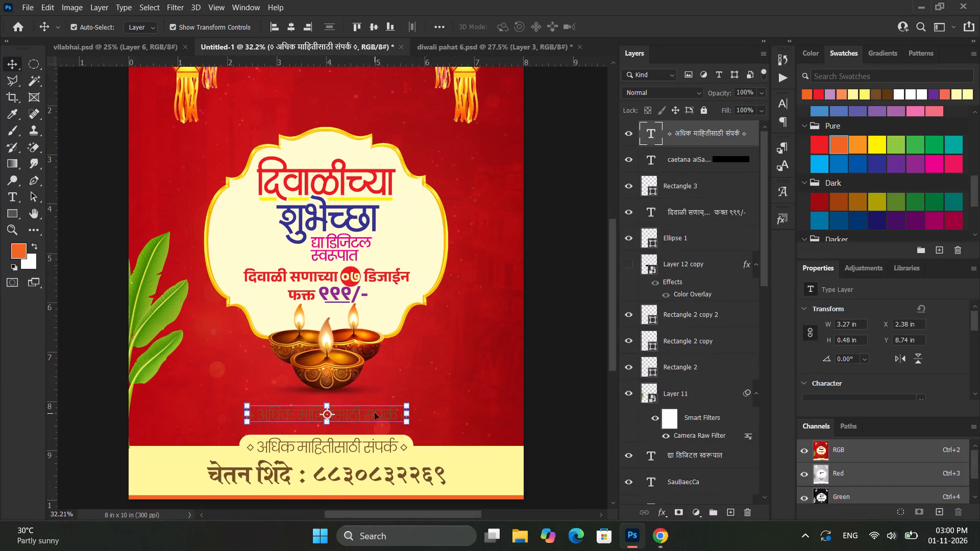
# Switch to the Unicode to Shree Lipi converter in Chrome and replace the source text with वसुबारस.
pyautogui.click(652, 545)
pyautogui.click(371, 312)
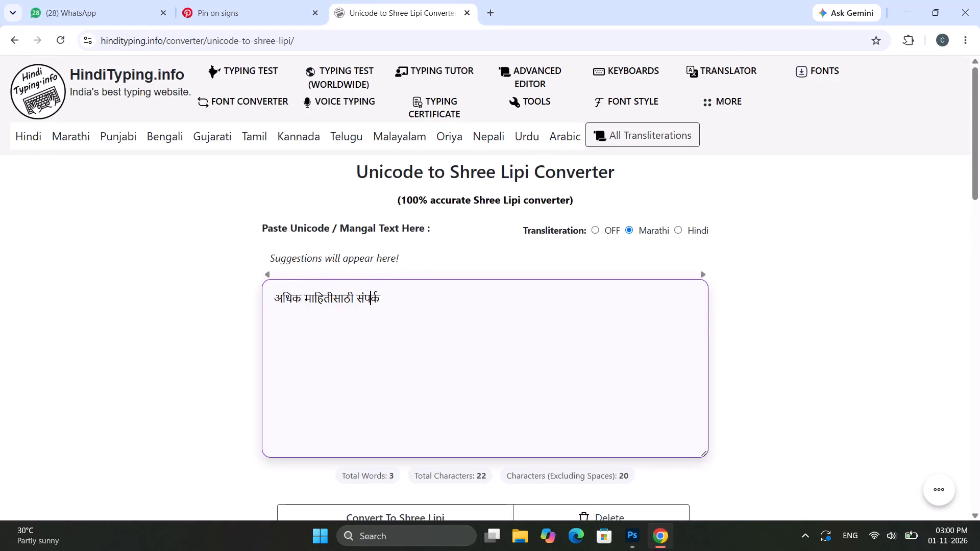
pyautogui.hotkey('ctrl', 'a')
pyautogui.write('vasubaras')
pyautogui.press('space')
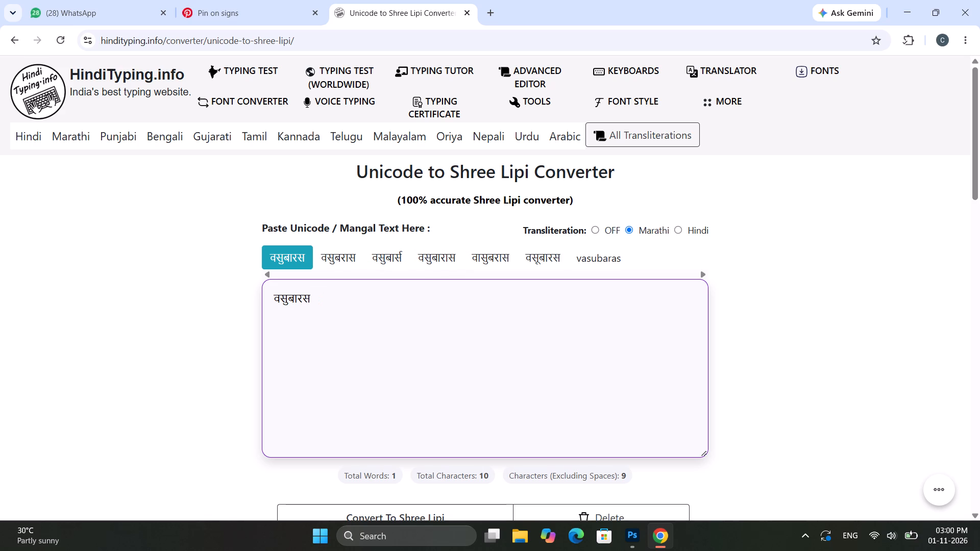
# Insert दिवाळी and a vertical bar separator before वसुबारस in the converter's source text.
pyautogui.press('Left')
pyautogui.press('Left')
pyautogui.press('Left')
pyautogui.press('Left')
pyautogui.press('Left')
pyautogui.press('Left')
pyautogui.press('Left')
pyautogui.press('Left')
pyautogui.press('Left')
pyautogui.press('Left')
pyautogui.press('Left')
pyautogui.press('Left')
pyautogui.press('Left')
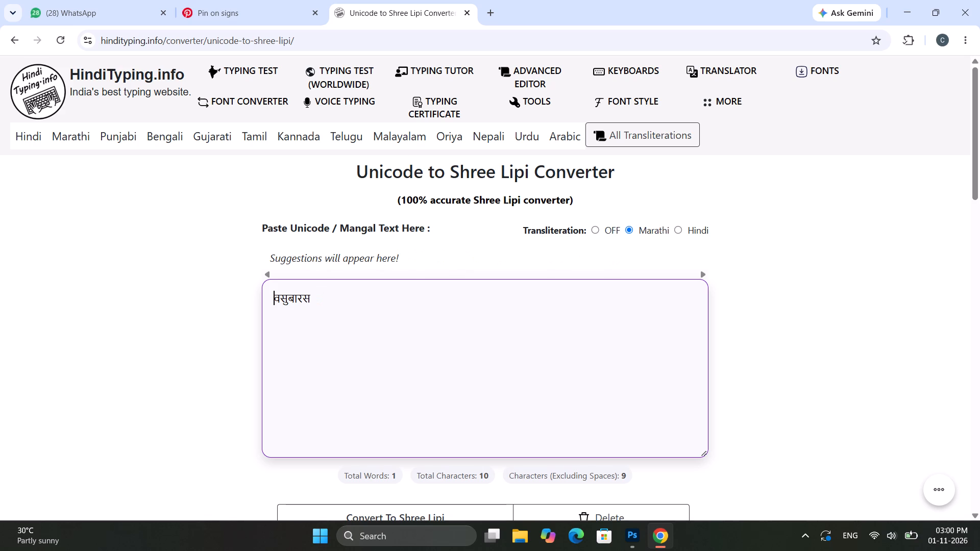
pyautogui.write('diwali')
pyautogui.press('space')
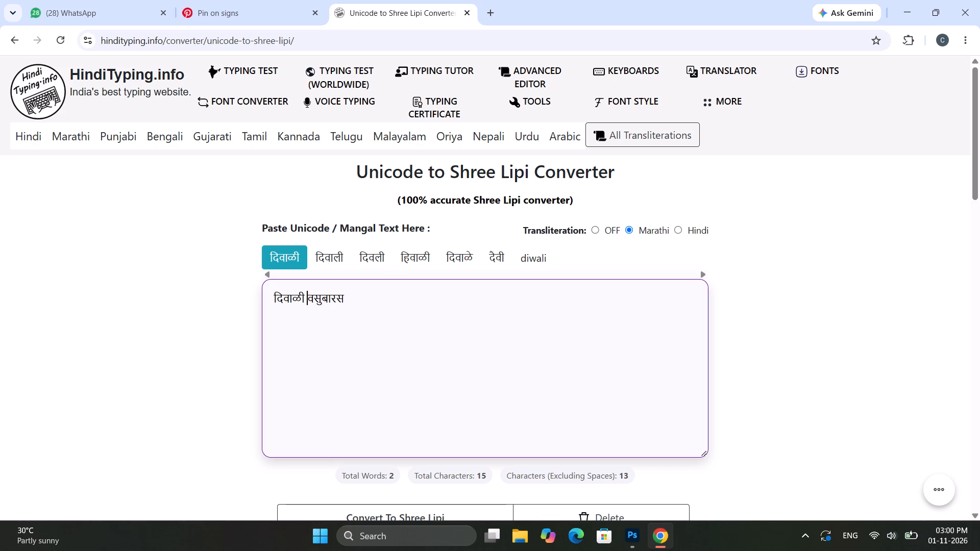
pyautogui.write('|')
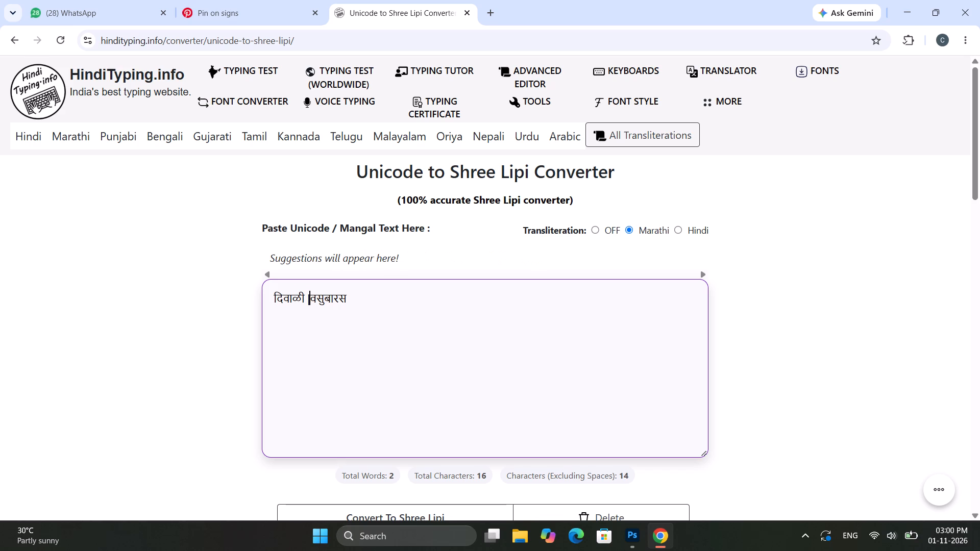
pyautogui.press('space')
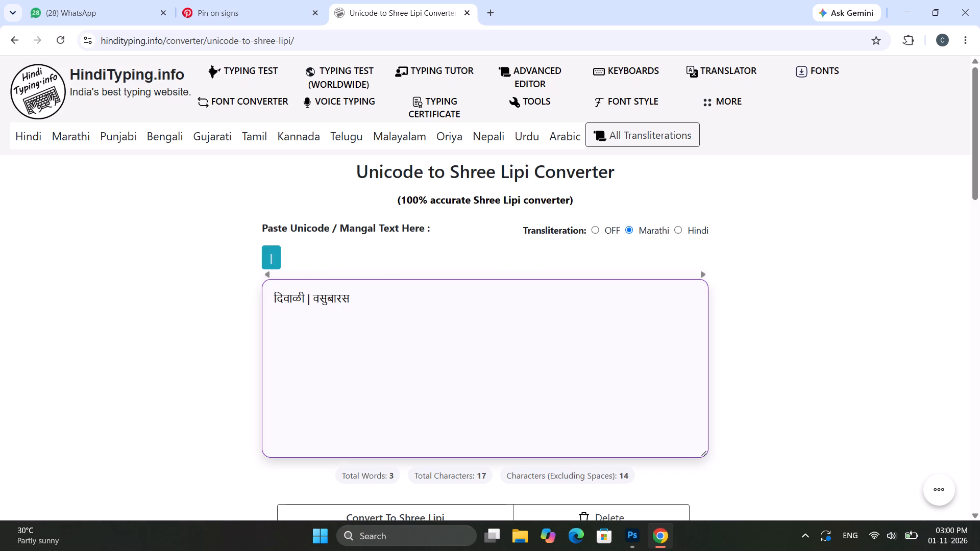
# Append a vertical bar and धानत्रयोदशी after वसुबारस, correcting the transliterated नो to न.
pyautogui.click(382, 306)
pyautogui.hotkey('shift', '|')
pyautogui.press('space')
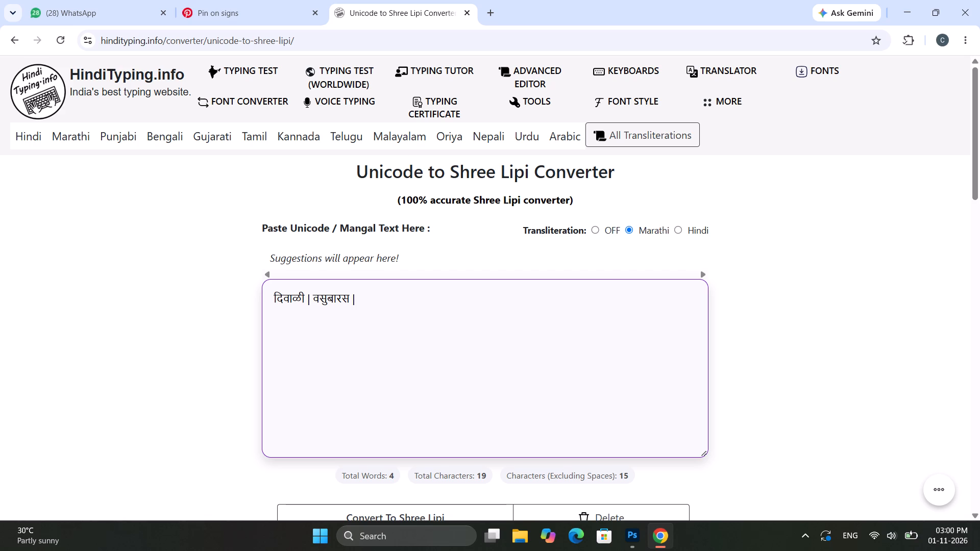
pyautogui.write('dhanot')
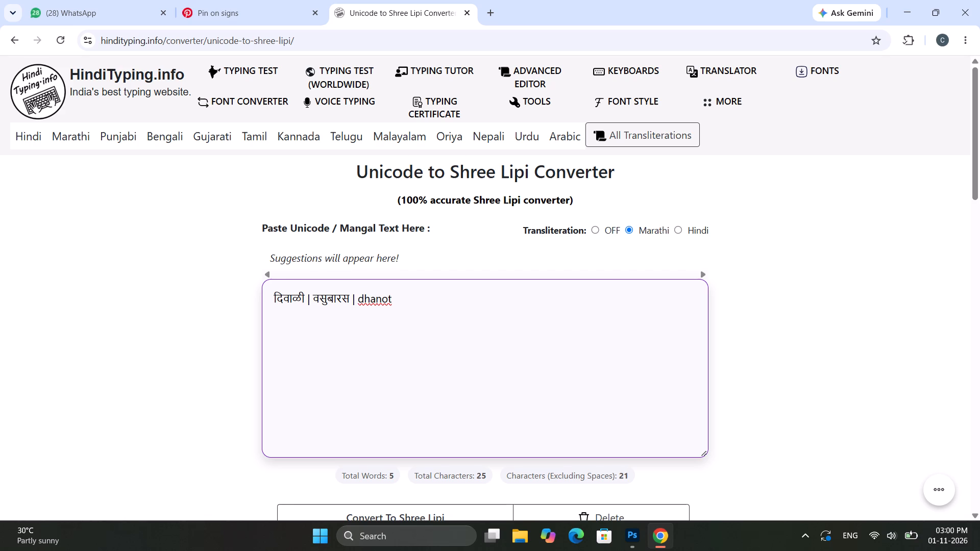
pyautogui.press('r')
pyautogui.write('yodashi')
pyautogui.press('space')
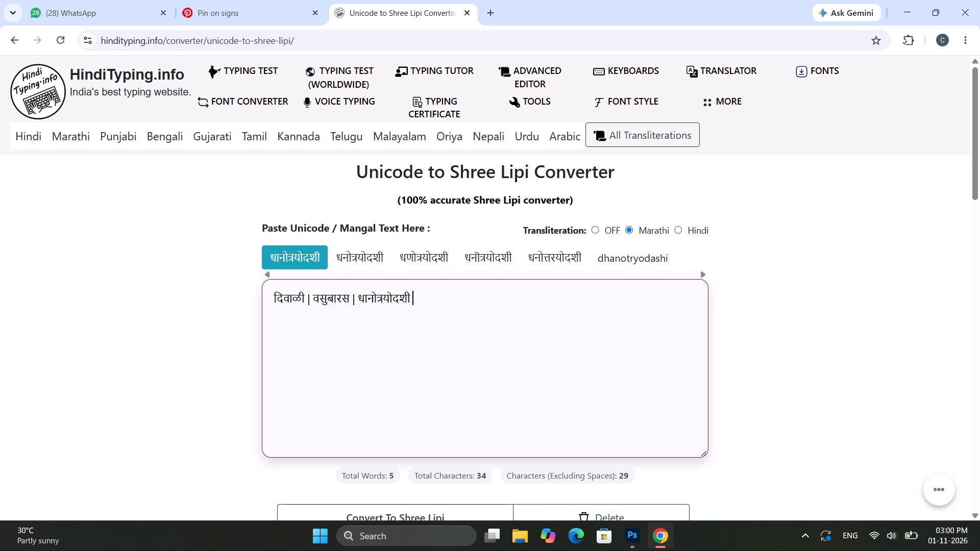
pyautogui.click(375, 300)
pyautogui.press('BackSpace')
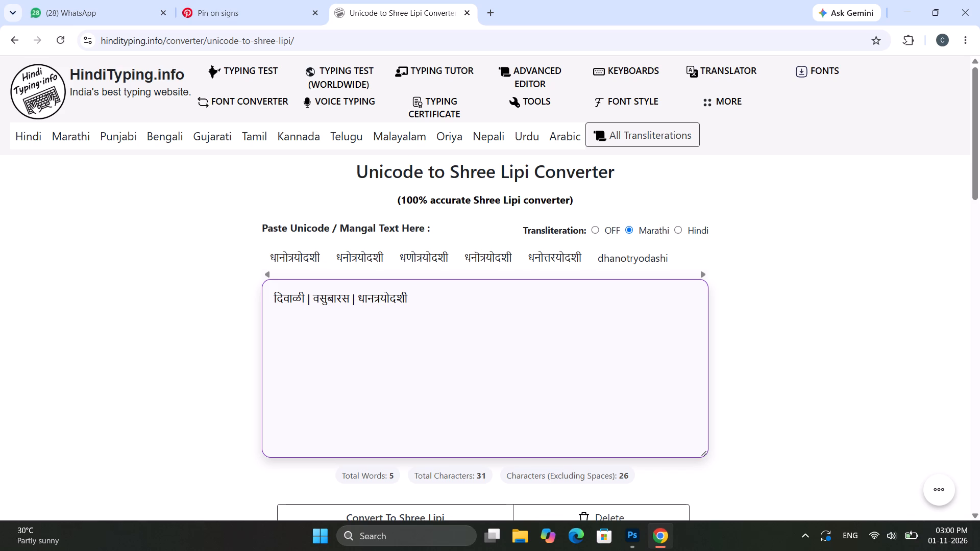
pyautogui.click(440, 298)
# Append a vertical bar separator and नरक चतुर्दशी to complete the first line of festival names.
pyautogui.hotkey('shift', '|')
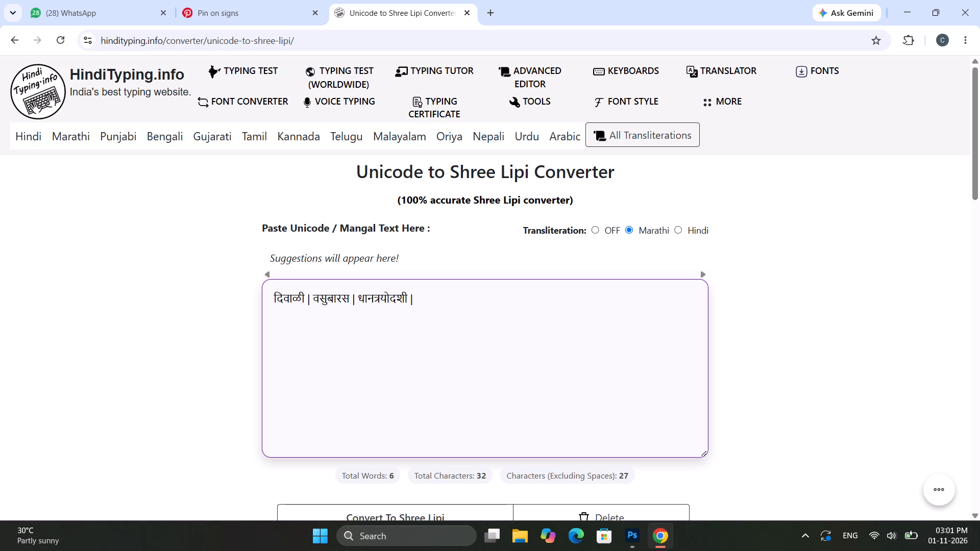
pyautogui.press('space')
pyautogui.write('narak')
pyautogui.press('space')
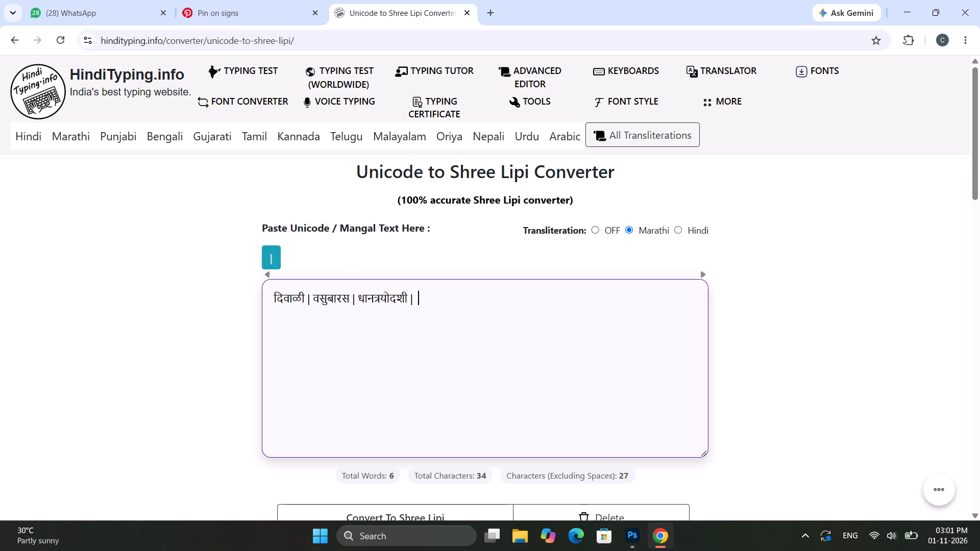
pyautogui.press('BackSpace')
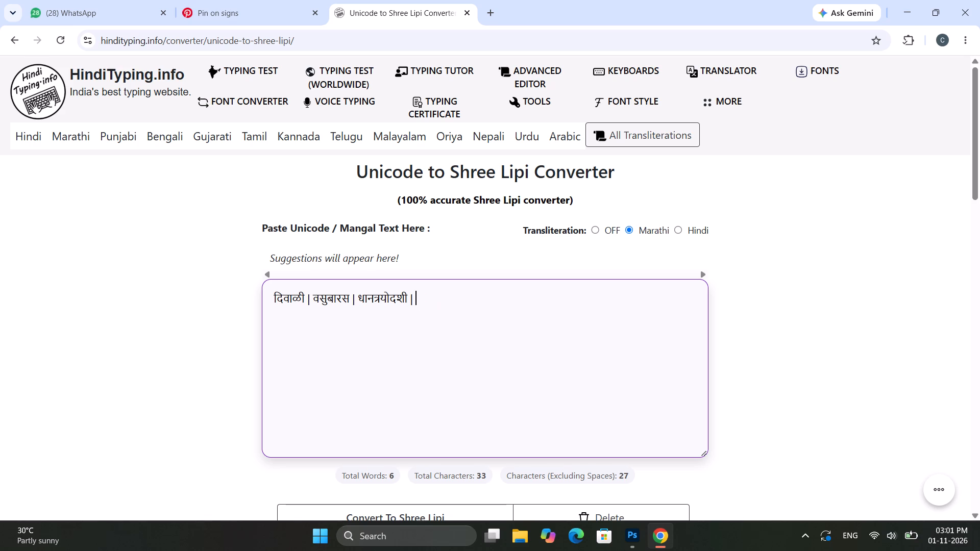
pyautogui.write('narak')
pyautogui.press('space')
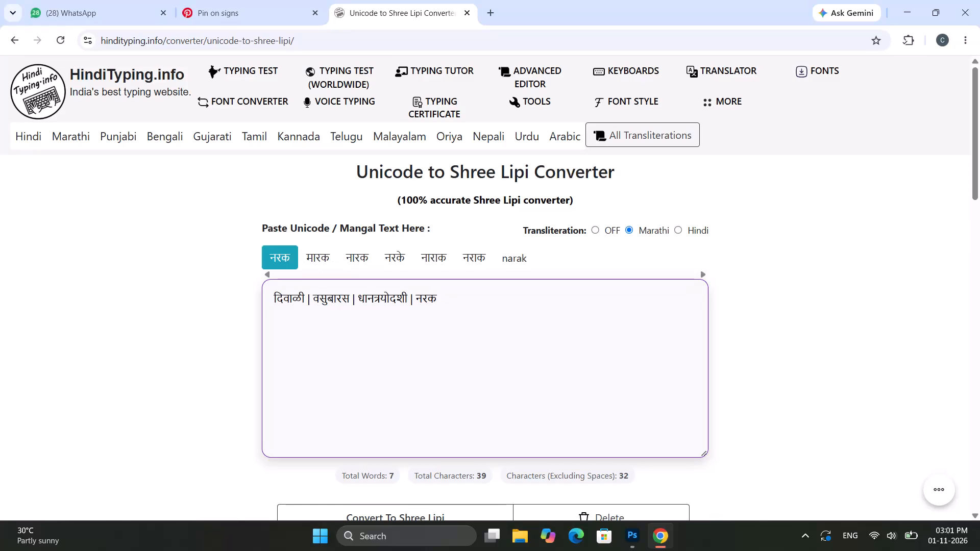
pyautogui.write('caturdashi')
pyautogui.press('space')
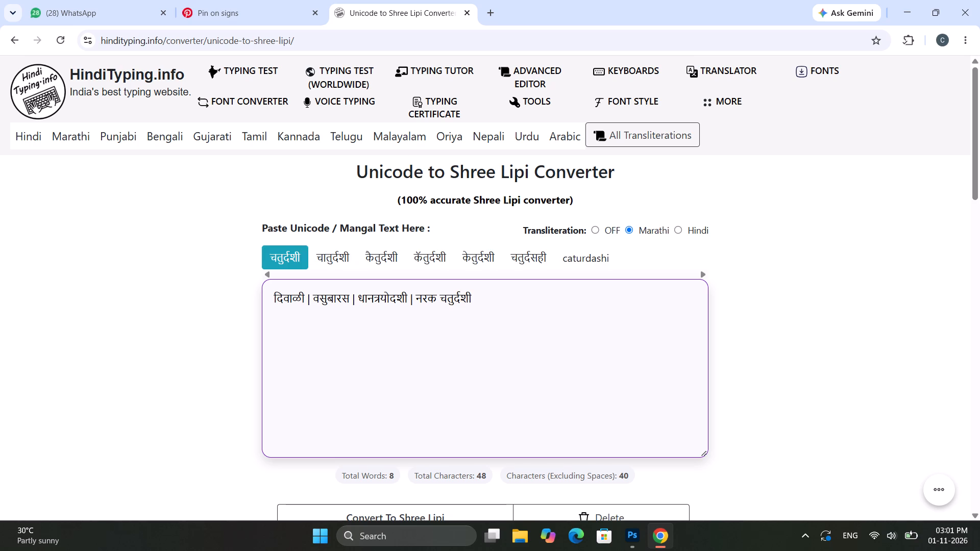
# Start a second line of festival names reading लक्ष्मीपूजन | दिवाळी पाडवा.
pyautogui.press('Return')
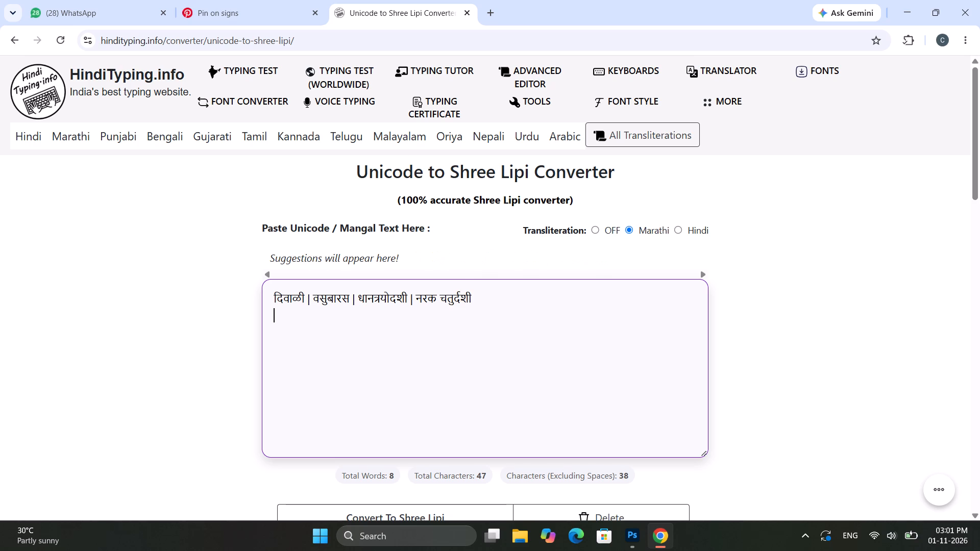
pyautogui.write('la')
pyautogui.write('kshmi')
pyautogui.write('pujan')
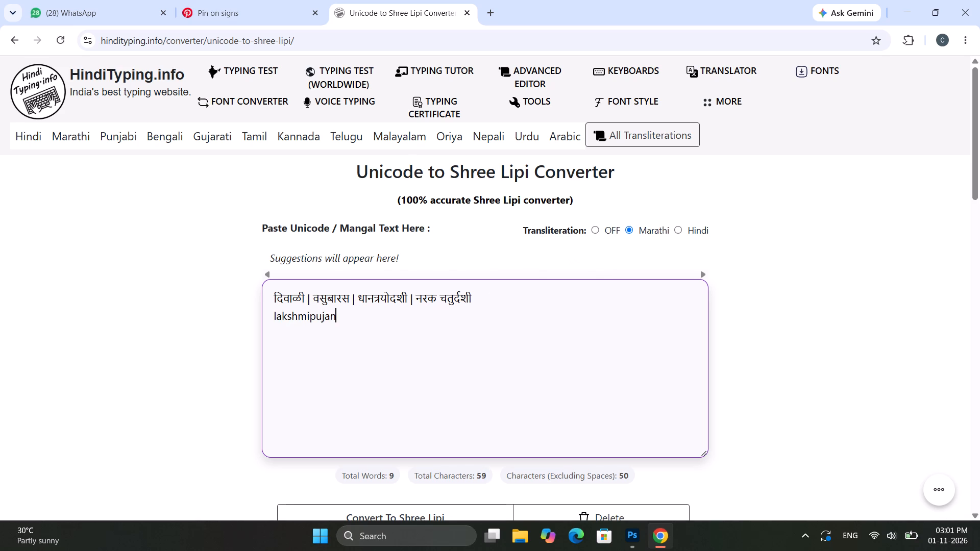
pyautogui.press('space')
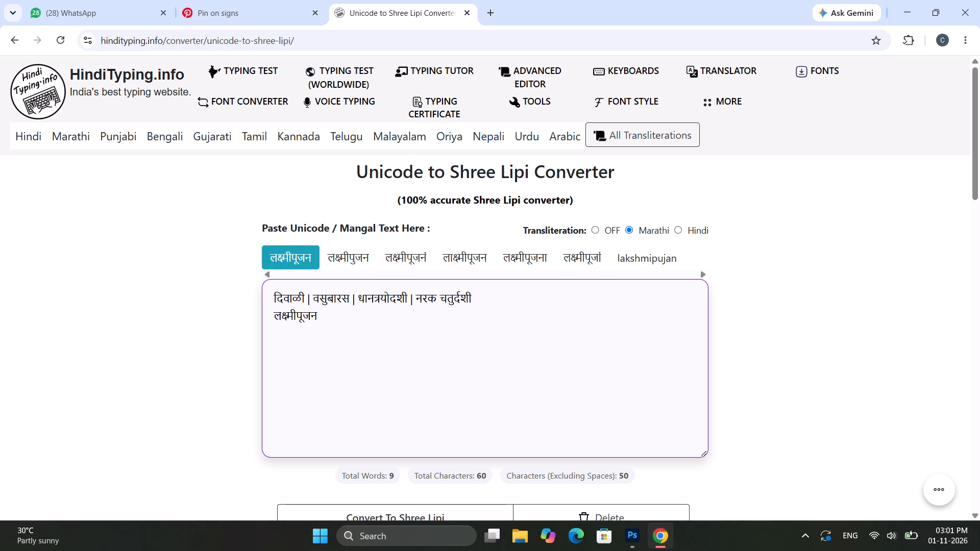
pyautogui.write('|')
pyautogui.press('space')
pyautogui.write('diwali')
pyautogui.press('BackSpace')
pyautogui.press('BackSpace')
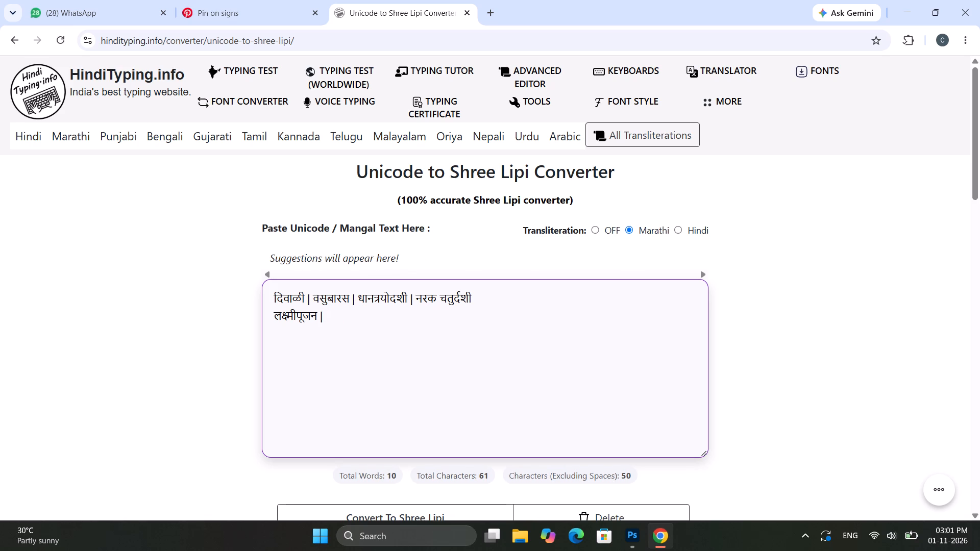
pyautogui.write('diwali')
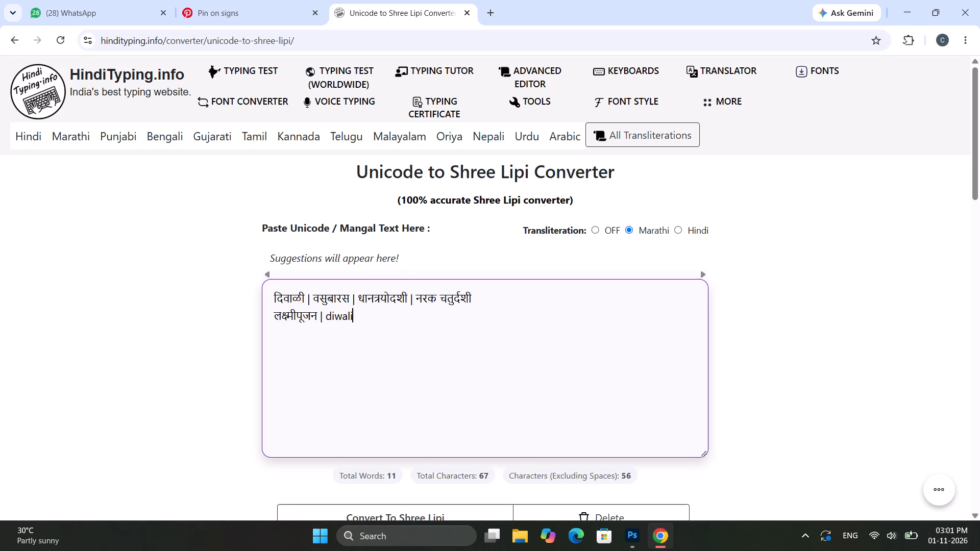
pyautogui.press('space')
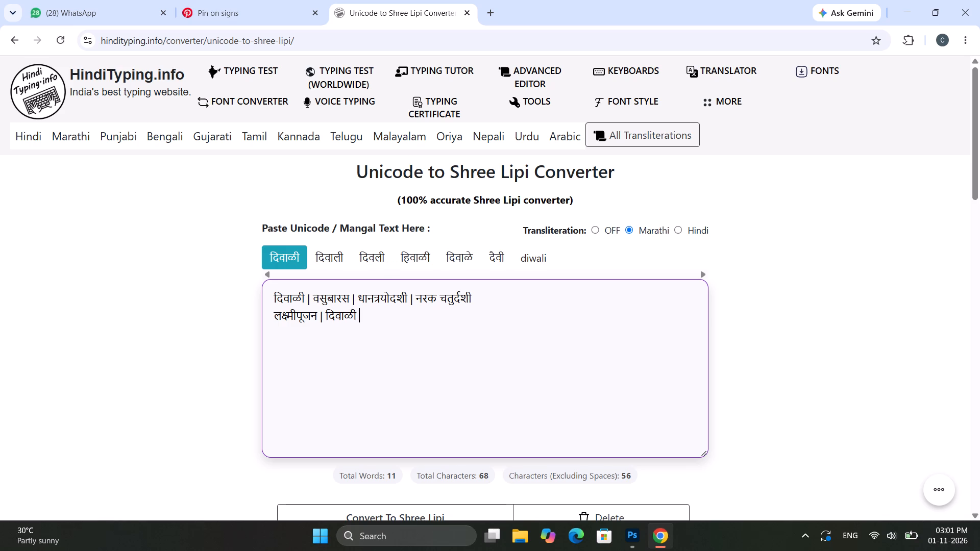
pyautogui.write('paadva')
pyautogui.press('space')
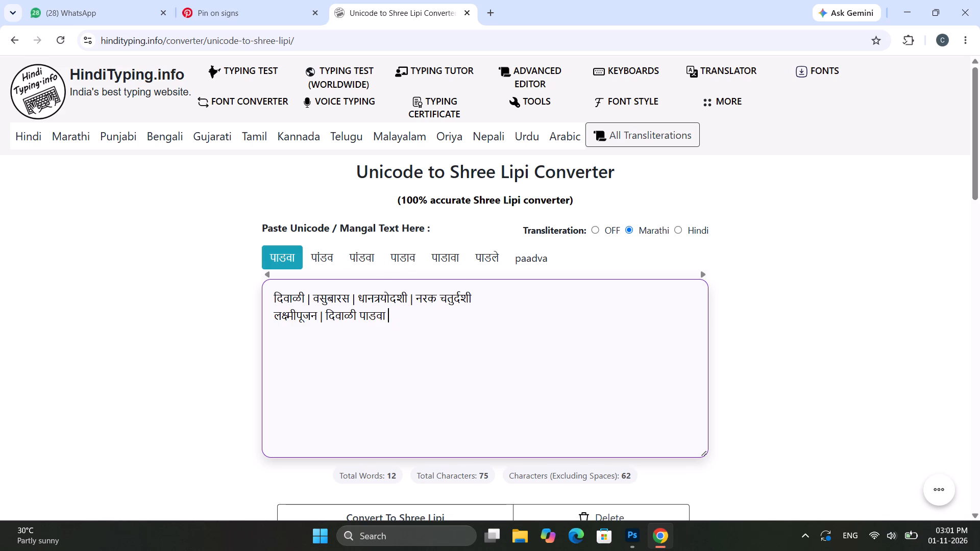
# Append a vertical bar separator and भाऊबीज to the second line, correcting the spelling.
pyautogui.write('|')
pyautogui.press('space')
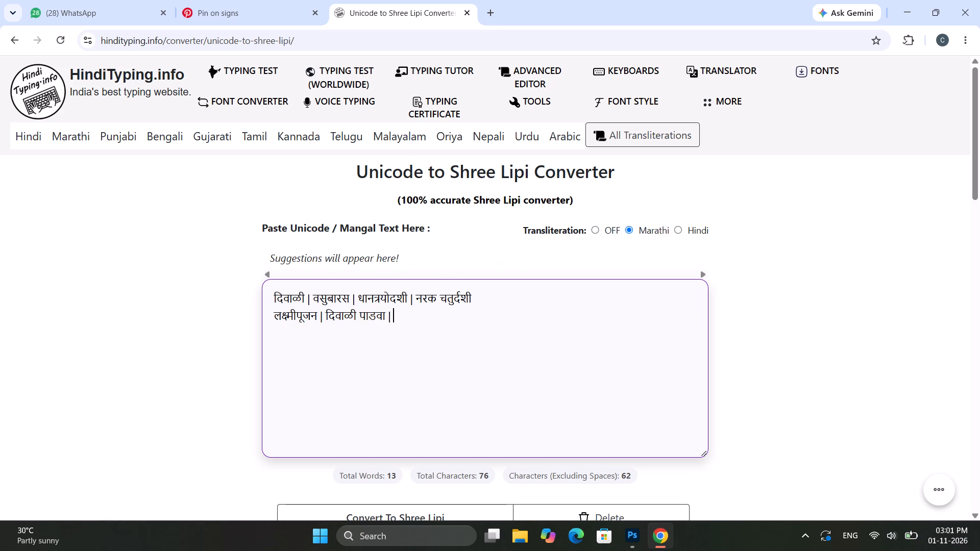
pyautogui.write('bhaubij')
pyautogui.press('space')
pyautogui.press('BackSpace')
pyautogui.press('BackSpace')
pyautogui.press('BackSpace')
pyautogui.press('BackSpace')
pyautogui.press('BackSpace')
pyautogui.press('BackSpace')
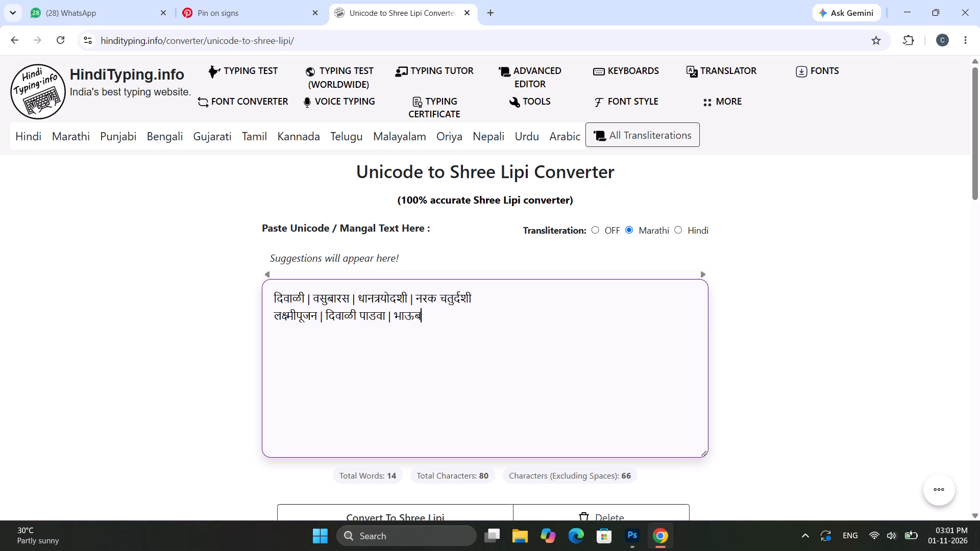
pyautogui.press('BackSpace')
pyautogui.write('bij')
pyautogui.press('space')
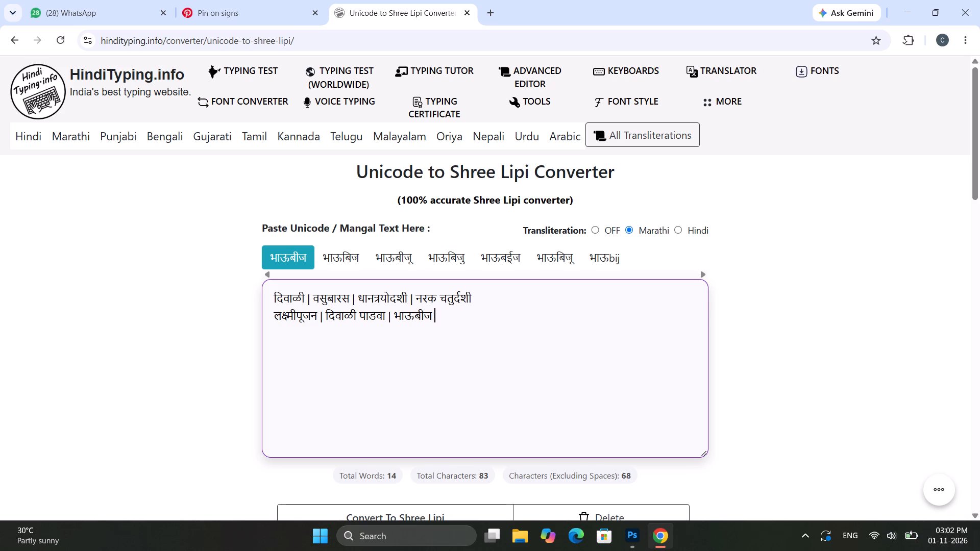
# Copy the complete two-line festival list from the converter and return to the duplicated caption in Photoshop.
pyautogui.press('BackSpace')
pyautogui.hotkey('ctrl', 'a')
pyautogui.hotkey('ctrl', 'c')
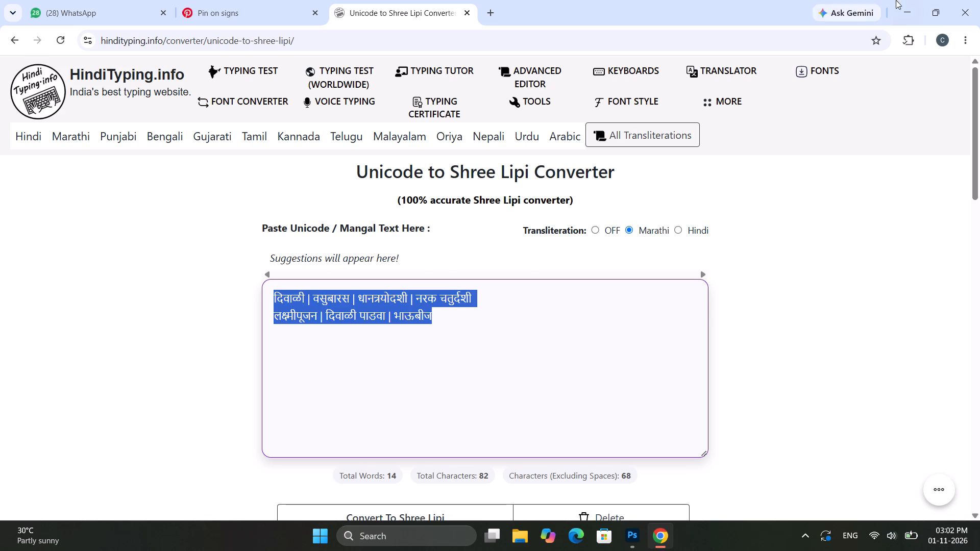
pyautogui.click(907, 11)
pyautogui.keyDown('alt'); pyautogui.scroll(5, 339, 425); pyautogui.keyUp('alt')
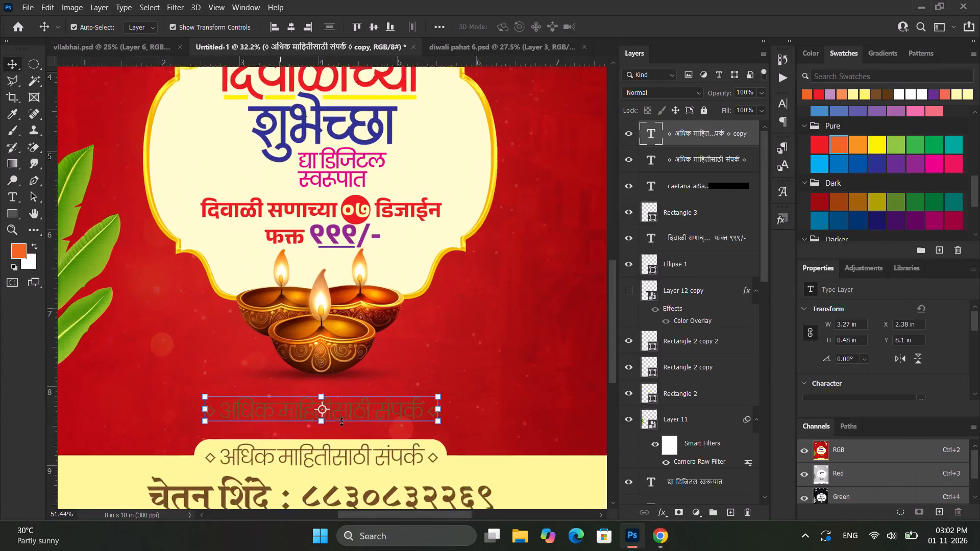
# Replace the duplicated caption's text with the copied two-line festival list and colour it white.
pyautogui.doubleClick(364, 406)
pyautogui.hotkey('ctrl', 'v')
pyautogui.hotkey('ctrl', 'a')
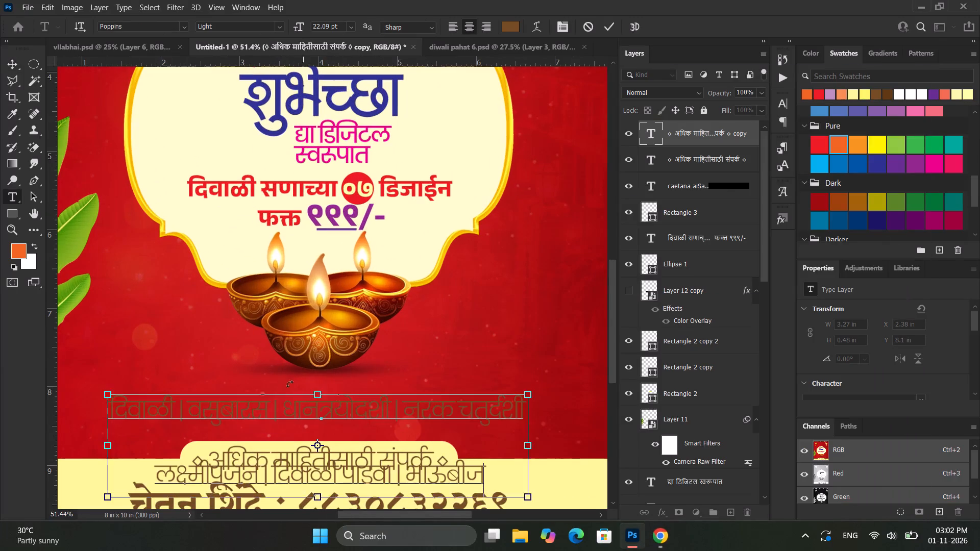
pyautogui.click(609, 28)
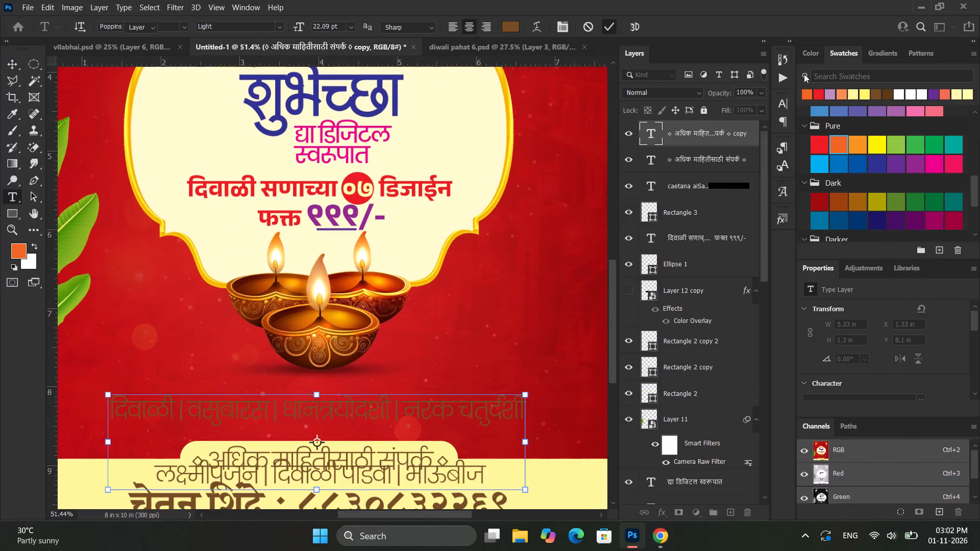
pyautogui.click(906, 90)
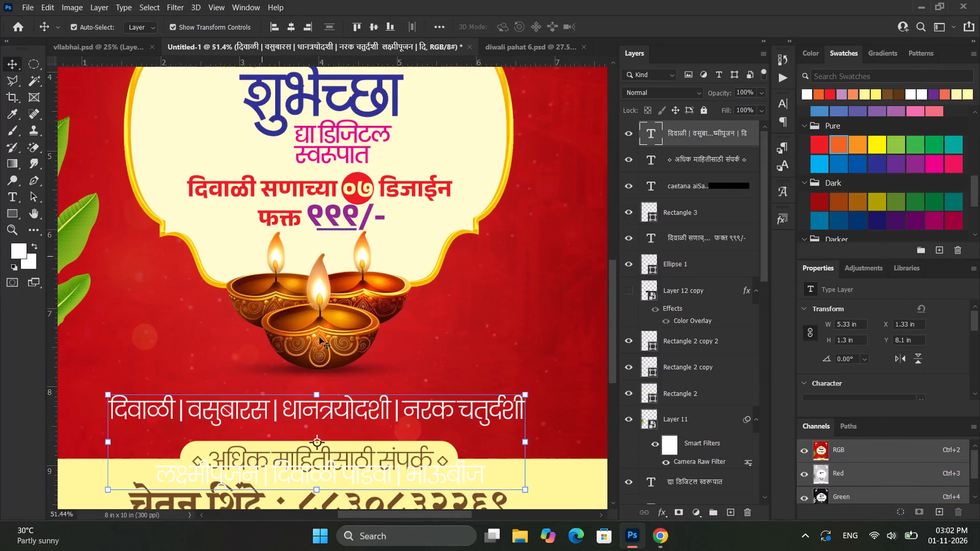
# Tighten the leading of the festival list so the second line sits close beneath the first.
pyautogui.doubleClick(364, 413)
pyautogui.hotkey('alt', 'Up')
pyautogui.hotkey('alt', 'Up')
pyautogui.hotkey('alt', 'Up')
pyautogui.hotkey('alt', 'Up')
pyautogui.hotkey('alt', 'Up')
pyautogui.hotkey('alt', 'Up')
pyautogui.hotkey('alt', 'Up')
pyautogui.hotkey('alt', 'Up')
pyautogui.hotkey('alt', 'Up')
pyautogui.hotkey('alt', 'Up')
pyautogui.hotkey('alt', 'Up')
pyautogui.hotkey('alt', 'Up')
pyautogui.hotkey('alt', 'Up')
pyautogui.hotkey('alt', 'Up')
pyautogui.hotkey('alt', 'Up')
pyautogui.hotkey('alt', 'Up')
pyautogui.hotkey('alt', 'Up')
pyautogui.hotkey('alt', 'Up')
pyautogui.hotkey('alt', 'Up')
pyautogui.hotkey('alt', 'Up')
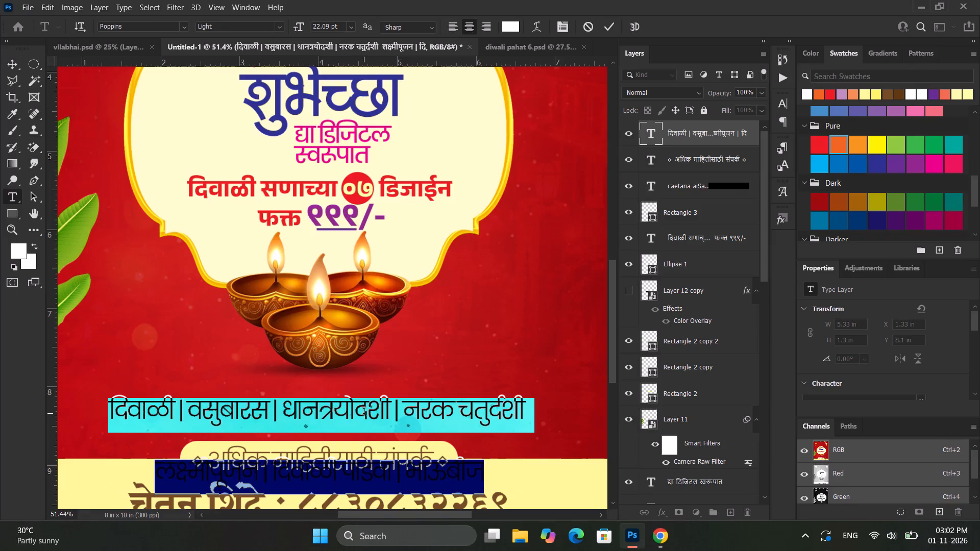
pyautogui.hotkey('alt', 'Down')
pyautogui.hotkey('alt', 'Down')
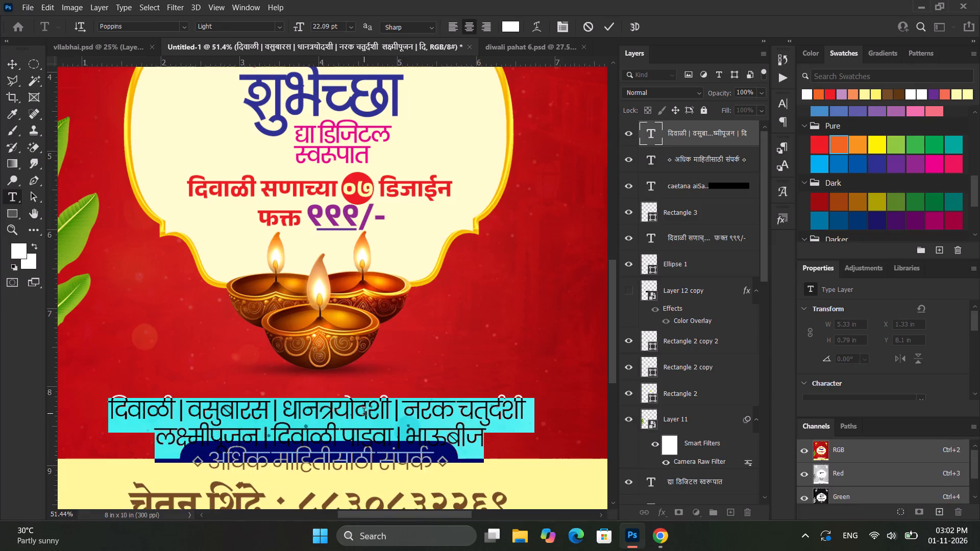
pyautogui.hotkey('ctrl', 'z')
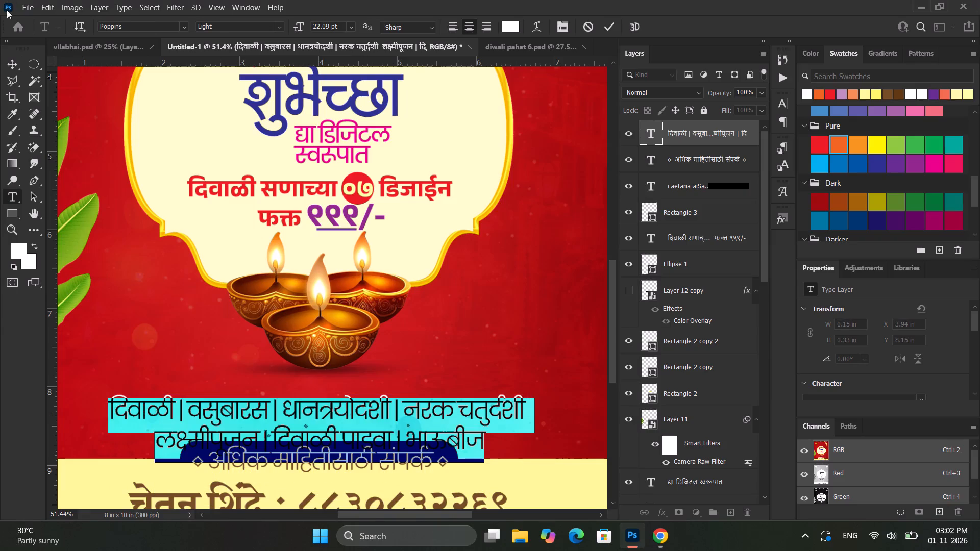
pyautogui.click(13, 65)
# Move the festival list up between the diyas and the footer, to about Y 7.85 in, and centre it horizontally.
pyautogui.keyDown('shift'); pyautogui.moveTo(367, 415); pyautogui.dragTo(363, 404); pyautogui.keyUp('shift')
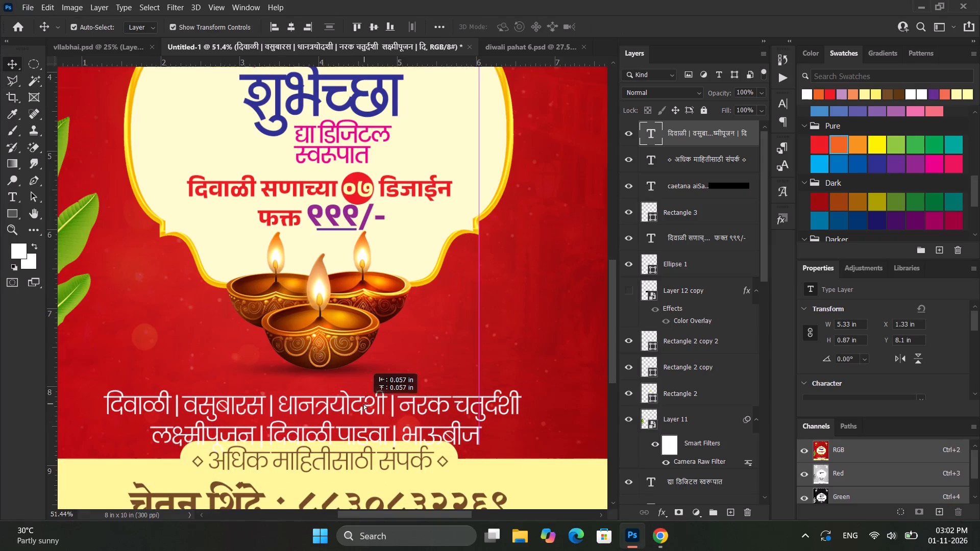
pyautogui.keyDown('shift'); pyautogui.moveTo(363, 404); pyautogui.dragTo(375, 396); pyautogui.keyUp('shift')
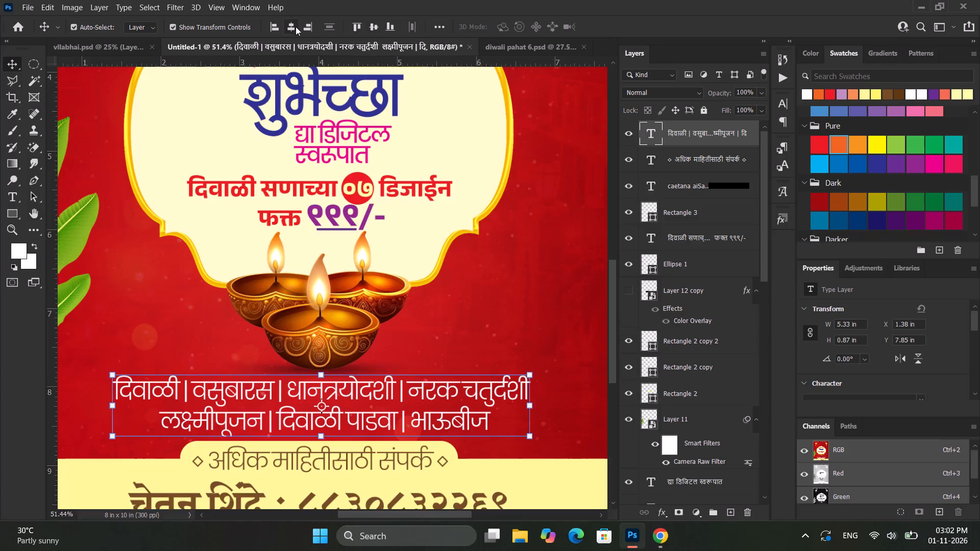
pyautogui.click(296, 24)
# Scale the festival list proportionally about its centre to about 76%.
pyautogui.keyDown('alt'); pyautogui.scroll(-8, 378, 268); pyautogui.keyUp('alt')
pyautogui.keyDown('alt'); pyautogui.scroll(-3, 414, 304); pyautogui.keyUp('alt')
pyautogui.keyDown('alt'); pyautogui.scroll(5, 425, 394); pyautogui.keyUp('alt')
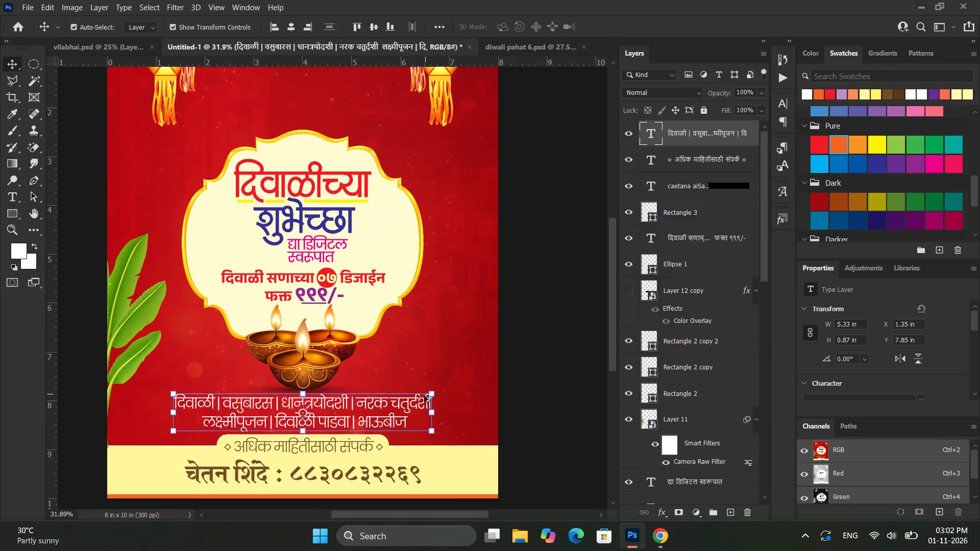
pyautogui.keyDown('alt'); pyautogui.moveTo(433, 410); pyautogui.dragTo(405, 407); pyautogui.keyUp('alt')
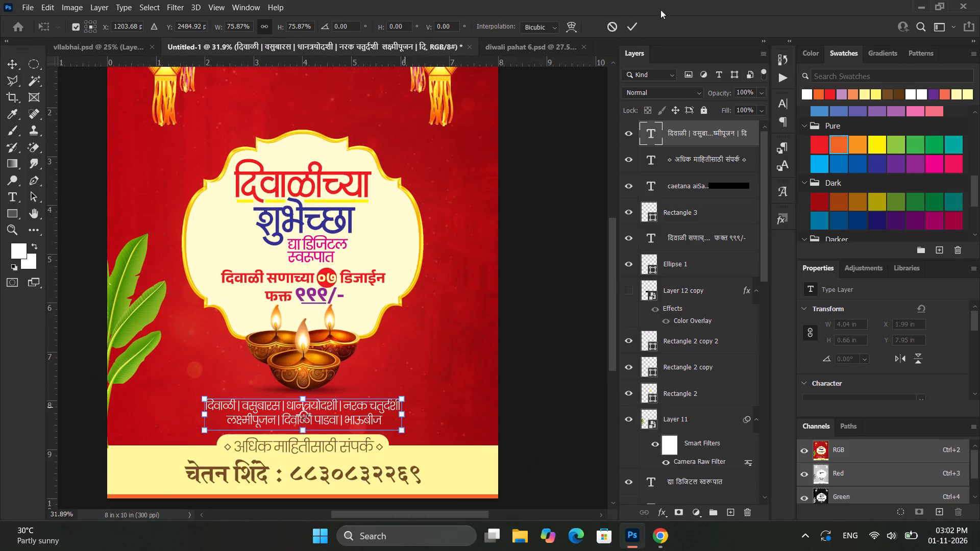
pyautogui.click(627, 24)
# Change the font weight of the whole festival list to Poppins Medium.
pyautogui.keyDown('alt'); pyautogui.scroll(6, 290, 412); pyautogui.keyUp('alt')
pyautogui.doubleClick(341, 406)
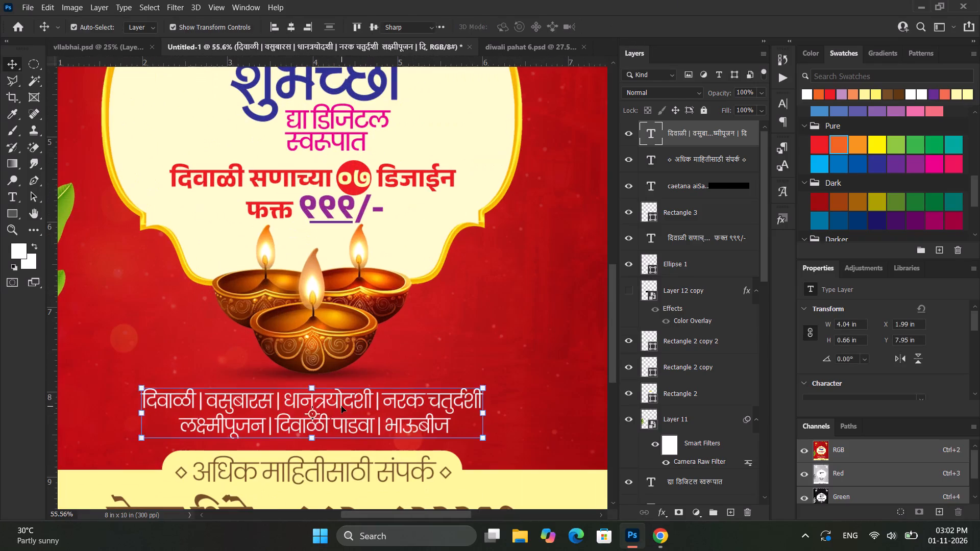
pyautogui.click(286, 28)
pyautogui.click(280, 27)
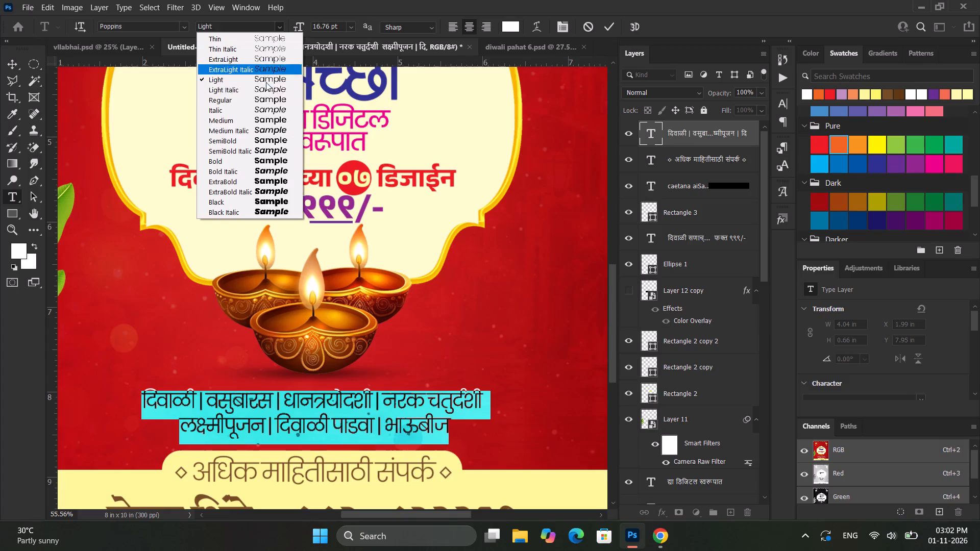
pyautogui.click(249, 123)
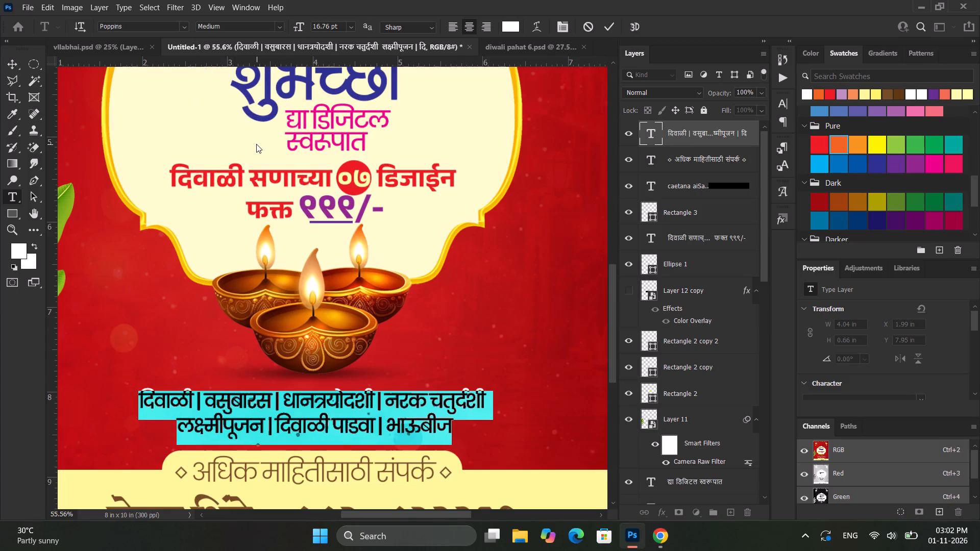
pyautogui.click(15, 60)
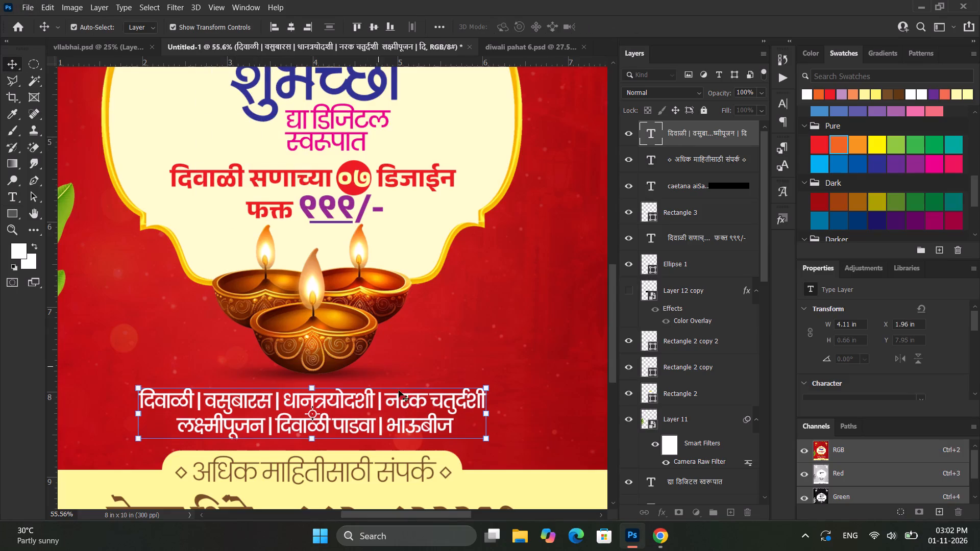
# Colour the first line's first two separator bars and the second line's first bar with the yellow from the Light swatches.
pyautogui.scroll(-12, 417, 402)
pyautogui.click(542, 410)
pyautogui.keyDown('alt'); pyautogui.scroll(13, 340, 463); pyautogui.keyUp('alt')
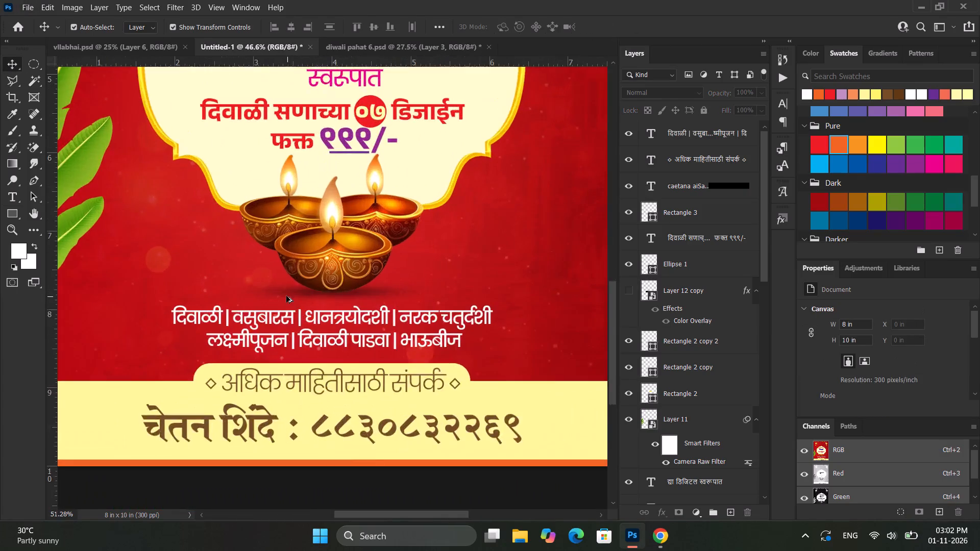
pyautogui.keyDown('alt'); pyautogui.scroll(12, 286, 296); pyautogui.keyUp('alt')
pyautogui.click(252, 347)
pyautogui.doubleClick(197, 355)
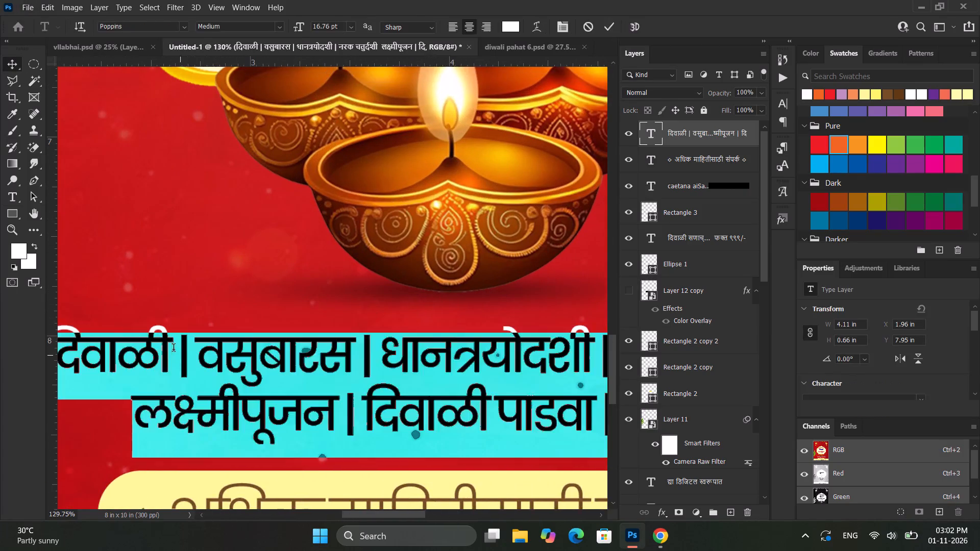
pyautogui.moveTo(174, 350); pyautogui.dragTo(190, 356)
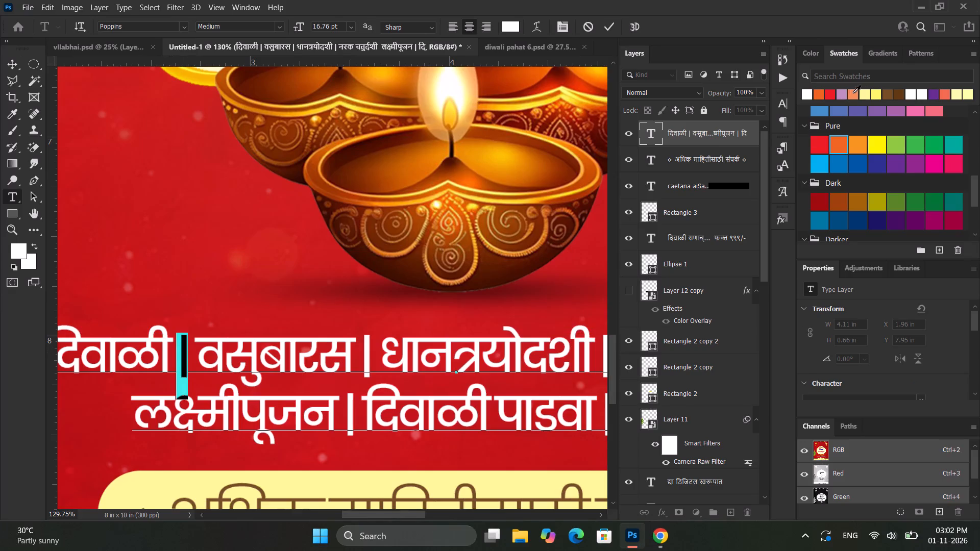
pyautogui.scroll(7, 863, 142)
pyautogui.click(862, 161)
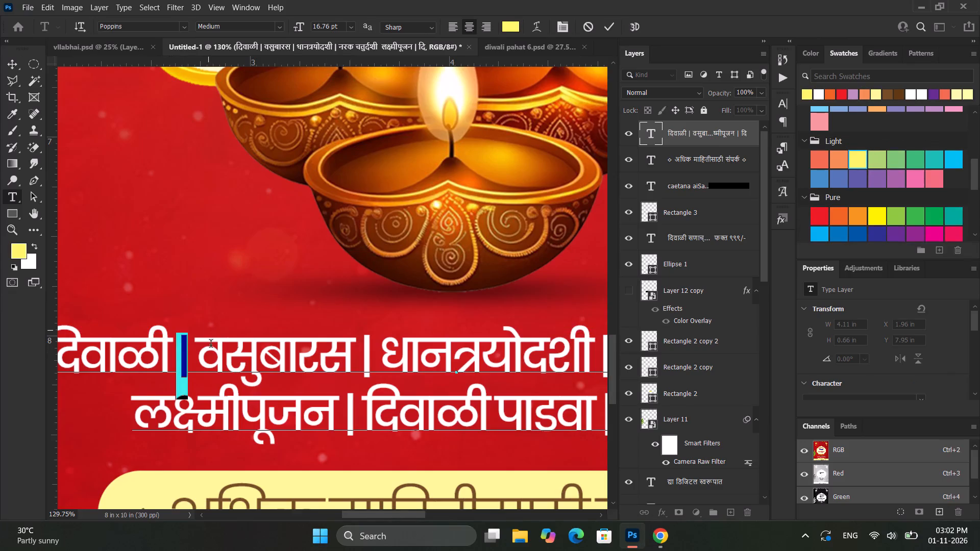
pyautogui.moveTo(362, 346); pyautogui.dragTo(372, 348)
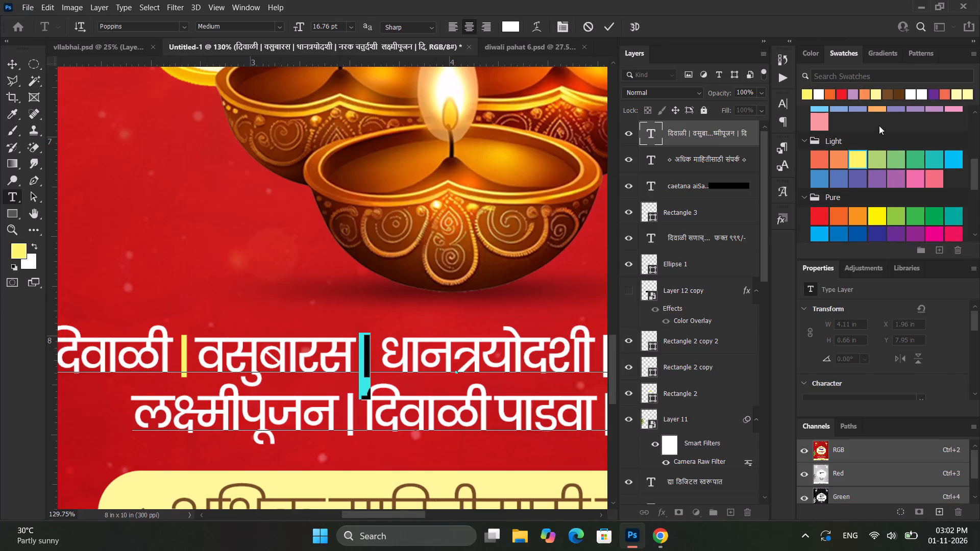
pyautogui.click(853, 156)
pyautogui.moveTo(345, 414); pyautogui.dragTo(350, 414)
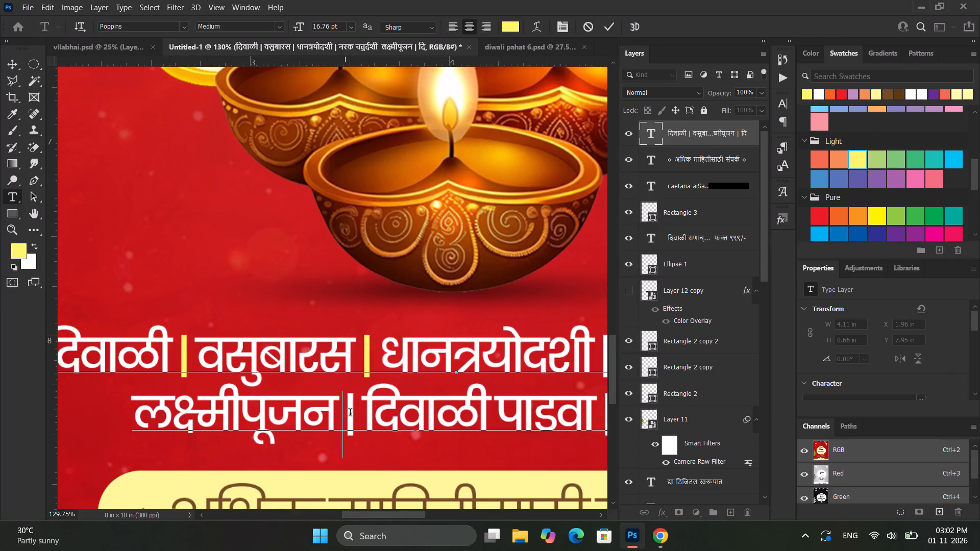
pyautogui.moveTo(350, 414); pyautogui.dragTo(356, 414)
pyautogui.click(859, 162)
# Colour the remaining separator bars before नरक चतुर्दशी and भाऊबीज with the same light yellow.
pyautogui.keyDown('alt'); pyautogui.scroll(-3, 557, 330); pyautogui.keyUp('alt')
pyautogui.keyDown('ctrl'); pyautogui.scroll(-5, 540, 349); pyautogui.keyUp('ctrl')
pyautogui.moveTo(537, 347); pyautogui.dragTo(550, 353)
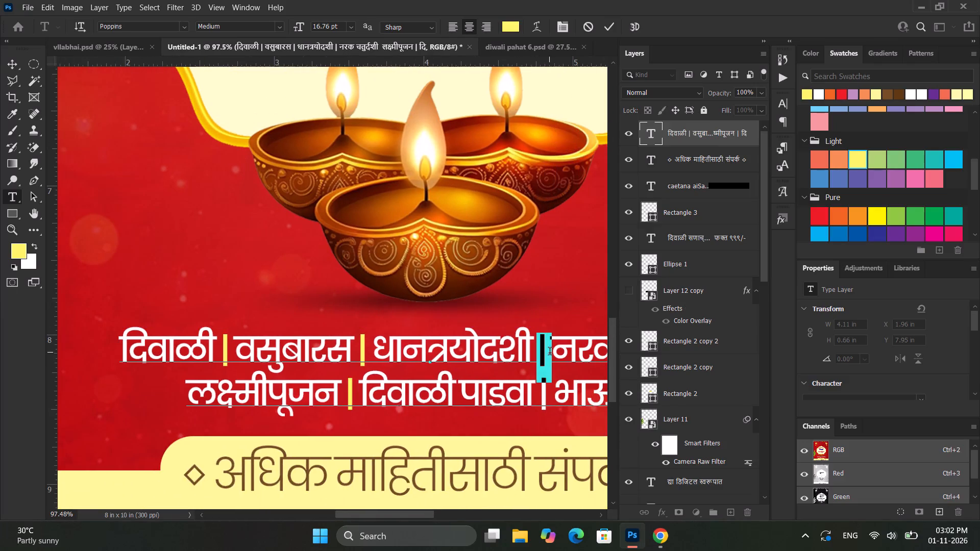
pyautogui.click(856, 164)
pyautogui.moveTo(543, 392); pyautogui.dragTo(538, 397)
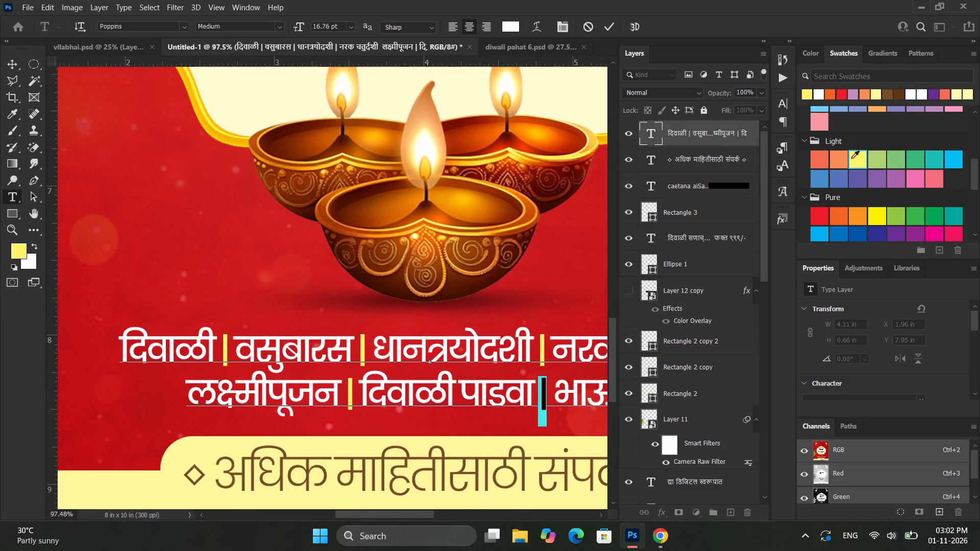
pyautogui.click(854, 157)
pyautogui.keyDown('alt'); pyautogui.scroll(-6, 337, 412); pyautogui.keyUp('alt')
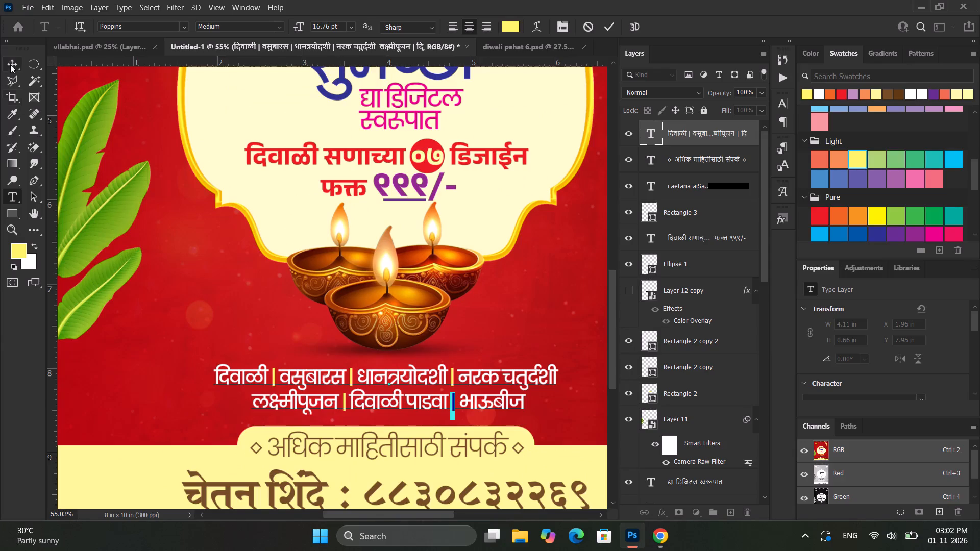
pyautogui.click(10, 62)
# Align the festival list to the horizontal centre of the poster.
pyautogui.click(286, 29)
pyautogui.keyDown('alt'); pyautogui.scroll(-9, 301, 149); pyautogui.keyUp('alt')
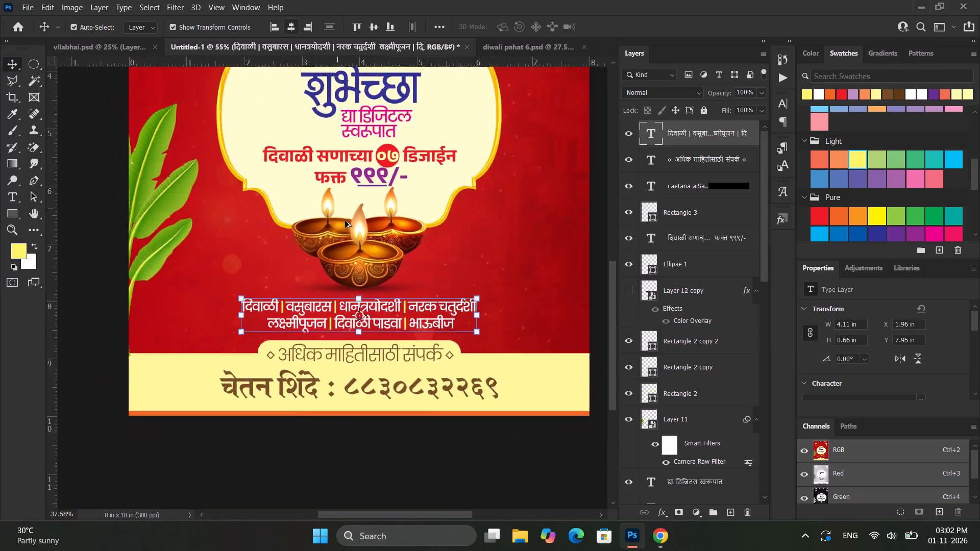
# Deselect the festival list and examine the overall poster layout, from the hanging lanterns to the contact footer.
pyautogui.keyDown('alt'); pyautogui.scroll(-2, 345, 221); pyautogui.keyUp('alt')
pyautogui.click(574, 289)
pyautogui.keyDown('alt'); pyautogui.scroll(4, 452, 364); pyautogui.keyUp('alt')
pyautogui.keyDown('ctrl'); pyautogui.scroll(2, 453, 373); pyautogui.keyUp('ctrl')
pyautogui.keyDown('alt'); pyautogui.scroll(-2, 454, 375); pyautogui.keyUp('alt')
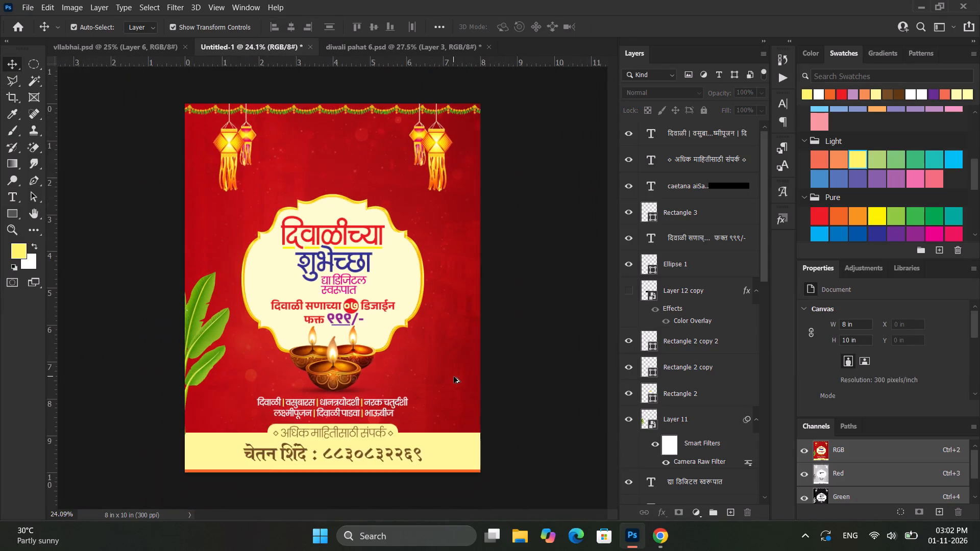
pyautogui.keyDown('alt'); pyautogui.scroll(2, 454, 377); pyautogui.keyUp('alt')
pyautogui.keyDown('ctrl'); pyautogui.scroll(3, 454, 377); pyautogui.keyUp('ctrl')
pyautogui.keyDown('alt'); pyautogui.scroll(-2, 454, 377); pyautogui.keyUp('alt')
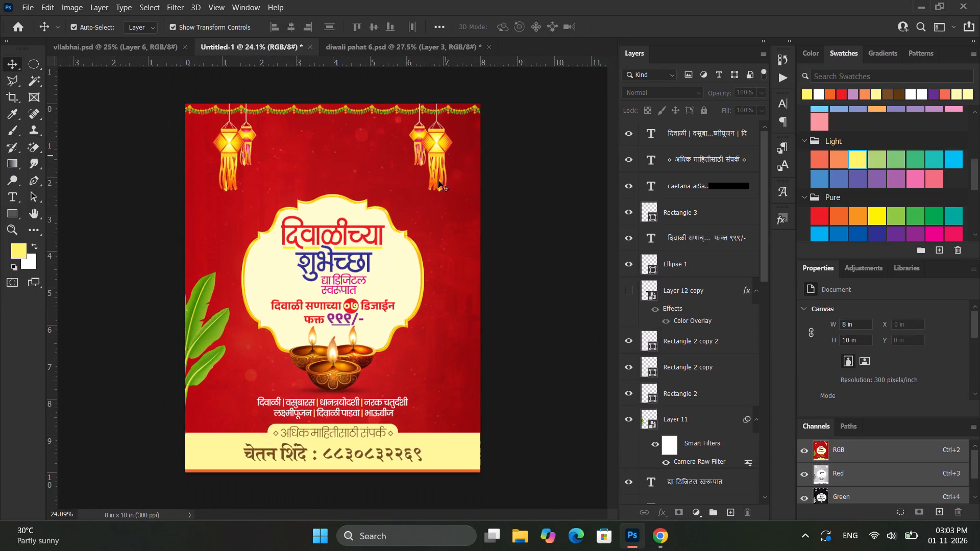
# Switch to Chrome, browse the frame and label shapes on the Pinterest pin page, and return to Photoshop.
pyautogui.click(659, 550)
pyautogui.click(242, 0)
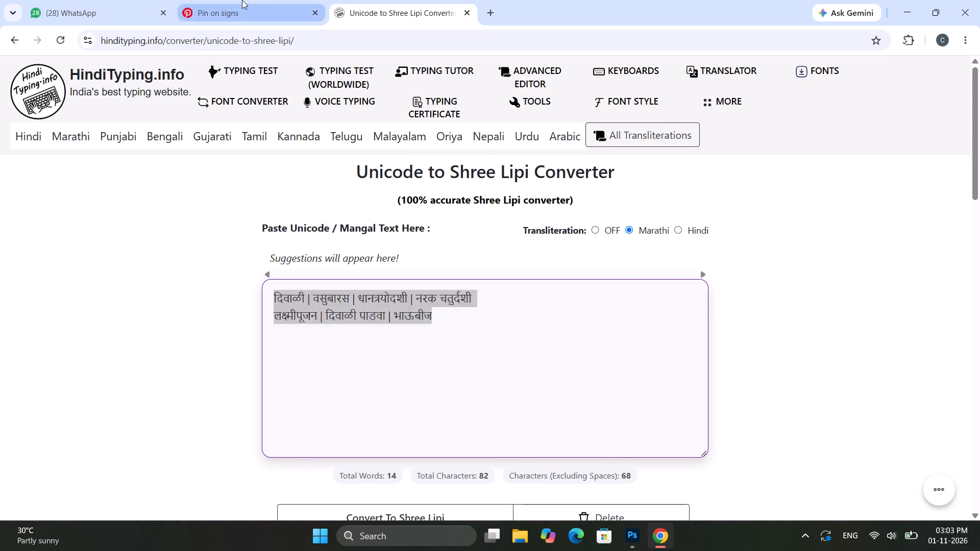
pyautogui.scroll(-3, 638, 296)
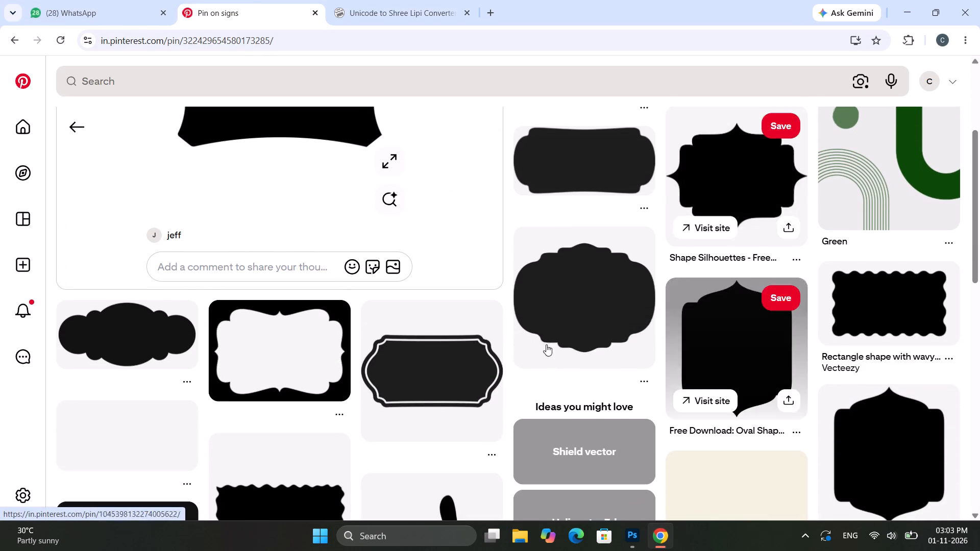
pyautogui.scroll(-2, 248, 378)
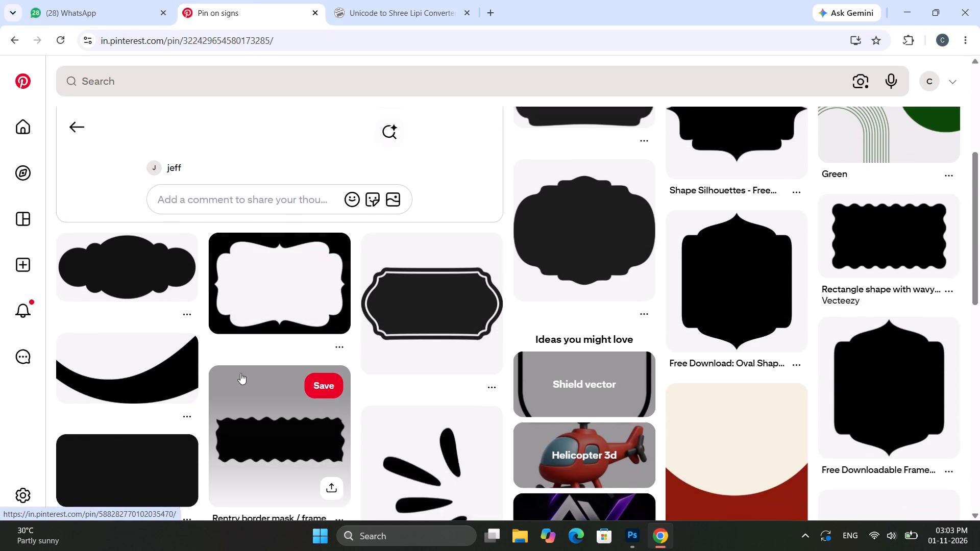
pyautogui.scroll(-2, 601, 355)
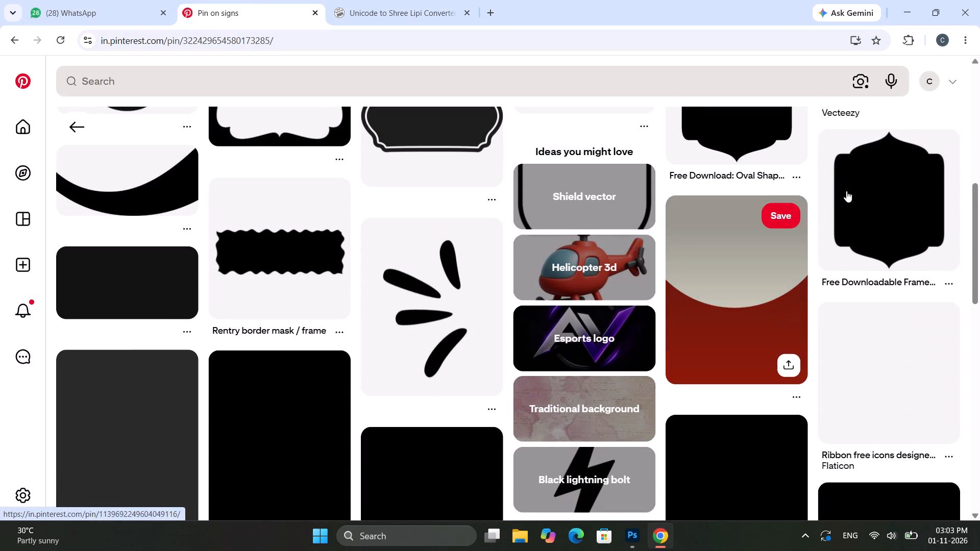
pyautogui.click(897, 0)
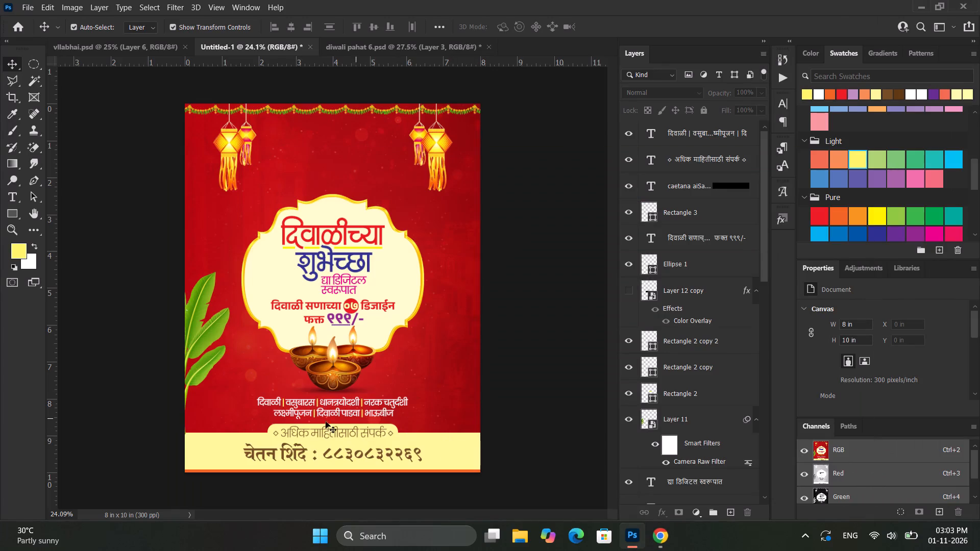
# Examine the festival list and contact caption up close and against the whole poster.
pyautogui.keyDown('alt'); pyautogui.scroll(11, 275, 435); pyautogui.keyUp('alt')
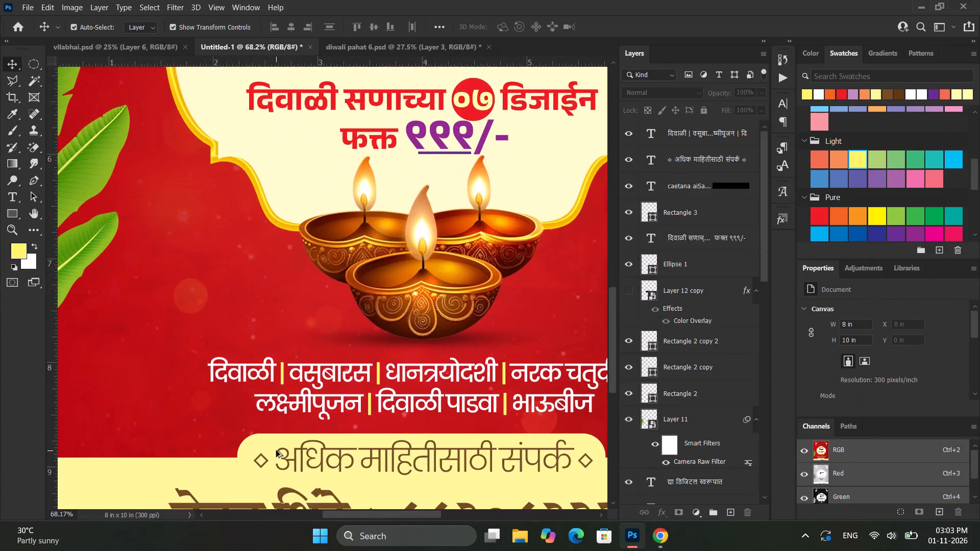
pyautogui.scroll(-5, 265, 445)
pyautogui.keyDown('alt'); pyautogui.scroll(-14, 243, 414); pyautogui.keyUp('alt')
pyautogui.click(514, 421)
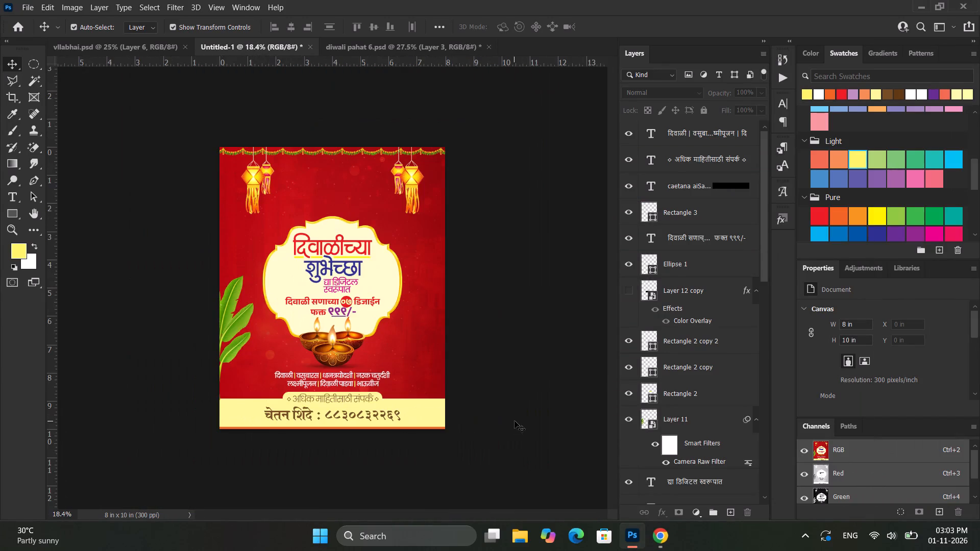
pyautogui.keyDown('alt'); pyautogui.scroll(15, 370, 448); pyautogui.keyUp('alt')
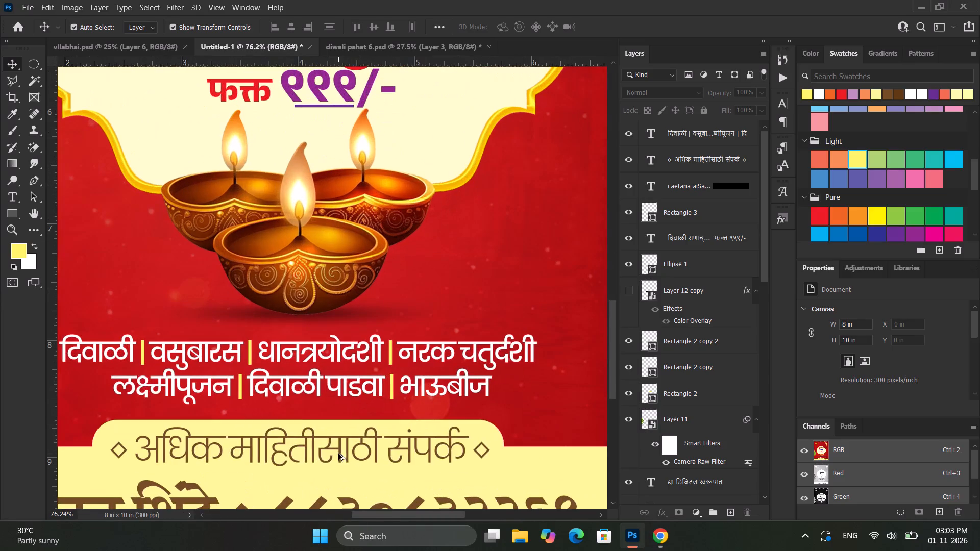
# Recolour the अधिक माहितीसाठी संपर्क caption with the pinkish-red swatch from the Pure group, after trying magenta.
pyautogui.click(338, 453)
pyautogui.scroll(-2, 916, 232)
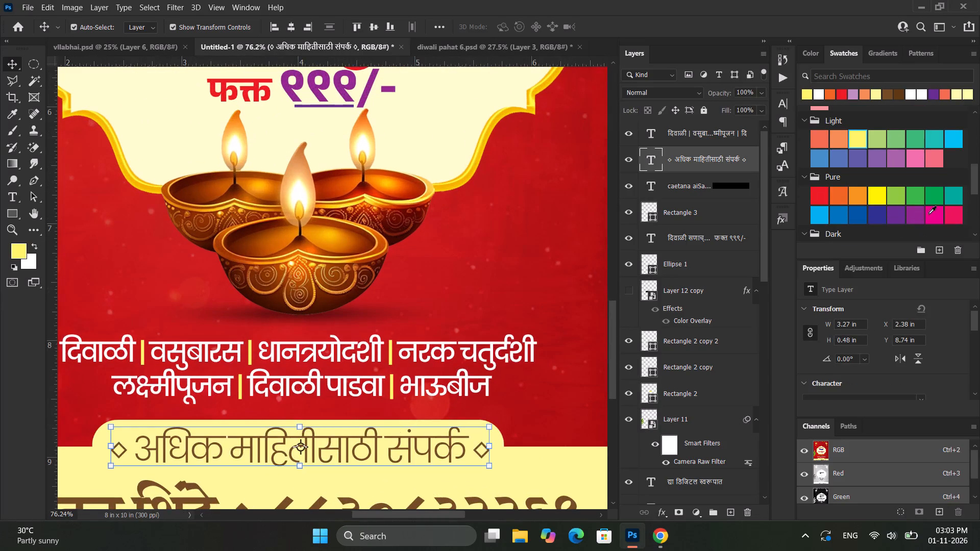
pyautogui.click(931, 214)
pyautogui.scroll(-12, 330, 440)
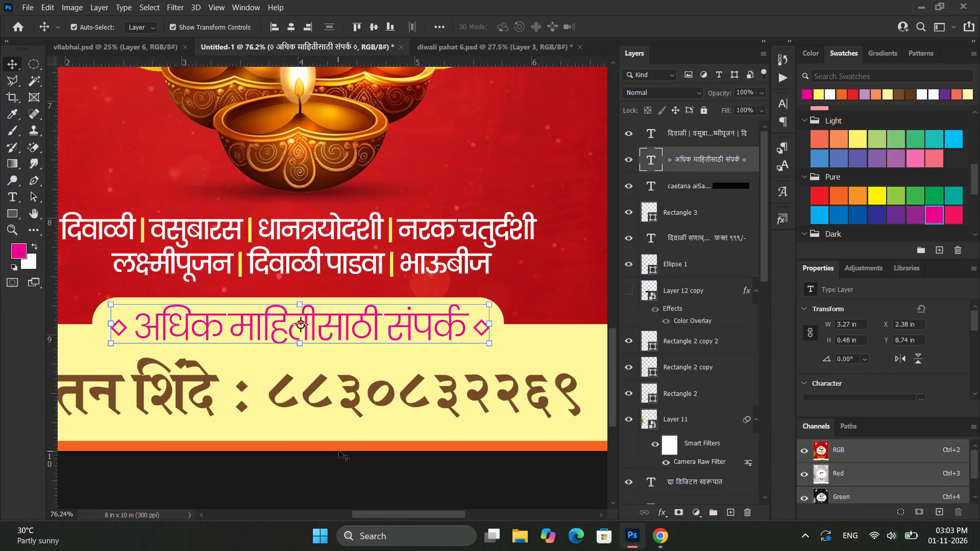
pyautogui.click(339, 450)
pyautogui.keyDown('alt'); pyautogui.scroll(-7, 339, 450); pyautogui.keyUp('alt')
pyautogui.click(389, 386)
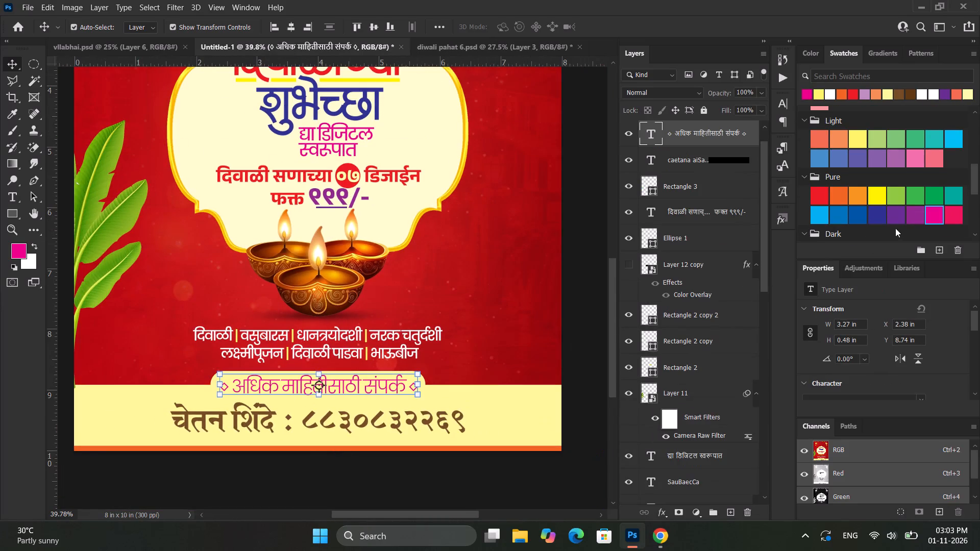
pyautogui.click(957, 216)
pyautogui.click(408, 466)
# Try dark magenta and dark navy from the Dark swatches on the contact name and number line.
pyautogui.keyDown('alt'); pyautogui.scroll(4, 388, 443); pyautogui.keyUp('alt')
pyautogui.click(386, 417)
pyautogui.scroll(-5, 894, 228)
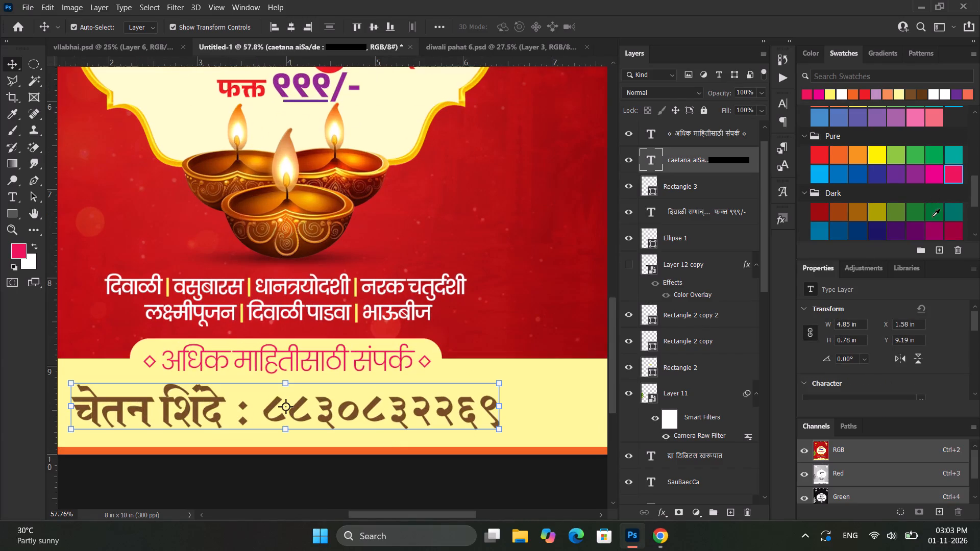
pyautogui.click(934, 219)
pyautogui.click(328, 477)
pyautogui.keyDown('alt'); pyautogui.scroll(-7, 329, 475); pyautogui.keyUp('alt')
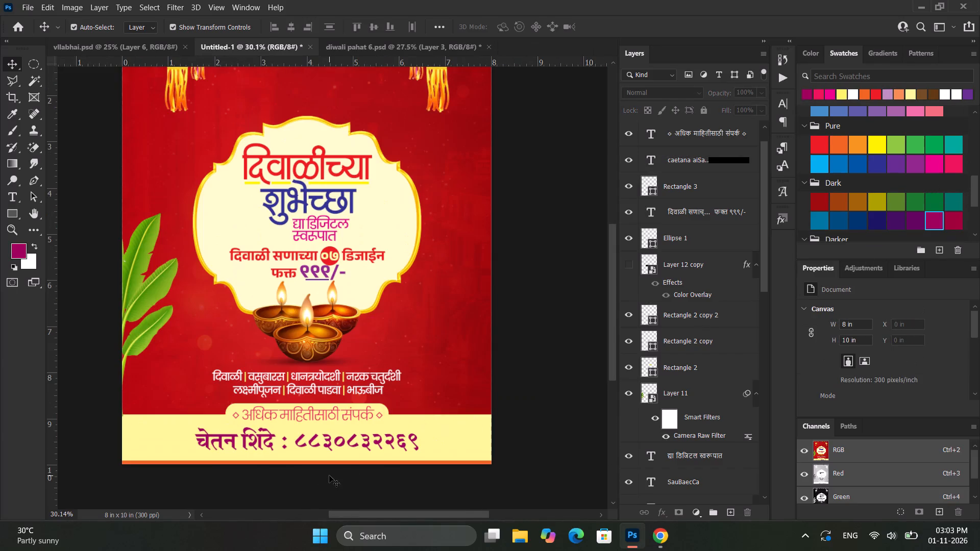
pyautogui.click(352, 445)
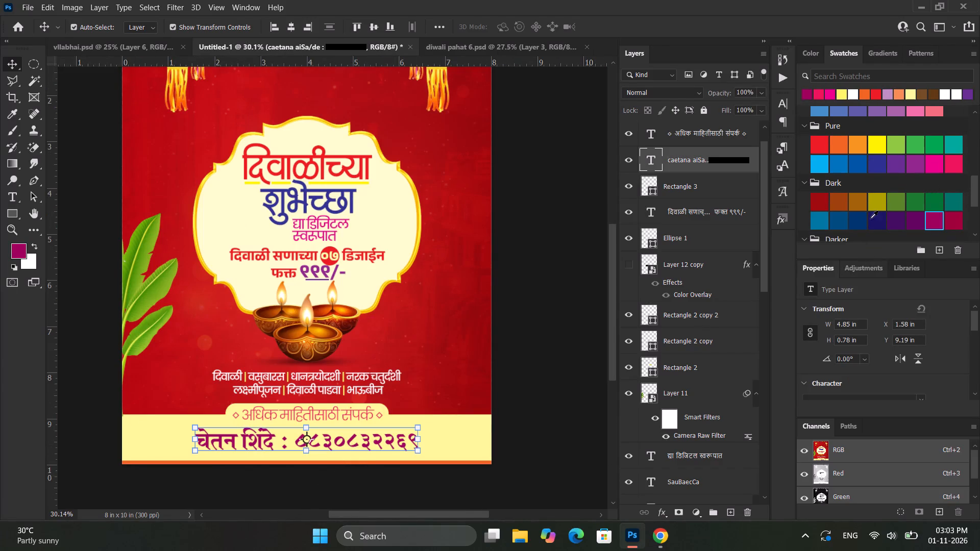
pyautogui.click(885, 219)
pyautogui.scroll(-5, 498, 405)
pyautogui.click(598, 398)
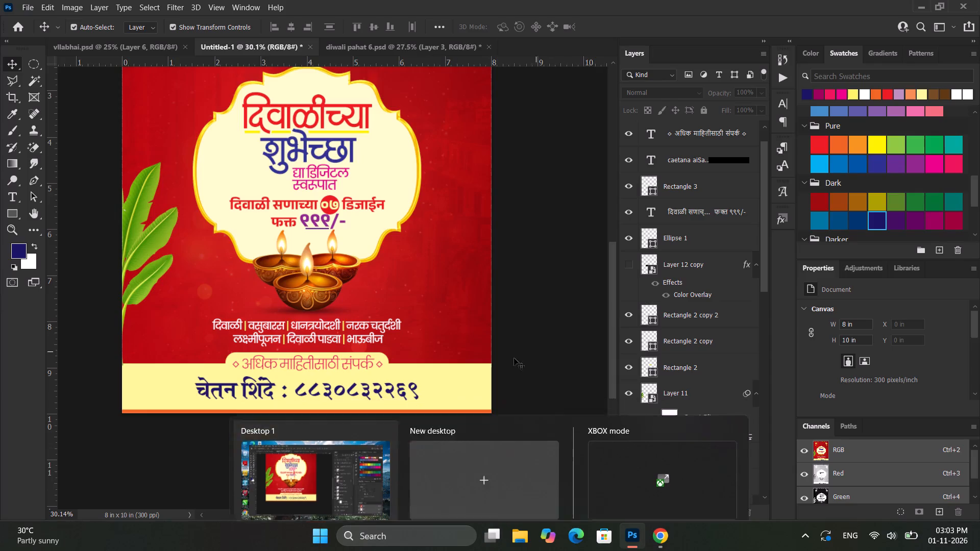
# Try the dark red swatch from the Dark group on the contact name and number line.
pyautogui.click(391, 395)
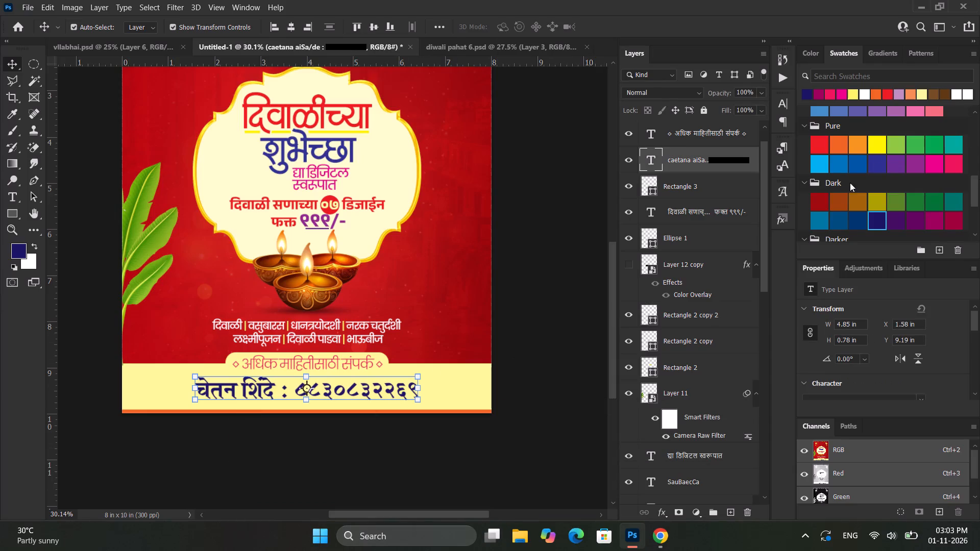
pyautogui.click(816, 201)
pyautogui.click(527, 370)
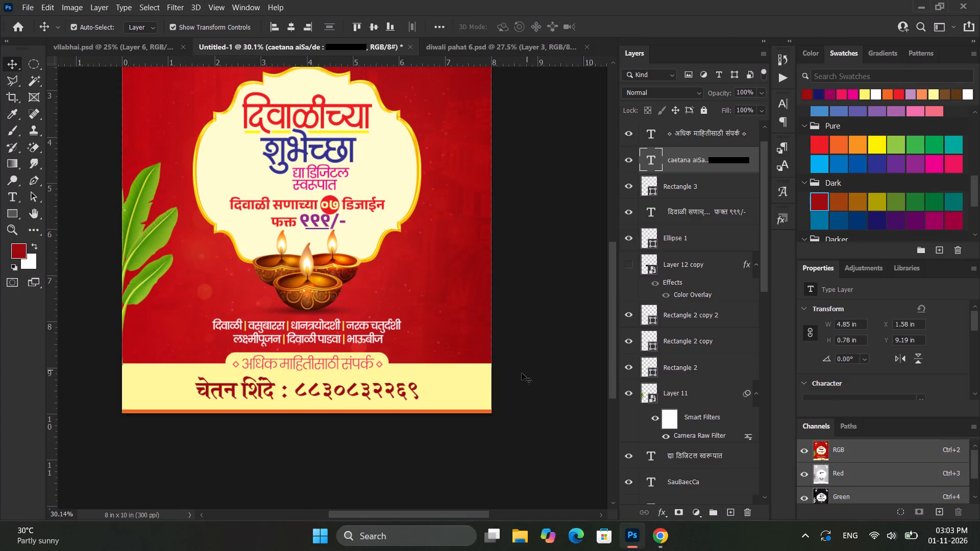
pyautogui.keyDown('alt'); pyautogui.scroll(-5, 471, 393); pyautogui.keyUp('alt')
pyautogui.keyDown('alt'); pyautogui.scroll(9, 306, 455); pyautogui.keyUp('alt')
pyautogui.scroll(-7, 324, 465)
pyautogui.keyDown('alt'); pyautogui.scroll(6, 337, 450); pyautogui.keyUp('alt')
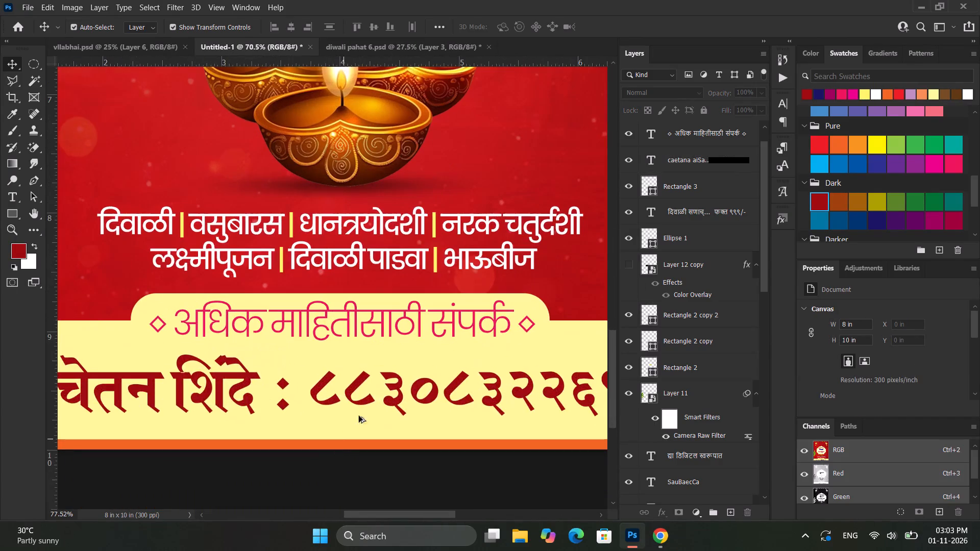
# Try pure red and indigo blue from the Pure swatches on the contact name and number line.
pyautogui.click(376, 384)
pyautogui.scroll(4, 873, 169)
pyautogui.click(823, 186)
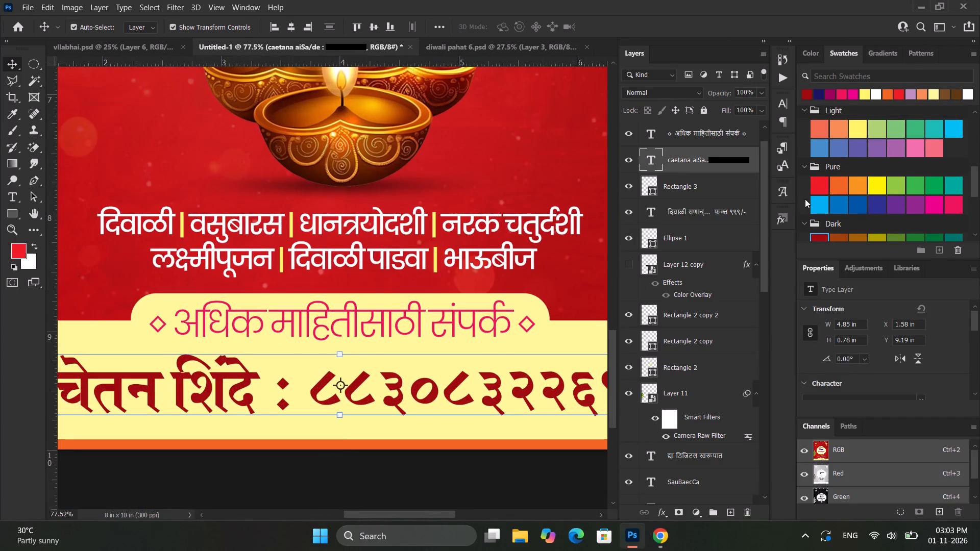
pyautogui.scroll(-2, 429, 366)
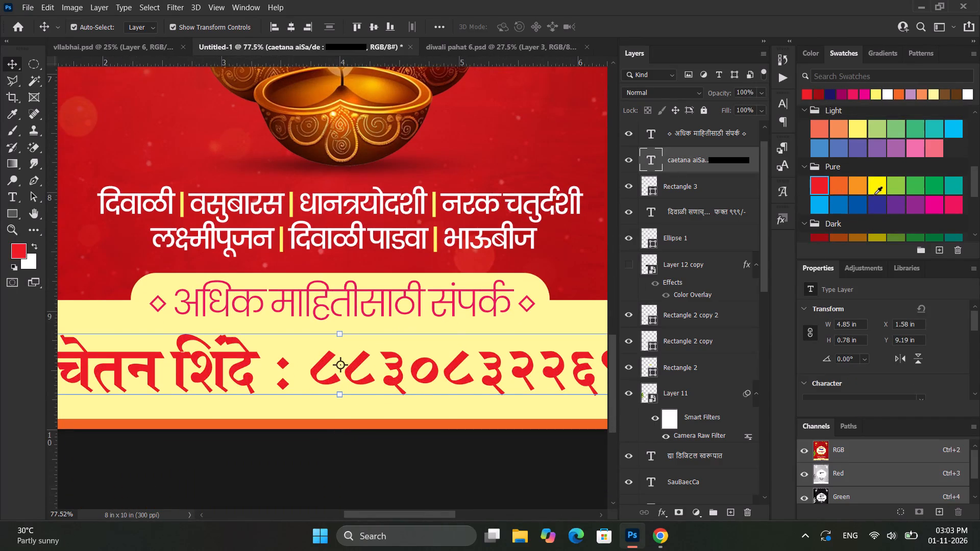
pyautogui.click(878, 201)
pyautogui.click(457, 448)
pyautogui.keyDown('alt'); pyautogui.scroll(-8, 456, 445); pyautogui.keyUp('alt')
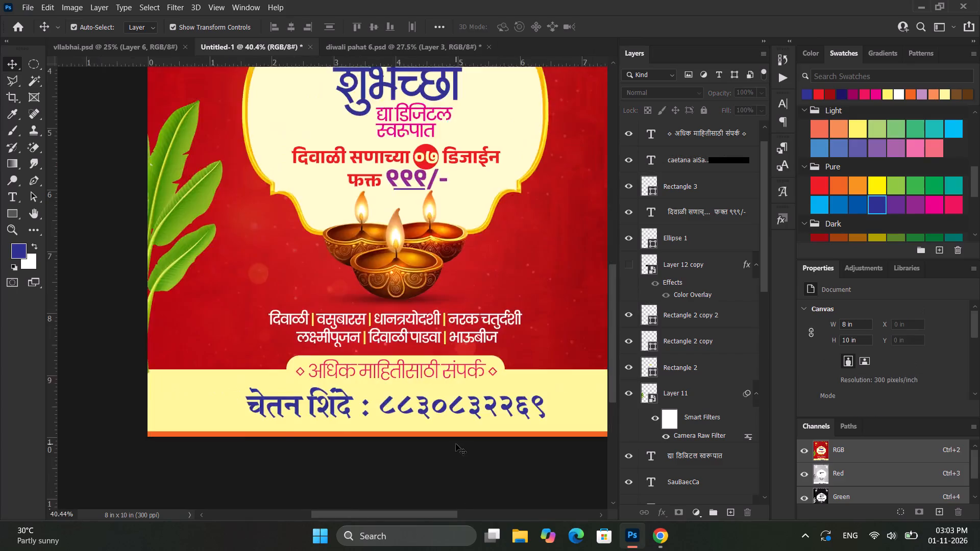
# Examine how the indigo contact line looks in the footer and against the whole poster.
pyautogui.keyDown('alt'); pyautogui.scroll(-5, 456, 444); pyautogui.keyUp('alt')
pyautogui.click(537, 417)
pyautogui.keyDown('alt'); pyautogui.scroll(3, 537, 417); pyautogui.keyUp('alt')
pyautogui.keyDown('ctrl'); pyautogui.scroll(4, 486, 442); pyautogui.keyUp('ctrl')
pyautogui.keyDown('alt'); pyautogui.scroll(1, 413, 462); pyautogui.keyUp('alt')
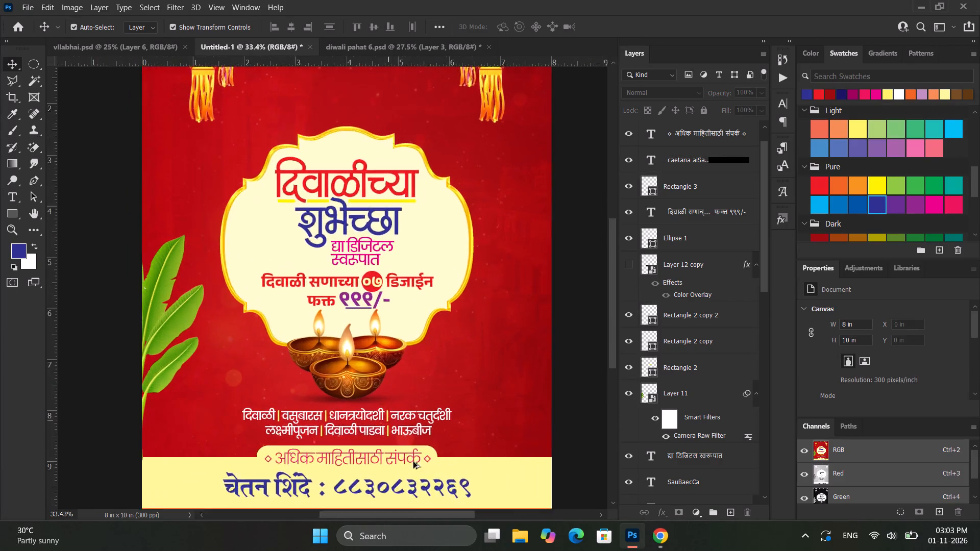
pyautogui.keyDown('alt'); pyautogui.scroll(-3, 413, 462); pyautogui.keyUp('alt')
pyautogui.scroll(-2, 397, 469)
pyautogui.keyDown('alt'); pyautogui.scroll(5, 383, 472); pyautogui.keyUp('alt')
pyautogui.scroll(-4, 382, 472)
pyautogui.keyDown('alt'); pyautogui.scroll(4, 381, 475); pyautogui.keyUp('alt')
pyautogui.keyDown('alt'); pyautogui.scroll(-4, 381, 475); pyautogui.keyUp('alt')
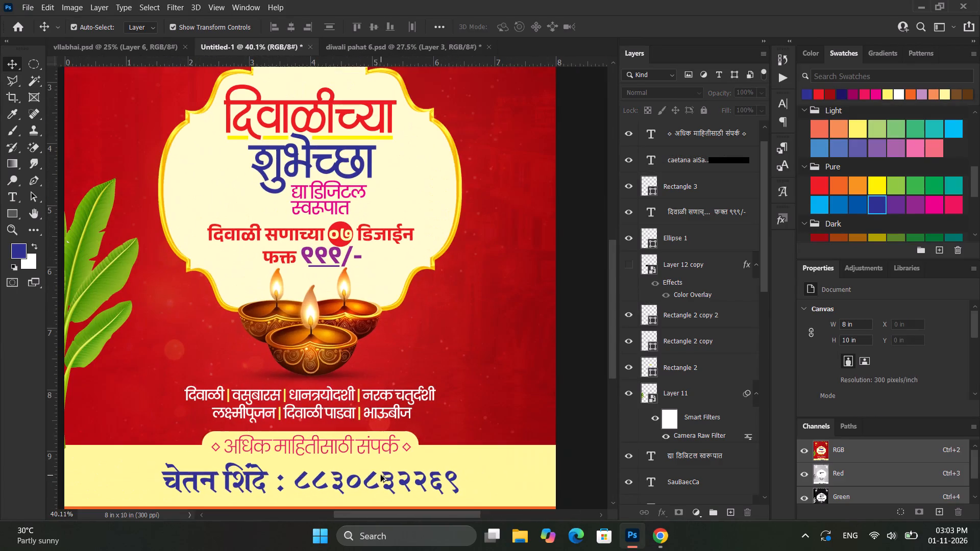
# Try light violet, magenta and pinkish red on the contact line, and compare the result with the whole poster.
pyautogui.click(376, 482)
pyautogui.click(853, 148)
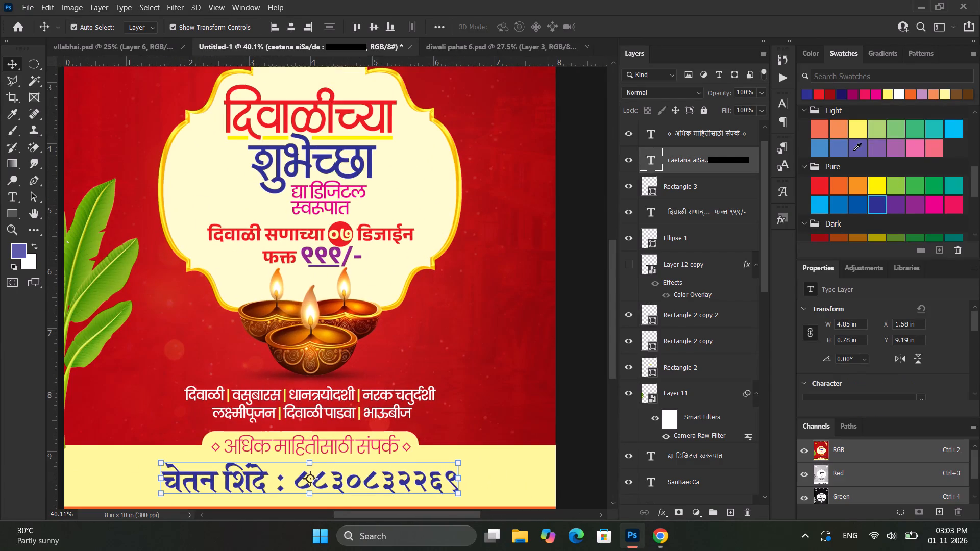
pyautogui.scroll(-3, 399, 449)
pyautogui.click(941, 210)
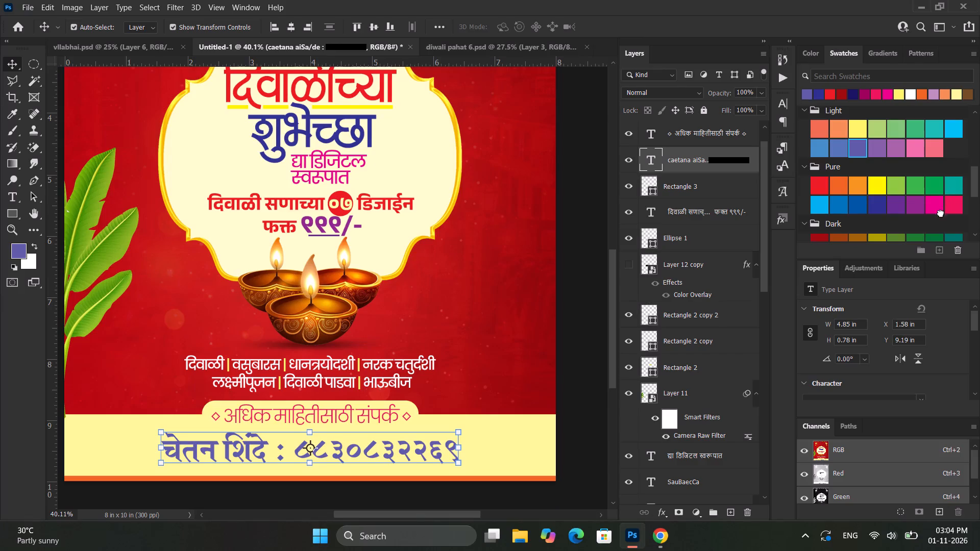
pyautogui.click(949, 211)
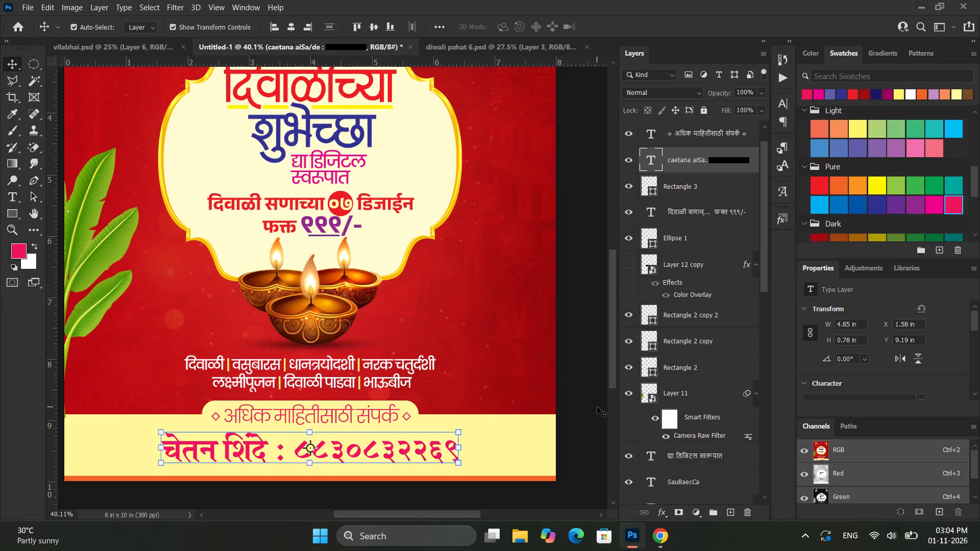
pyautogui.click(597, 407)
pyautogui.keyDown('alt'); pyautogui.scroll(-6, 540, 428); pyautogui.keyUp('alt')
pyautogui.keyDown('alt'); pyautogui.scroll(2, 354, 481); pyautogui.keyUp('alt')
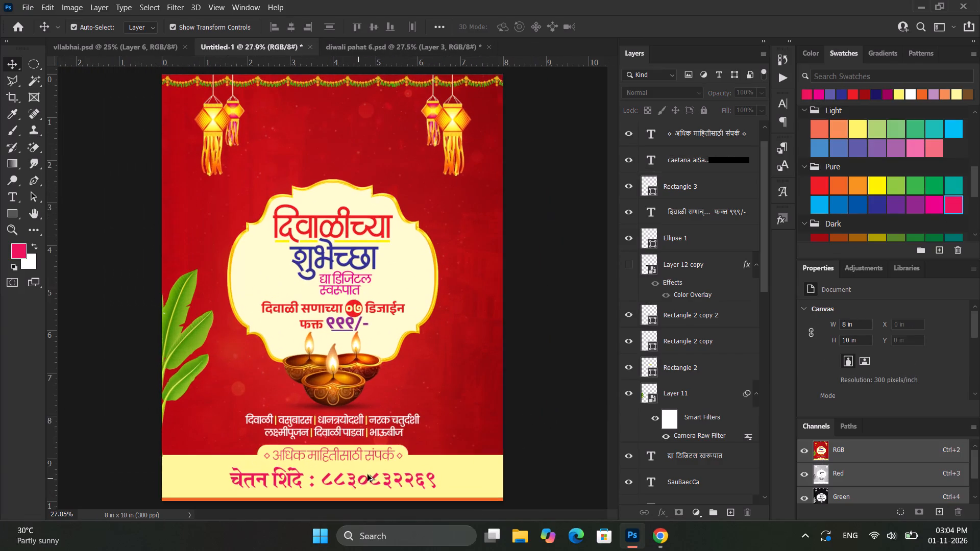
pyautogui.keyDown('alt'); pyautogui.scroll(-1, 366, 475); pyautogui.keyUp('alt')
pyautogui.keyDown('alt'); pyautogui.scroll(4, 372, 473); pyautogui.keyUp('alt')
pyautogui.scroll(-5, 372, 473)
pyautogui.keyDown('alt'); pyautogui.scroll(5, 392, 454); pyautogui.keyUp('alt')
# Set the contact line's text colour to PANTONE 1955 C from the PANTONE+ Solid Coated book.
pyautogui.click(412, 423)
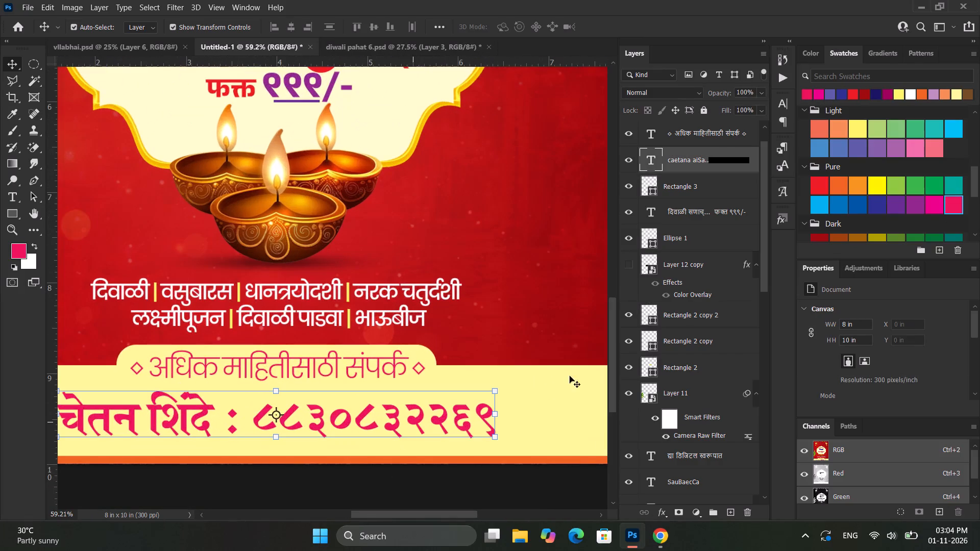
pyautogui.scroll(-6, 857, 347)
pyautogui.scroll(-3, 905, 396)
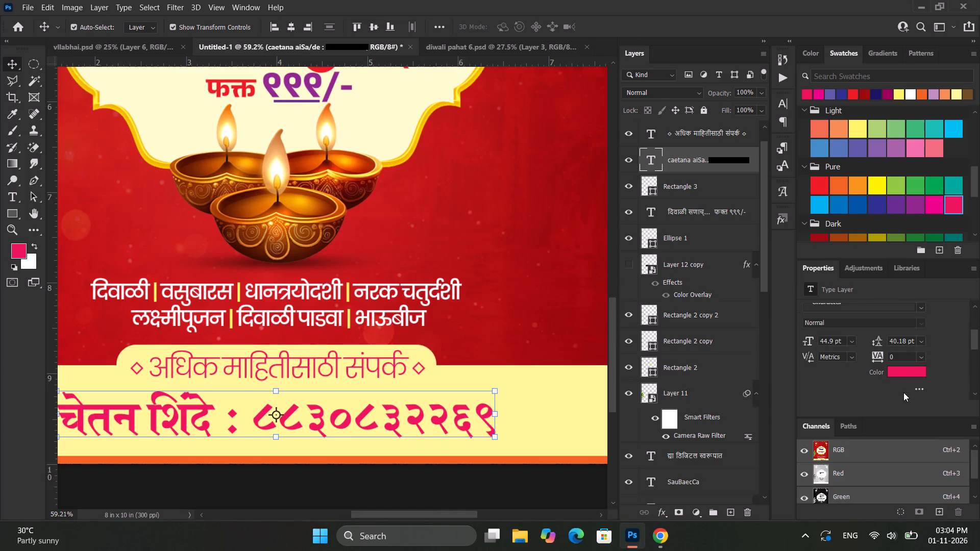
pyautogui.click(901, 368)
pyautogui.click(741, 210)
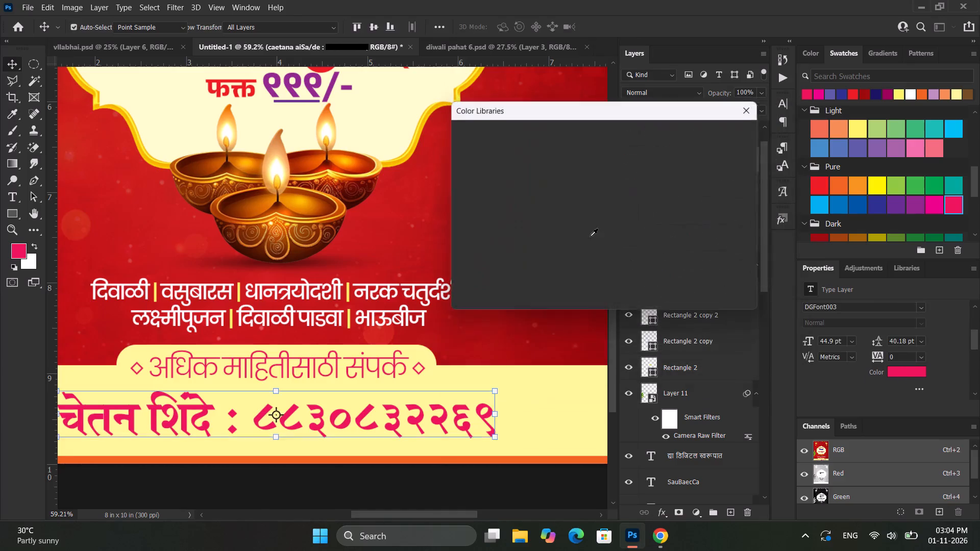
pyautogui.click(556, 286)
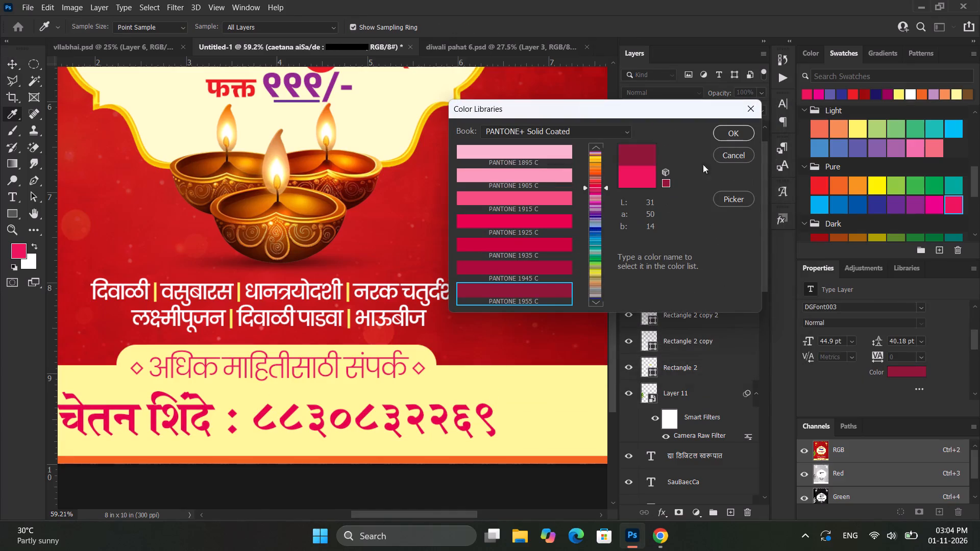
pyautogui.click(727, 127)
pyautogui.scroll(-4, 351, 457)
pyautogui.click(352, 458)
# Examine the recoloured contact line up close and against the full poster layout.
pyautogui.keyDown('alt'); pyautogui.scroll(-2, 352, 457); pyautogui.keyUp('alt')
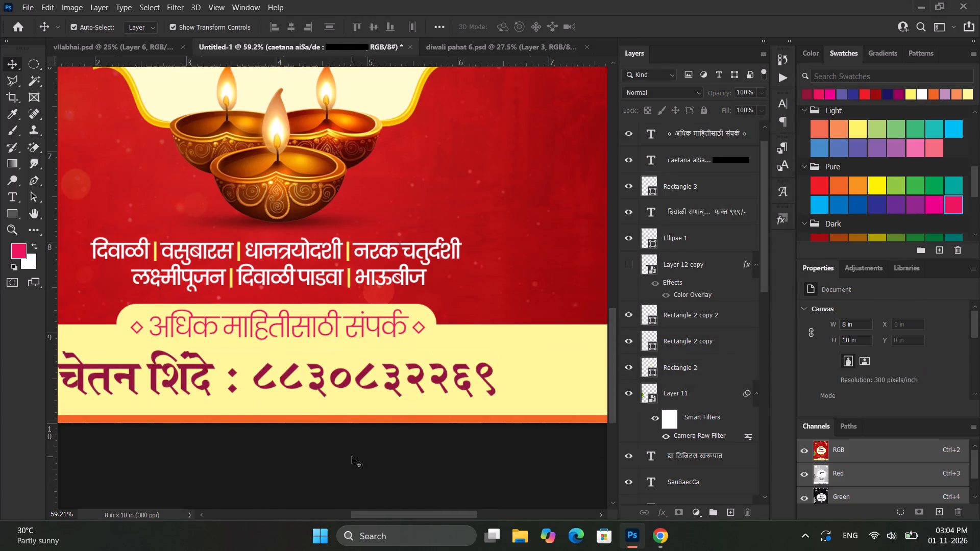
pyautogui.keyDown('alt'); pyautogui.scroll(-3, 352, 457); pyautogui.keyUp('alt')
pyautogui.keyDown('ctrl'); pyautogui.scroll(5, 352, 457); pyautogui.keyUp('ctrl')
pyautogui.keyDown('alt'); pyautogui.scroll(-6, 352, 455); pyautogui.keyUp('alt')
pyautogui.keyDown('alt'); pyautogui.scroll(3, 465, 422); pyautogui.keyUp('alt')
pyautogui.keyDown('alt'); pyautogui.scroll(5, 323, 461); pyautogui.keyUp('alt')
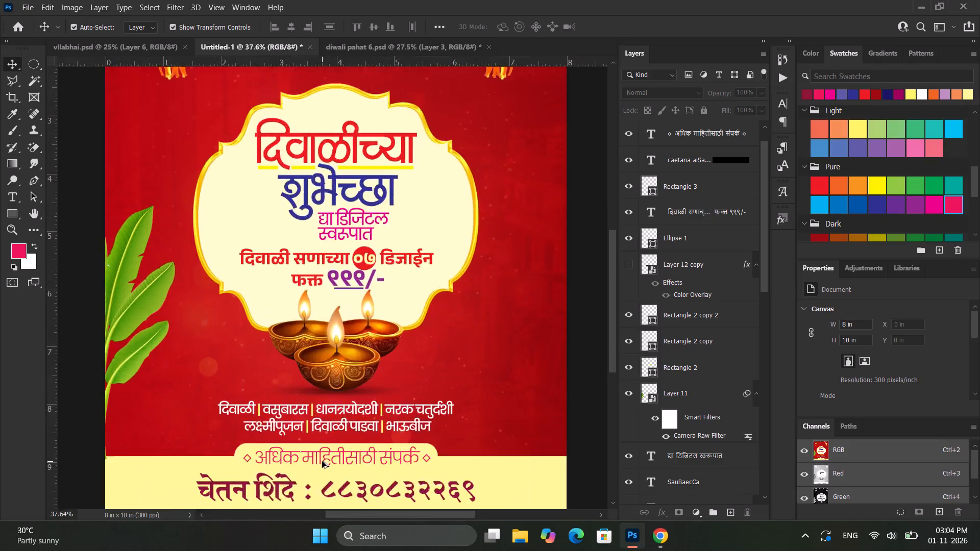
pyautogui.keyDown('alt'); pyautogui.scroll(3, 322, 461); pyautogui.keyUp('alt')
pyautogui.keyDown('alt'); pyautogui.scroll(-12, 322, 461); pyautogui.keyUp('alt')
pyautogui.click(516, 417)
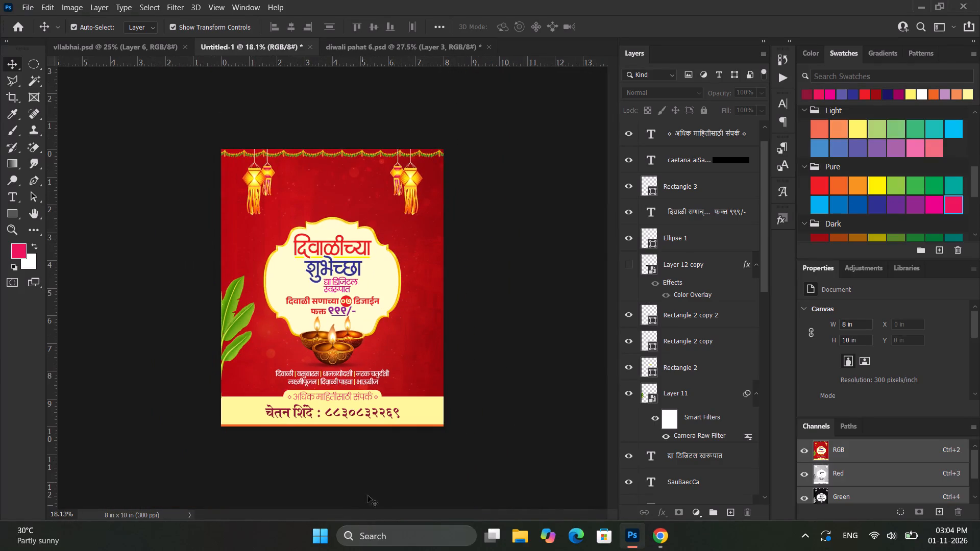
# Enlarge the two-line festival list about its centre to roughly 114%, about 4.7 in wide.
pyautogui.keyDown('alt'); pyautogui.scroll(6, 354, 382); pyautogui.keyUp('alt')
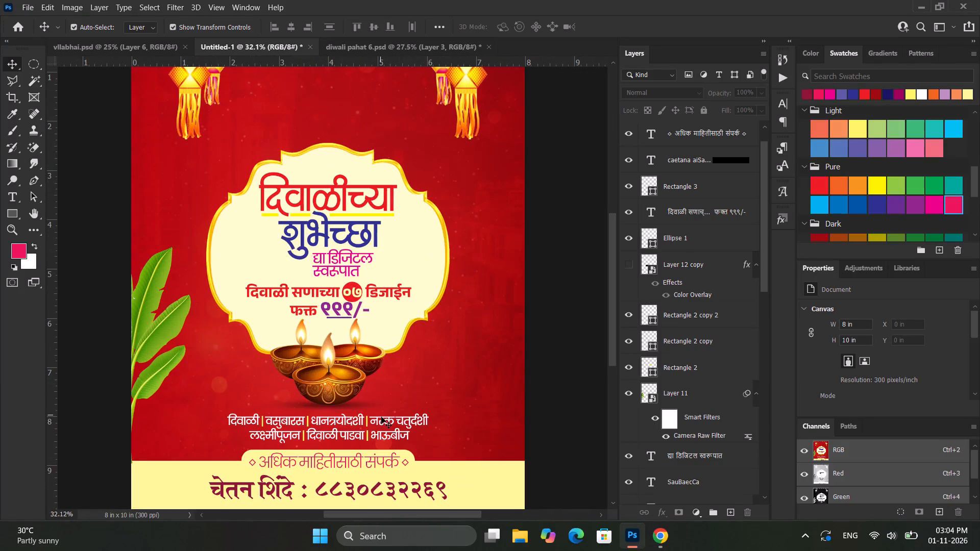
pyautogui.click(386, 424)
pyautogui.keyDown('alt'); pyautogui.moveTo(431, 409); pyautogui.dragTo(445, 405); pyautogui.keyUp('alt')
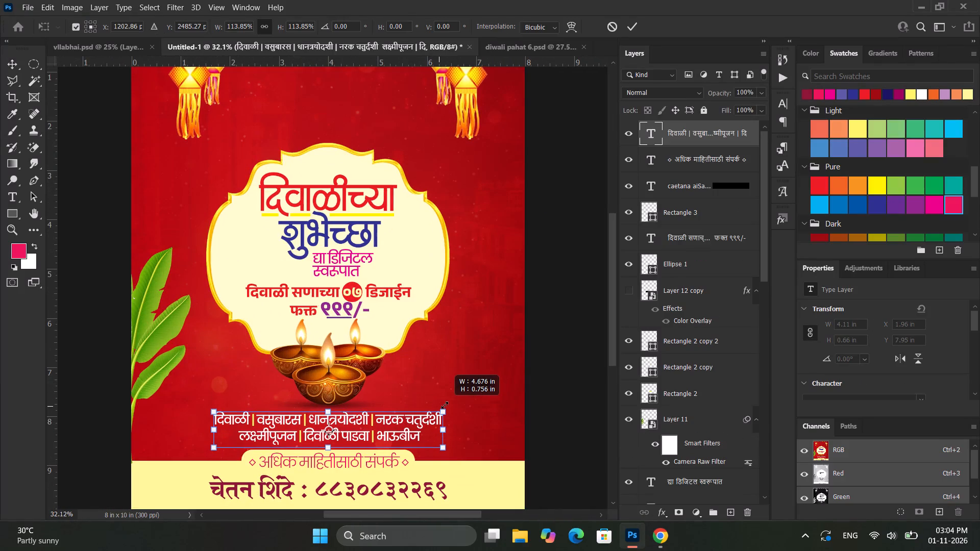
pyautogui.keyDown('alt'); pyautogui.moveTo(445, 405); pyautogui.dragTo(445, 405); pyautogui.keyUp('alt')
pyautogui.click(630, 28)
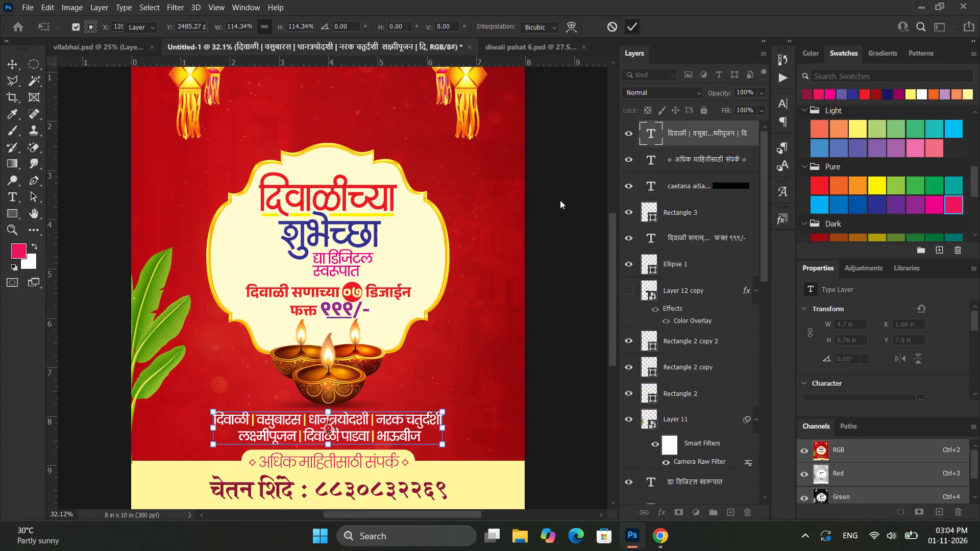
pyautogui.click(548, 226)
# Examine the enlarged festival list's balance with the diyas, the contact footer and the whole poster.
pyautogui.keyDown('alt'); pyautogui.scroll(-2, 511, 309); pyautogui.keyUp('alt')
pyautogui.click(511, 311)
pyautogui.keyDown('alt'); pyautogui.scroll(1, 461, 372); pyautogui.keyUp('alt')
pyautogui.keyDown('ctrl'); pyautogui.scroll(3, 461, 373); pyautogui.keyUp('ctrl')
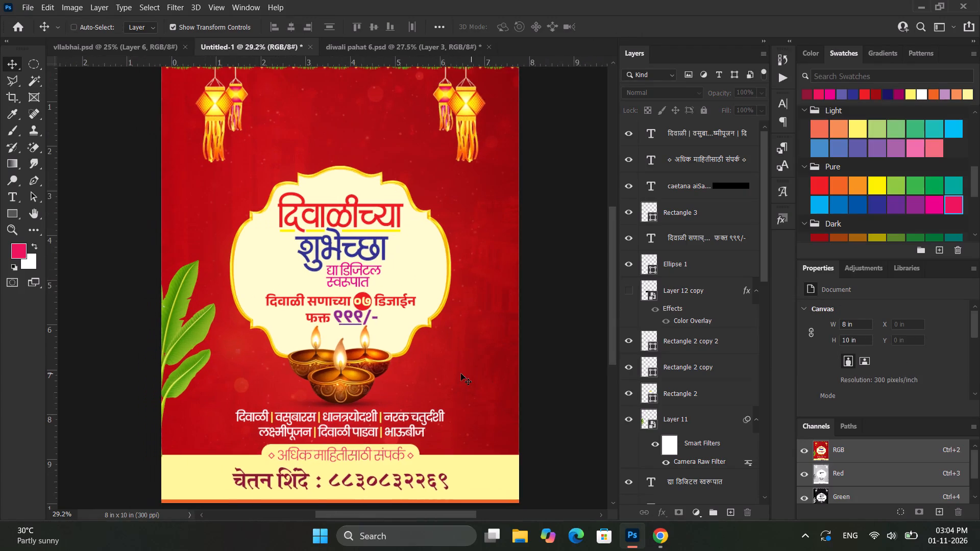
pyautogui.keyDown('alt'); pyautogui.scroll(-3, 461, 373); pyautogui.keyUp('alt')
pyautogui.keyDown('alt'); pyautogui.scroll(4, 461, 373); pyautogui.keyUp('alt')
pyautogui.scroll(1, 304, 488)
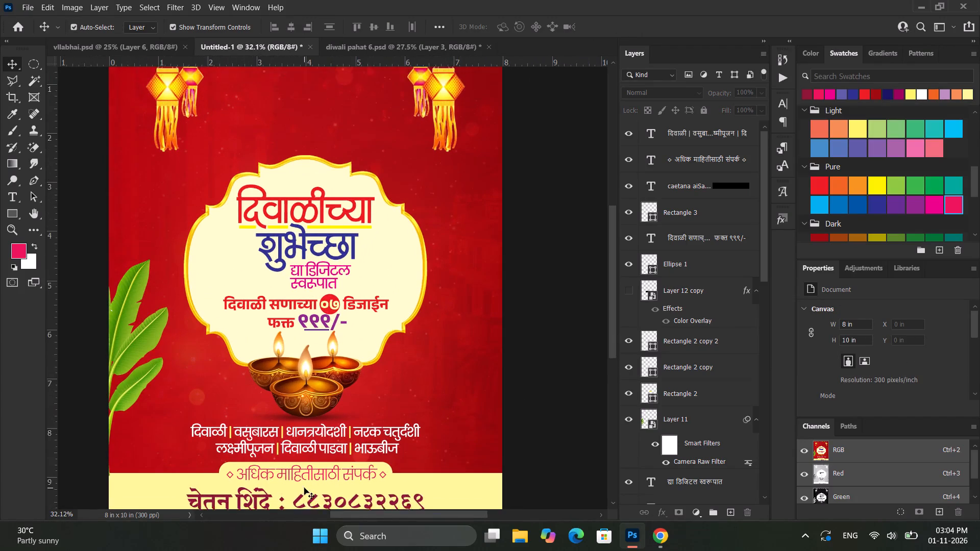
pyautogui.scroll(1, 304, 488)
pyautogui.scroll(-5, 304, 488)
# Enlarge the contact name and number line to about 5.32 in wide and nudge it down within the footer.
pyautogui.keyDown('alt'); pyautogui.scroll(3, 305, 483); pyautogui.keyUp('alt')
pyautogui.click(328, 453)
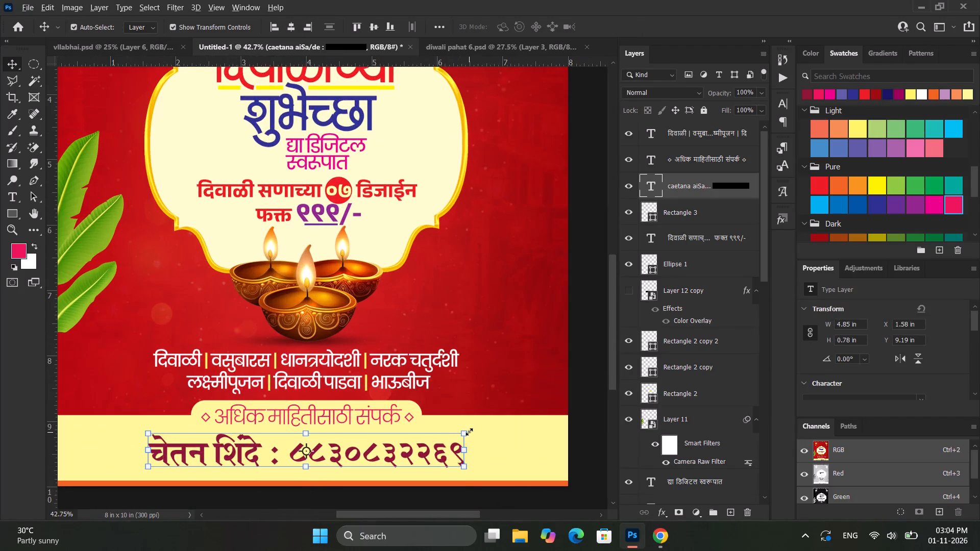
pyautogui.keyDown('alt'); pyautogui.moveTo(469, 432); pyautogui.dragTo(484, 429); pyautogui.keyUp('alt')
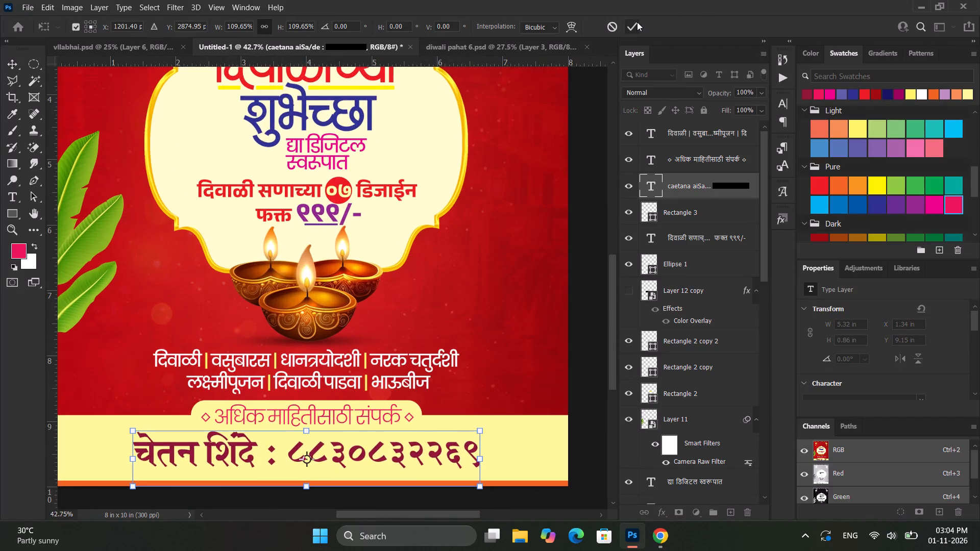
pyautogui.click(637, 22)
pyautogui.hotkey('shift', 'Down')
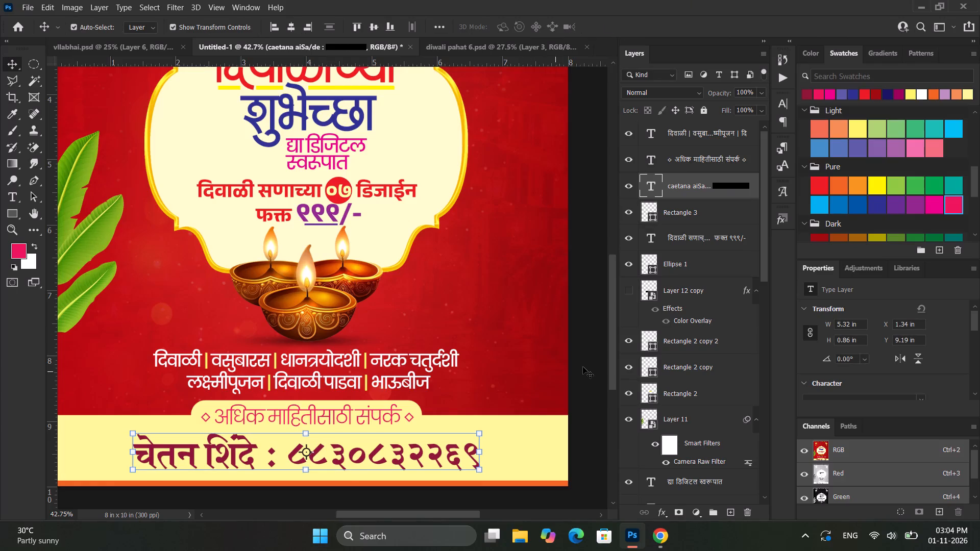
pyautogui.click(587, 365)
pyautogui.scroll(-12, 496, 411)
pyautogui.click(540, 386)
pyautogui.keyDown('alt'); pyautogui.scroll(2, 470, 413); pyautogui.keyUp('alt')
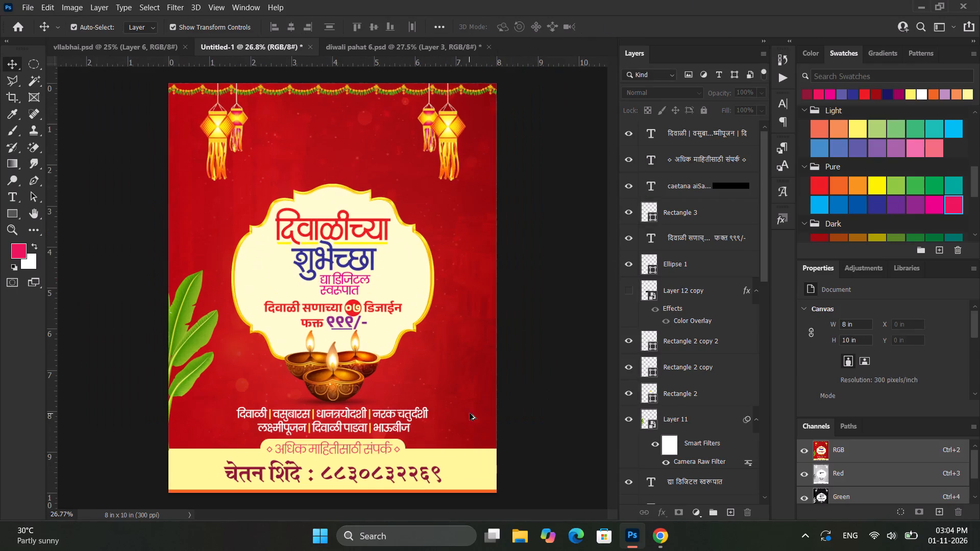
# Compare the contact line before and after its last adjustment using undo and redo, and examine the whole poster.
pyautogui.keyDown('alt'); pyautogui.scroll(2, 379, 477); pyautogui.keyUp('alt')
pyautogui.hotkey('ctrl', 'z')
pyautogui.keyDown('alt'); pyautogui.scroll(-3, 391, 467); pyautogui.keyUp('alt')
pyautogui.hotkey('ctrl', 'z')
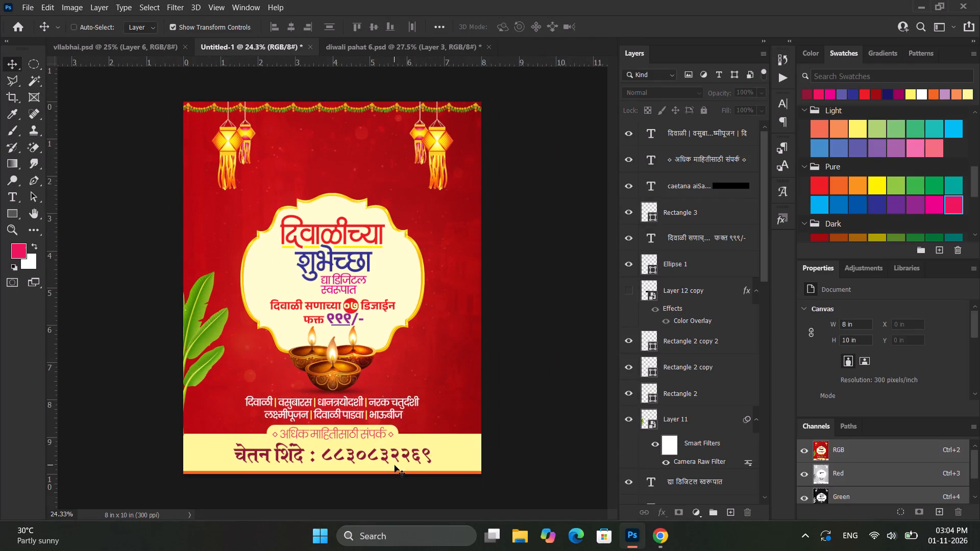
pyautogui.hotkey('ctrl', 'shift', 'z')
pyautogui.click(536, 408)
pyautogui.keyDown('alt'); pyautogui.scroll(-3, 511, 417); pyautogui.keyUp('alt')
pyautogui.keyDown('alt'); pyautogui.scroll(2, 414, 390); pyautogui.keyUp('alt')
pyautogui.keyDown('alt'); pyautogui.scroll(2, 432, 466); pyautogui.keyUp('alt')
pyautogui.keyDown('alt'); pyautogui.scroll(-1, 437, 462); pyautogui.keyUp('alt')
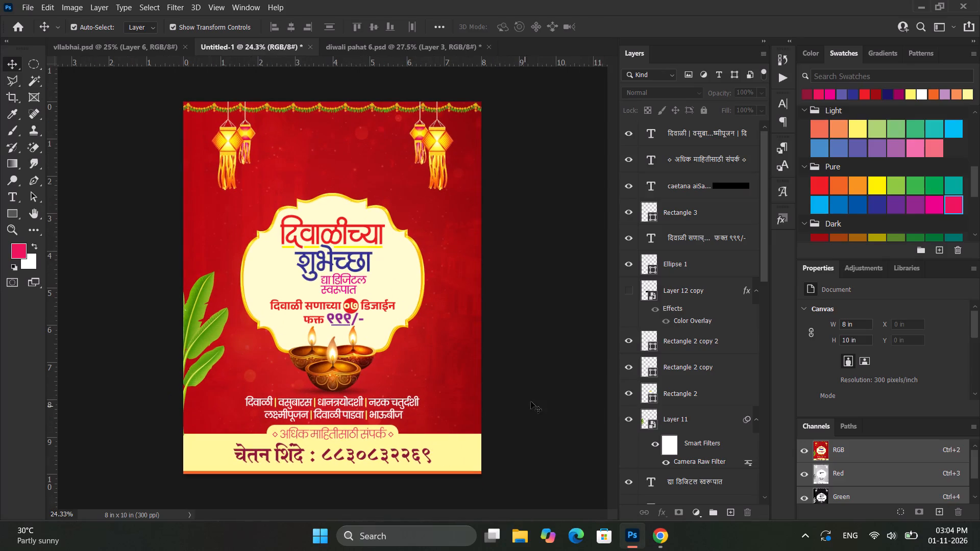
pyautogui.click(531, 401)
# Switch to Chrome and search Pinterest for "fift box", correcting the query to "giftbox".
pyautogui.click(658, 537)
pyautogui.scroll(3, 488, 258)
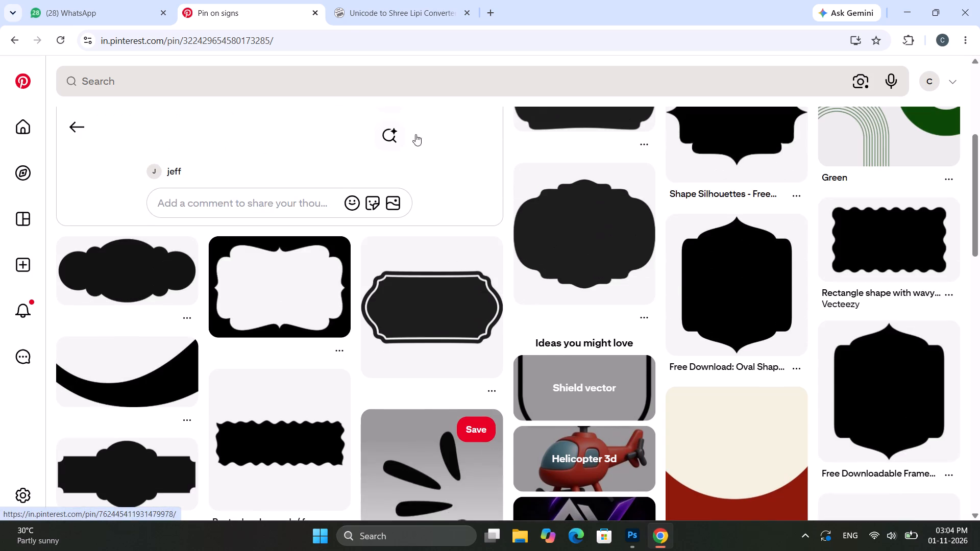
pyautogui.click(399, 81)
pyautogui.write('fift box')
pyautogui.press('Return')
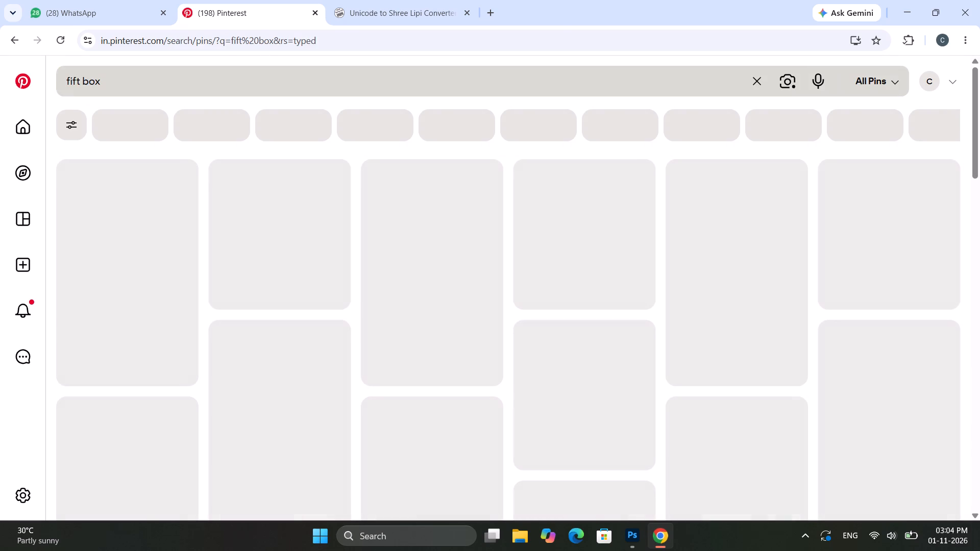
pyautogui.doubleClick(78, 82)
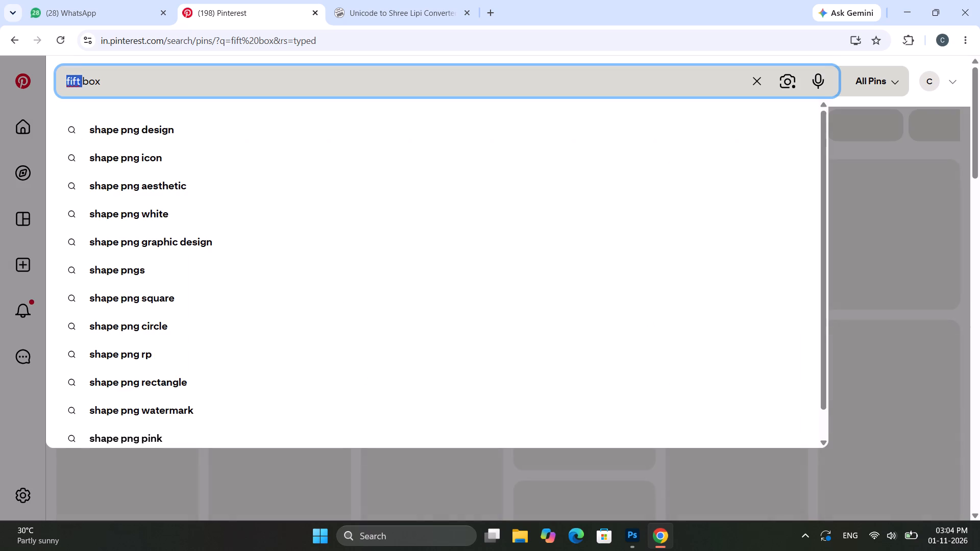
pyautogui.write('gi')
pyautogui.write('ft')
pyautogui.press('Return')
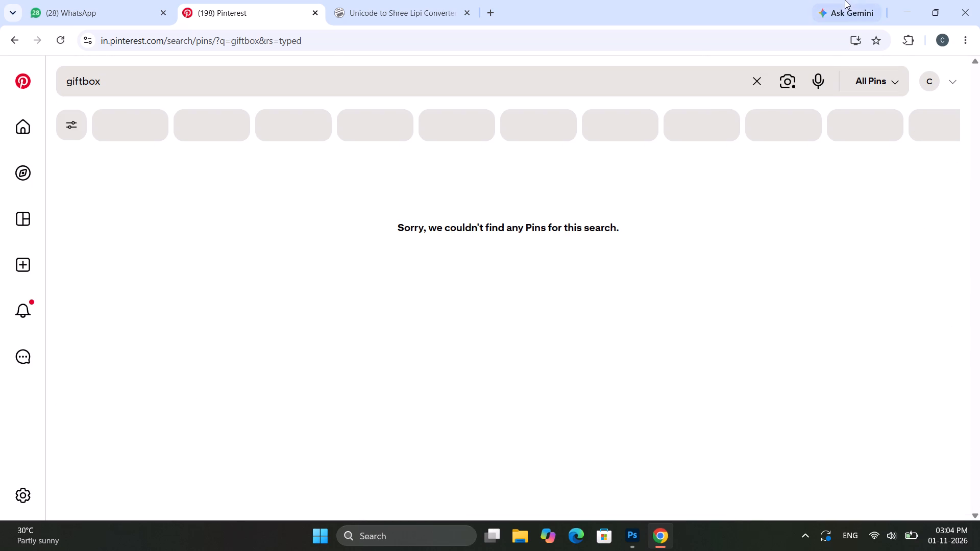
# Return to Photoshop and examine the poster's central frame, diyas and festival list up close and in the full layout.
pyautogui.click(908, 3)
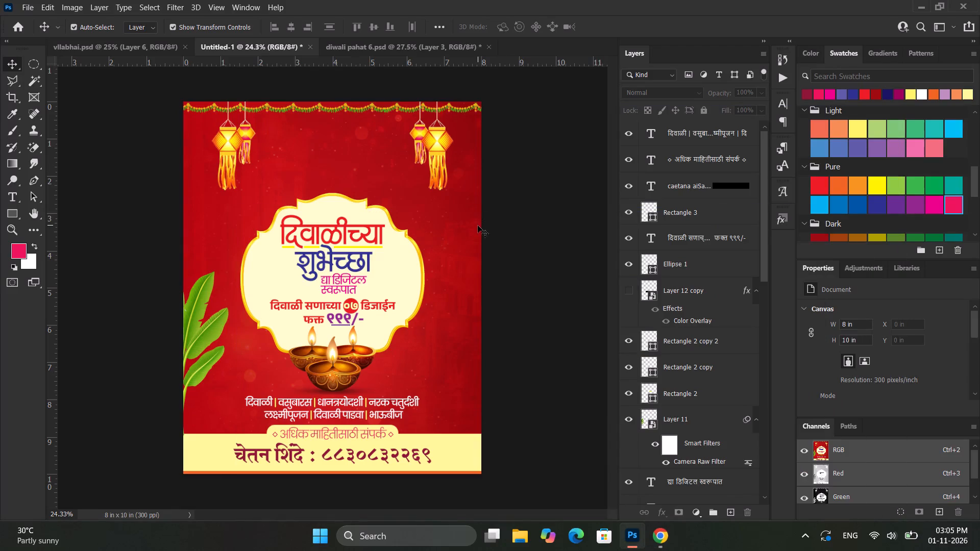
pyautogui.click(544, 303)
pyautogui.keyDown('alt'); pyautogui.scroll(5, 308, 380); pyautogui.keyUp('alt')
pyautogui.keyDown('alt'); pyautogui.scroll(-6, 308, 380); pyautogui.keyUp('alt')
pyautogui.keyDown('alt'); pyautogui.scroll(7, 308, 380); pyautogui.keyUp('alt')
pyautogui.keyDown('alt'); pyautogui.scroll(-3, 308, 380); pyautogui.keyUp('alt')
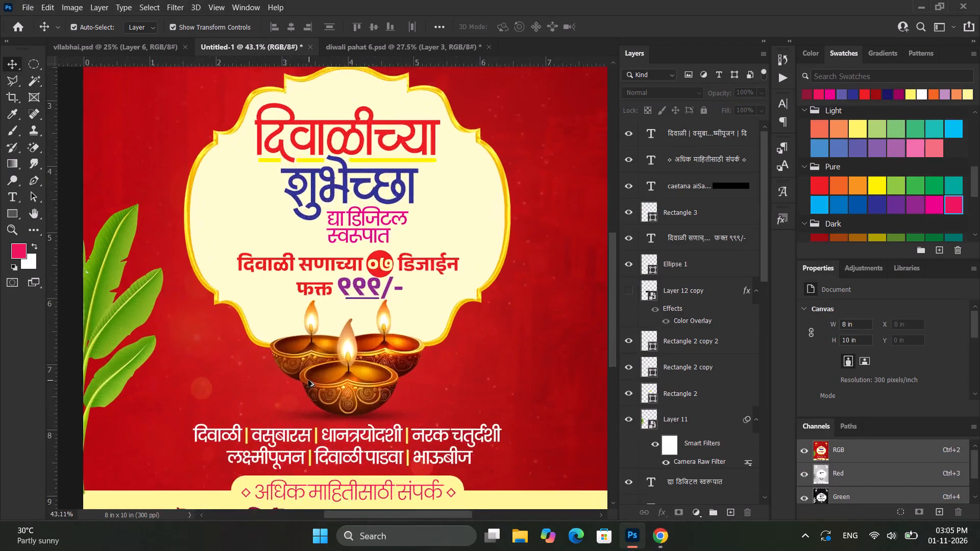
pyautogui.keyDown('alt'); pyautogui.scroll(-5, 308, 380); pyautogui.keyUp('alt')
pyautogui.keyDown('alt'); pyautogui.scroll(-4, 389, 357); pyautogui.keyUp('alt')
pyautogui.keyDown('alt'); pyautogui.scroll(6, 390, 356); pyautogui.keyUp('alt')
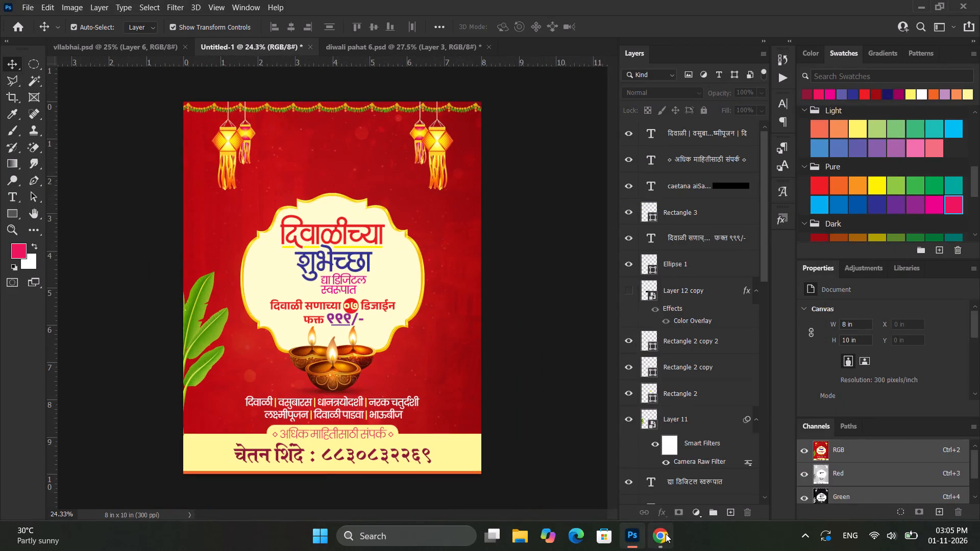
# Switch back to Chrome and search Pinterest for "gift box".
pyautogui.click(666, 533)
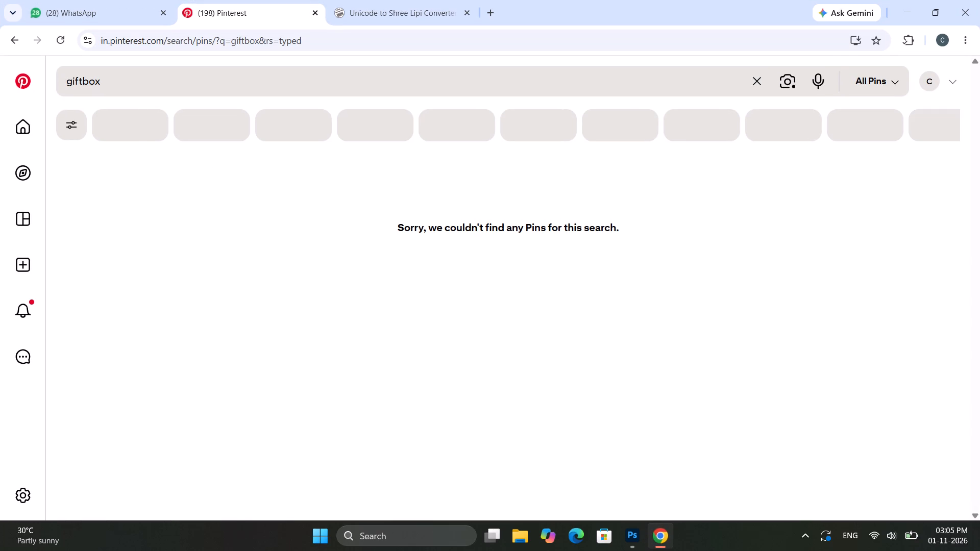
pyautogui.click(79, 84)
pyautogui.click(82, 82)
pyautogui.press('space')
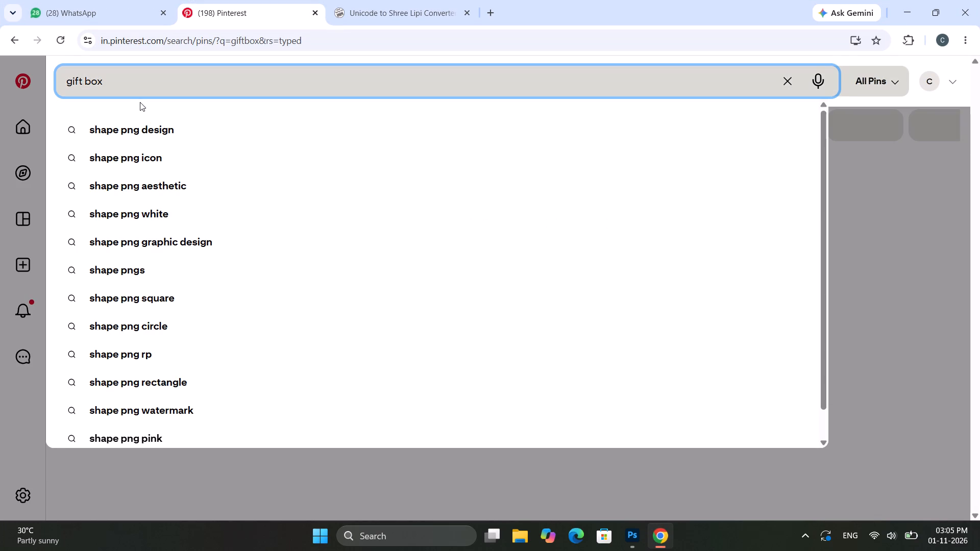
pyautogui.press('Return')
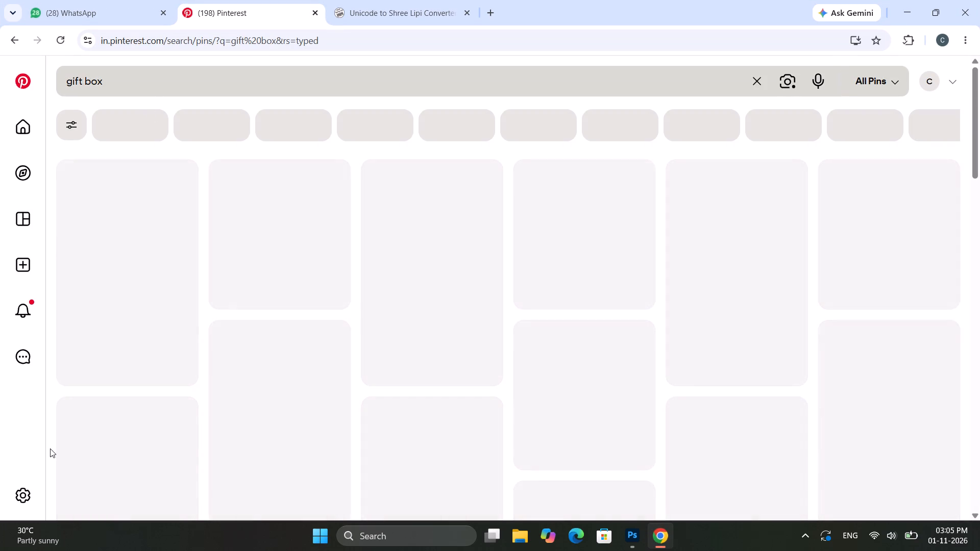